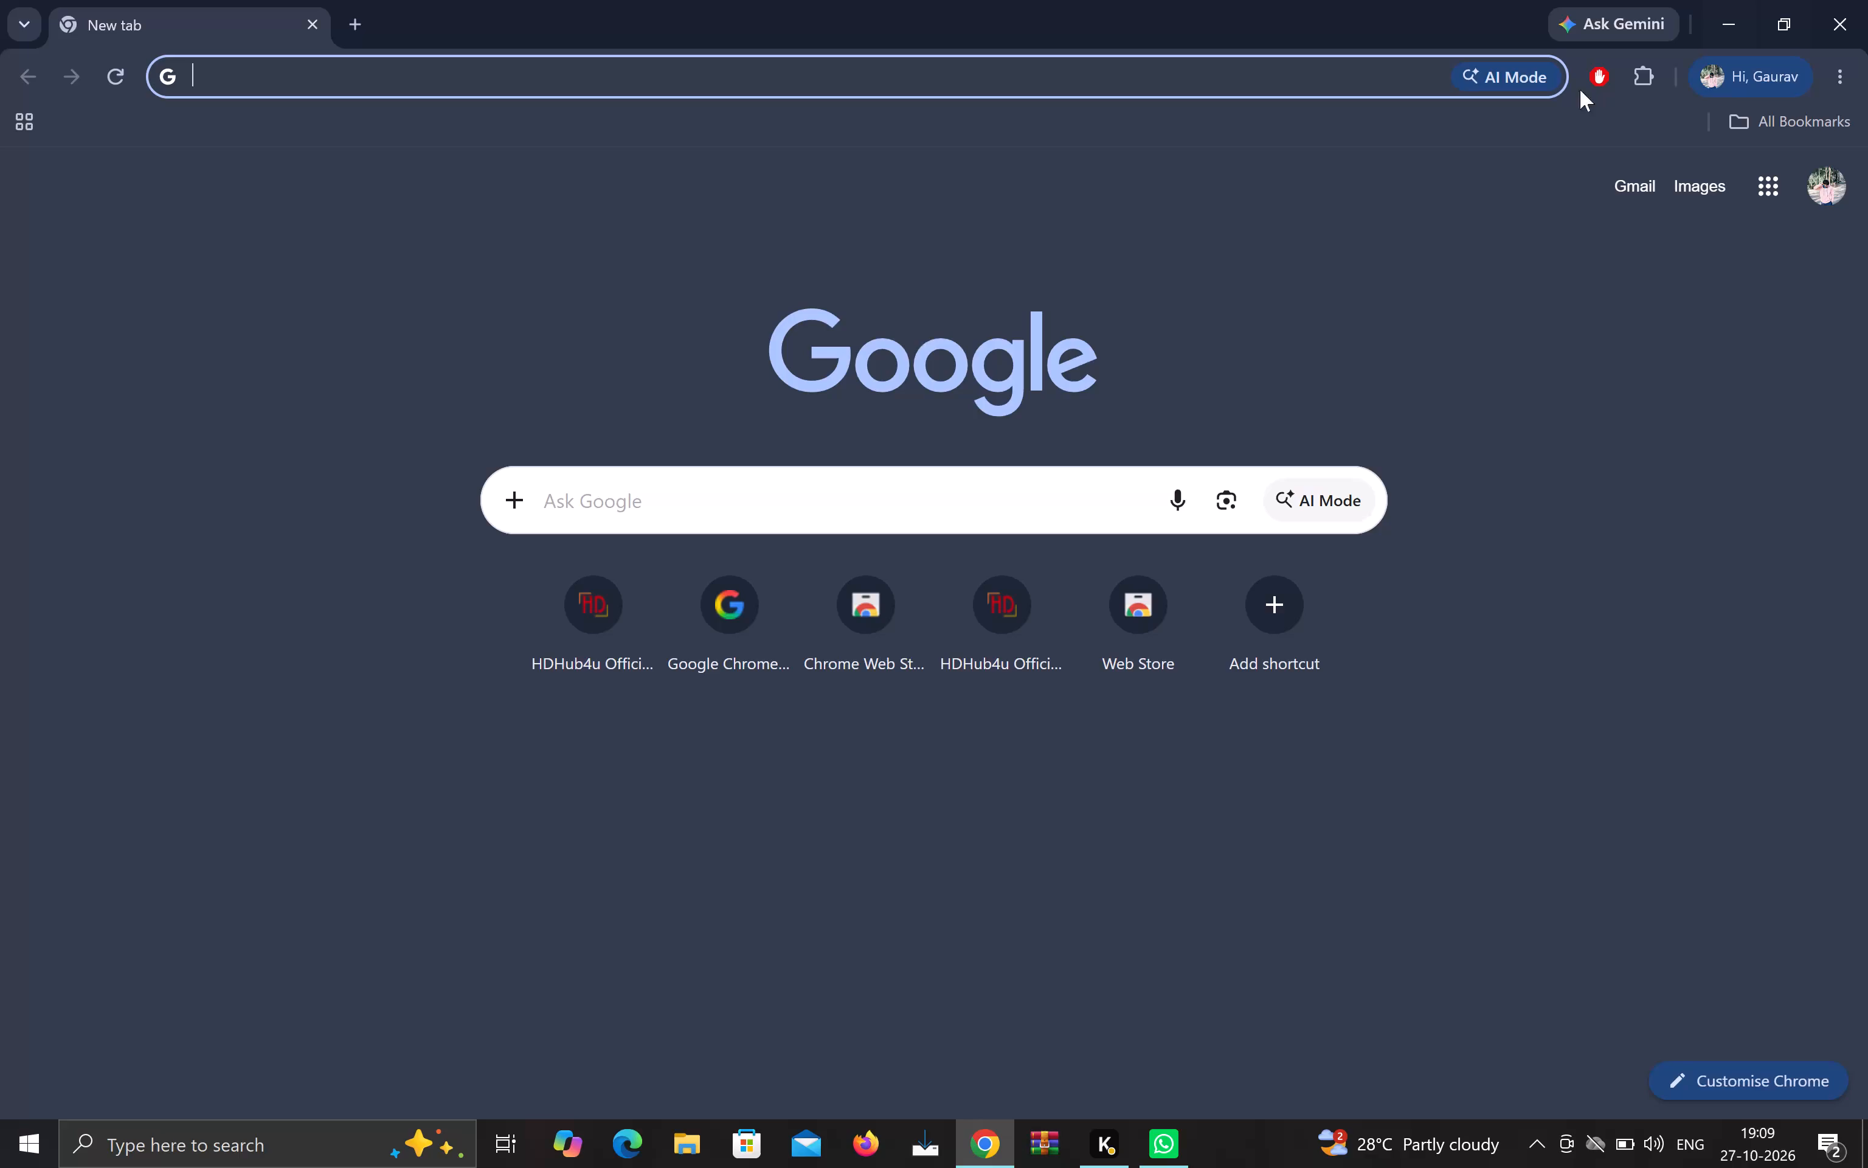
Search Google for tradingview and open the TradingView India site from the results.
{"action": "left_click", "coordinate": [690, 512]}
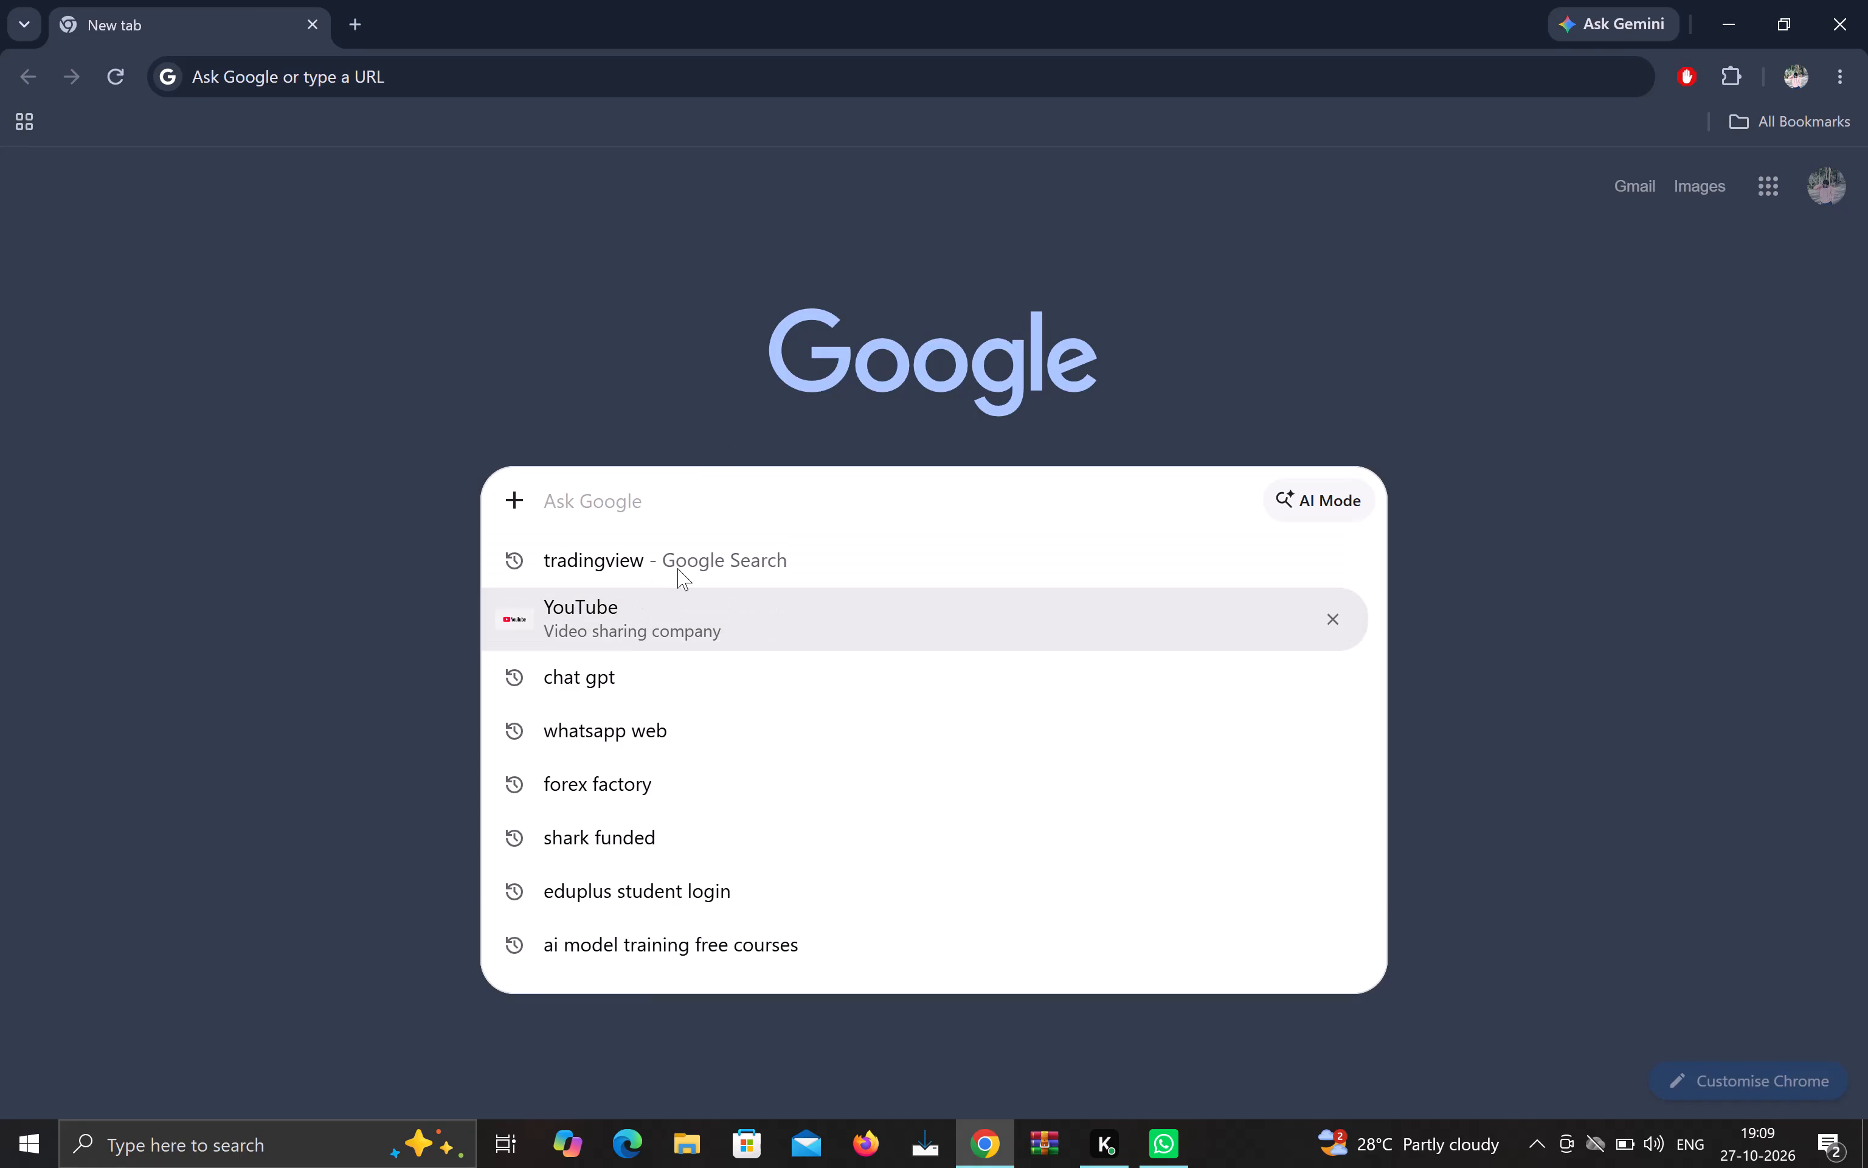
{"action": "left_click", "coordinate": [677, 568]}
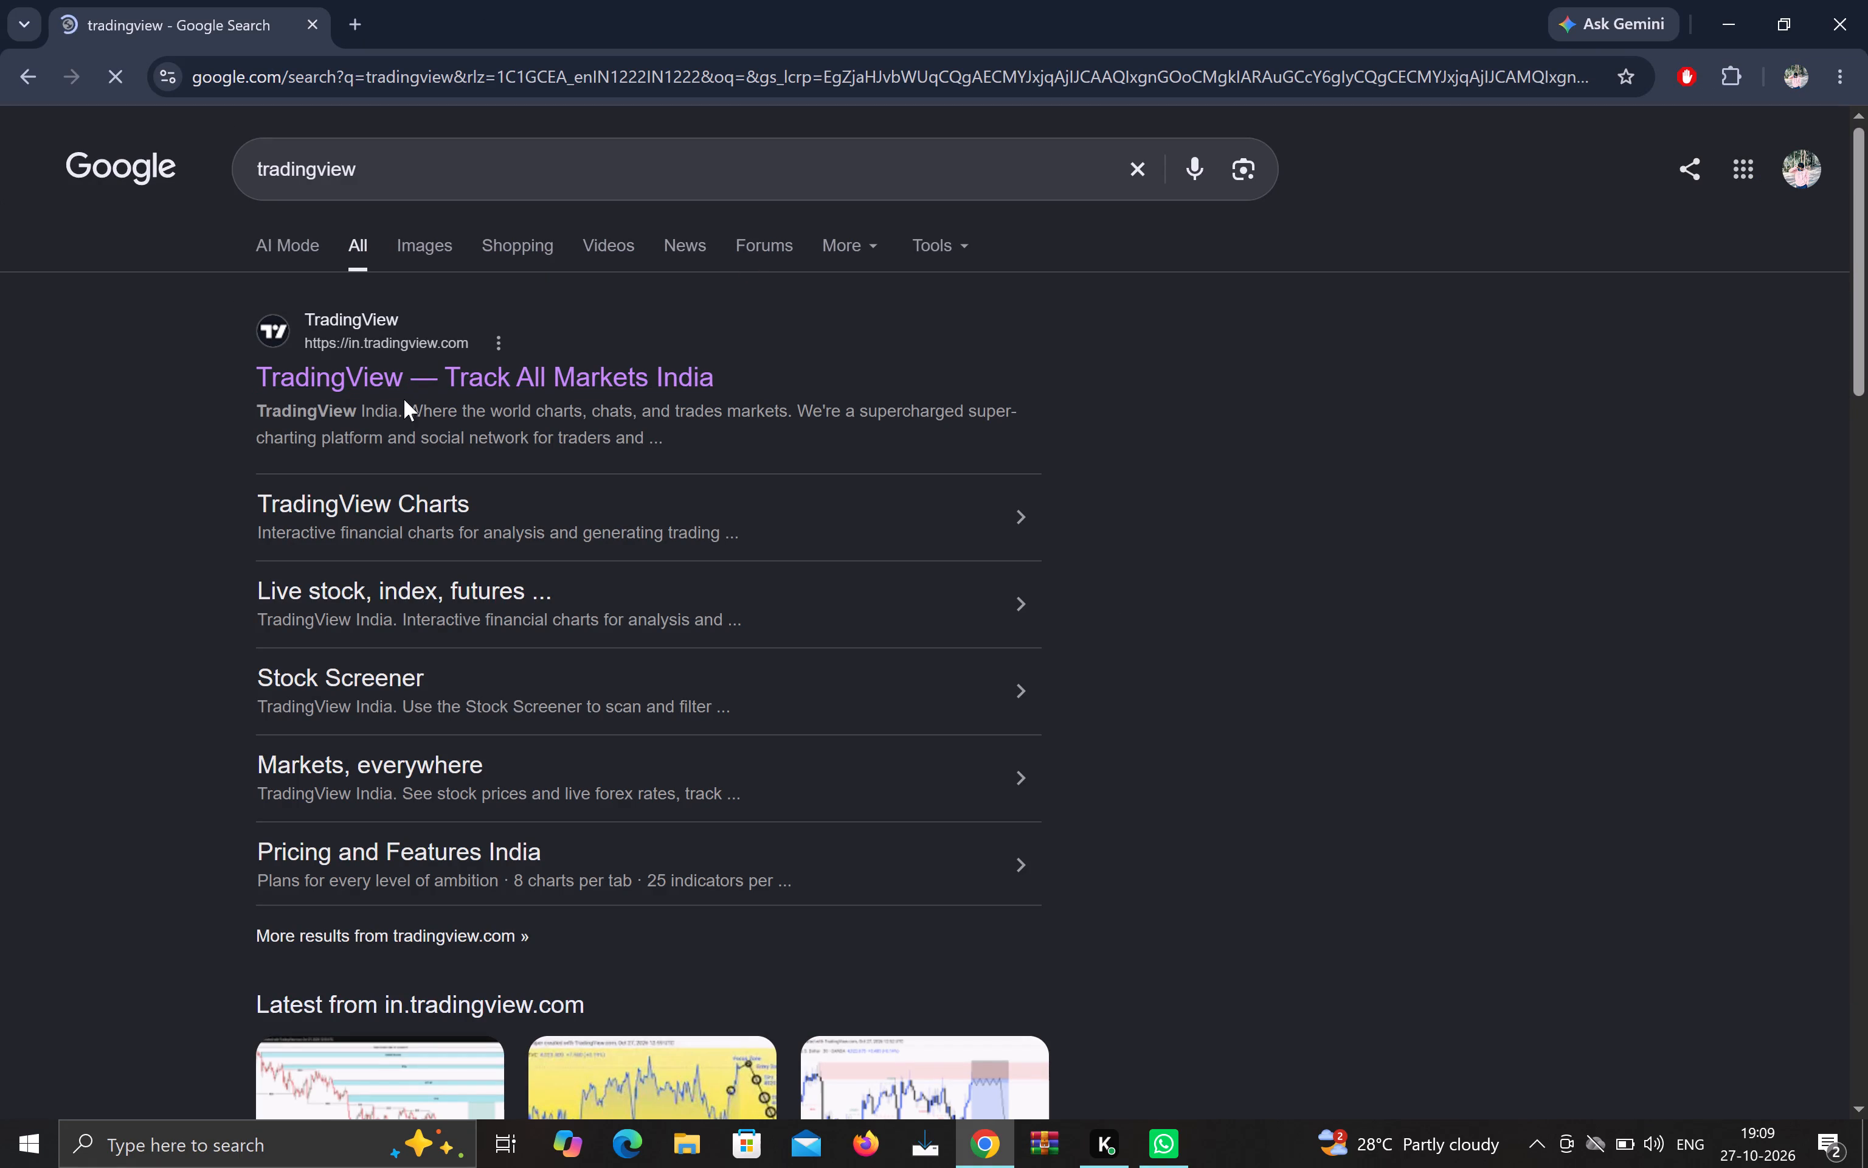
{"action": "left_click", "coordinate": [406, 377]}
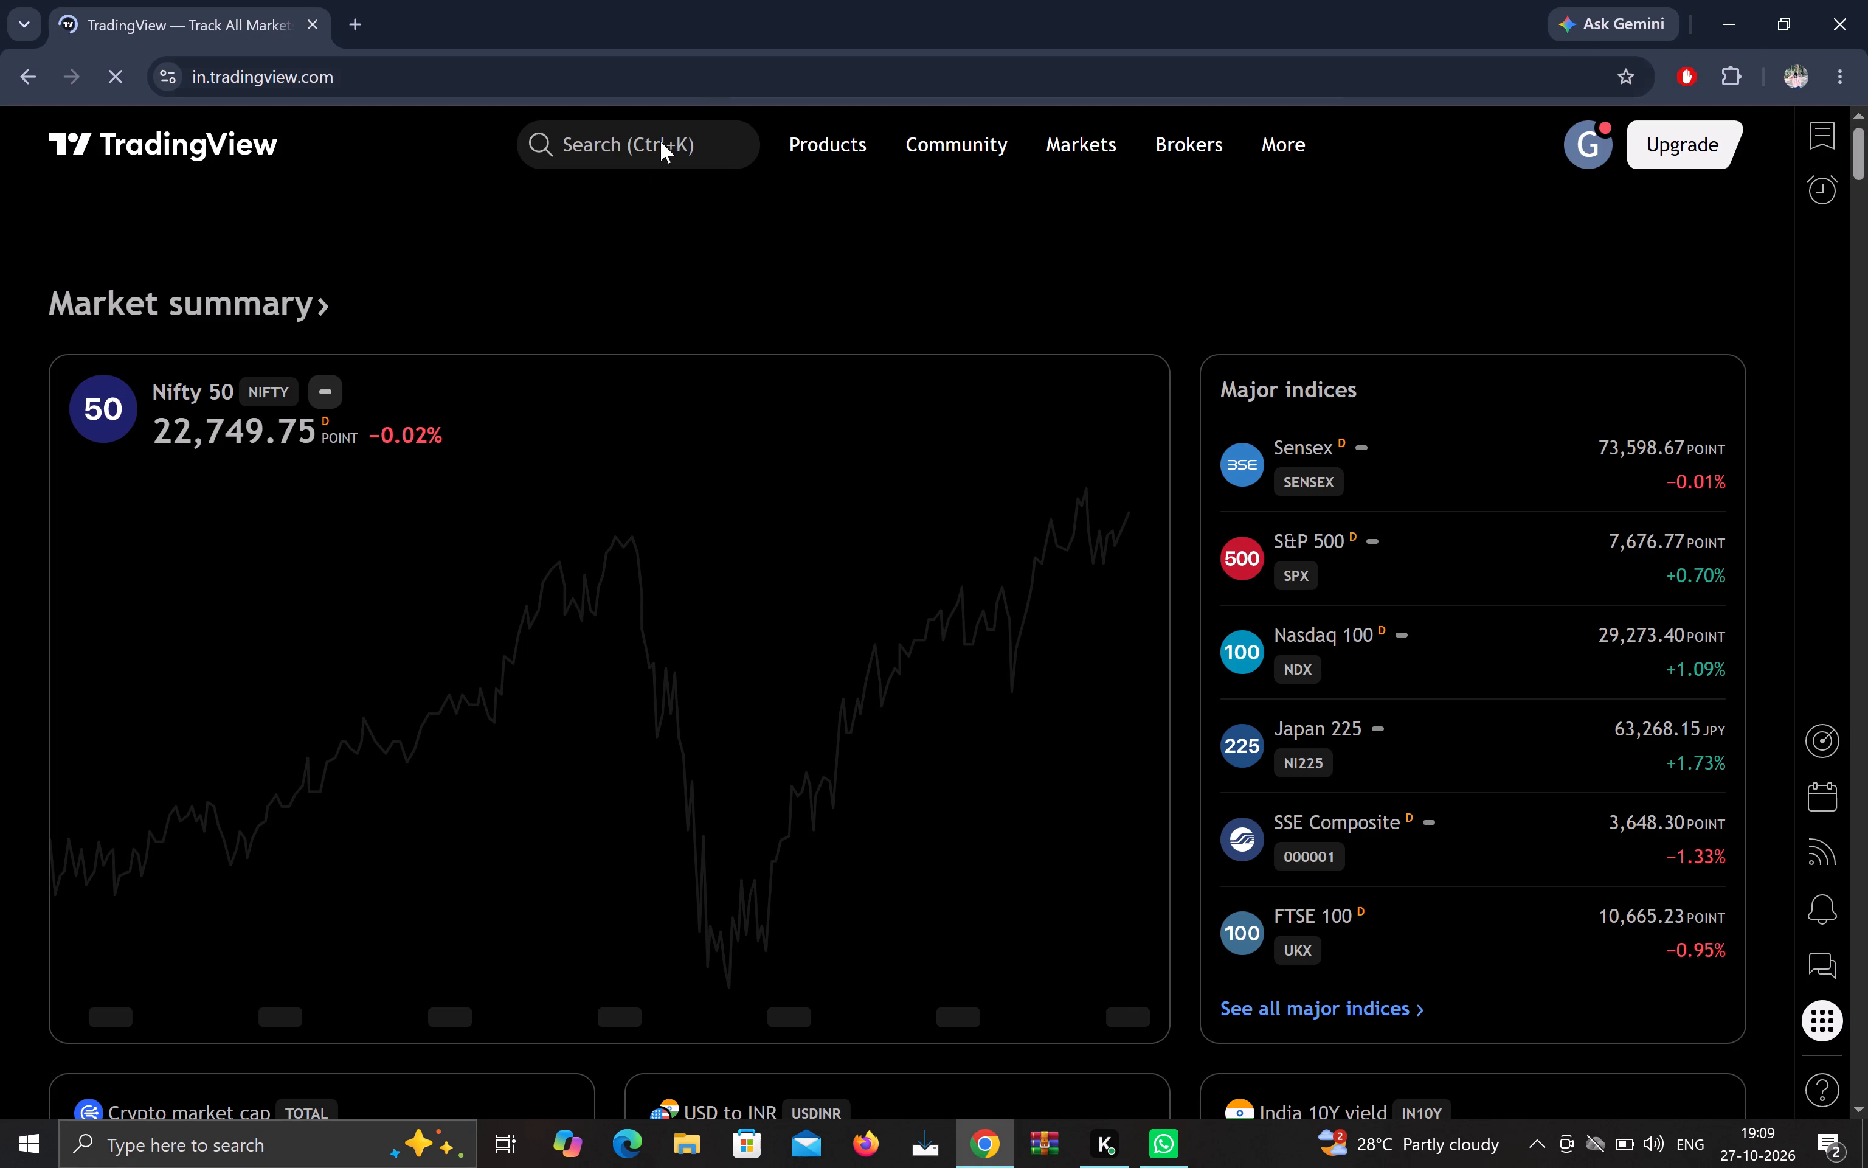
Find XAUUSD (Gold) in the TradingView symbol search and launch its chart.
{"action": "left_click", "coordinate": [655, 145]}
{"action": "left_click", "coordinate": [652, 148]}
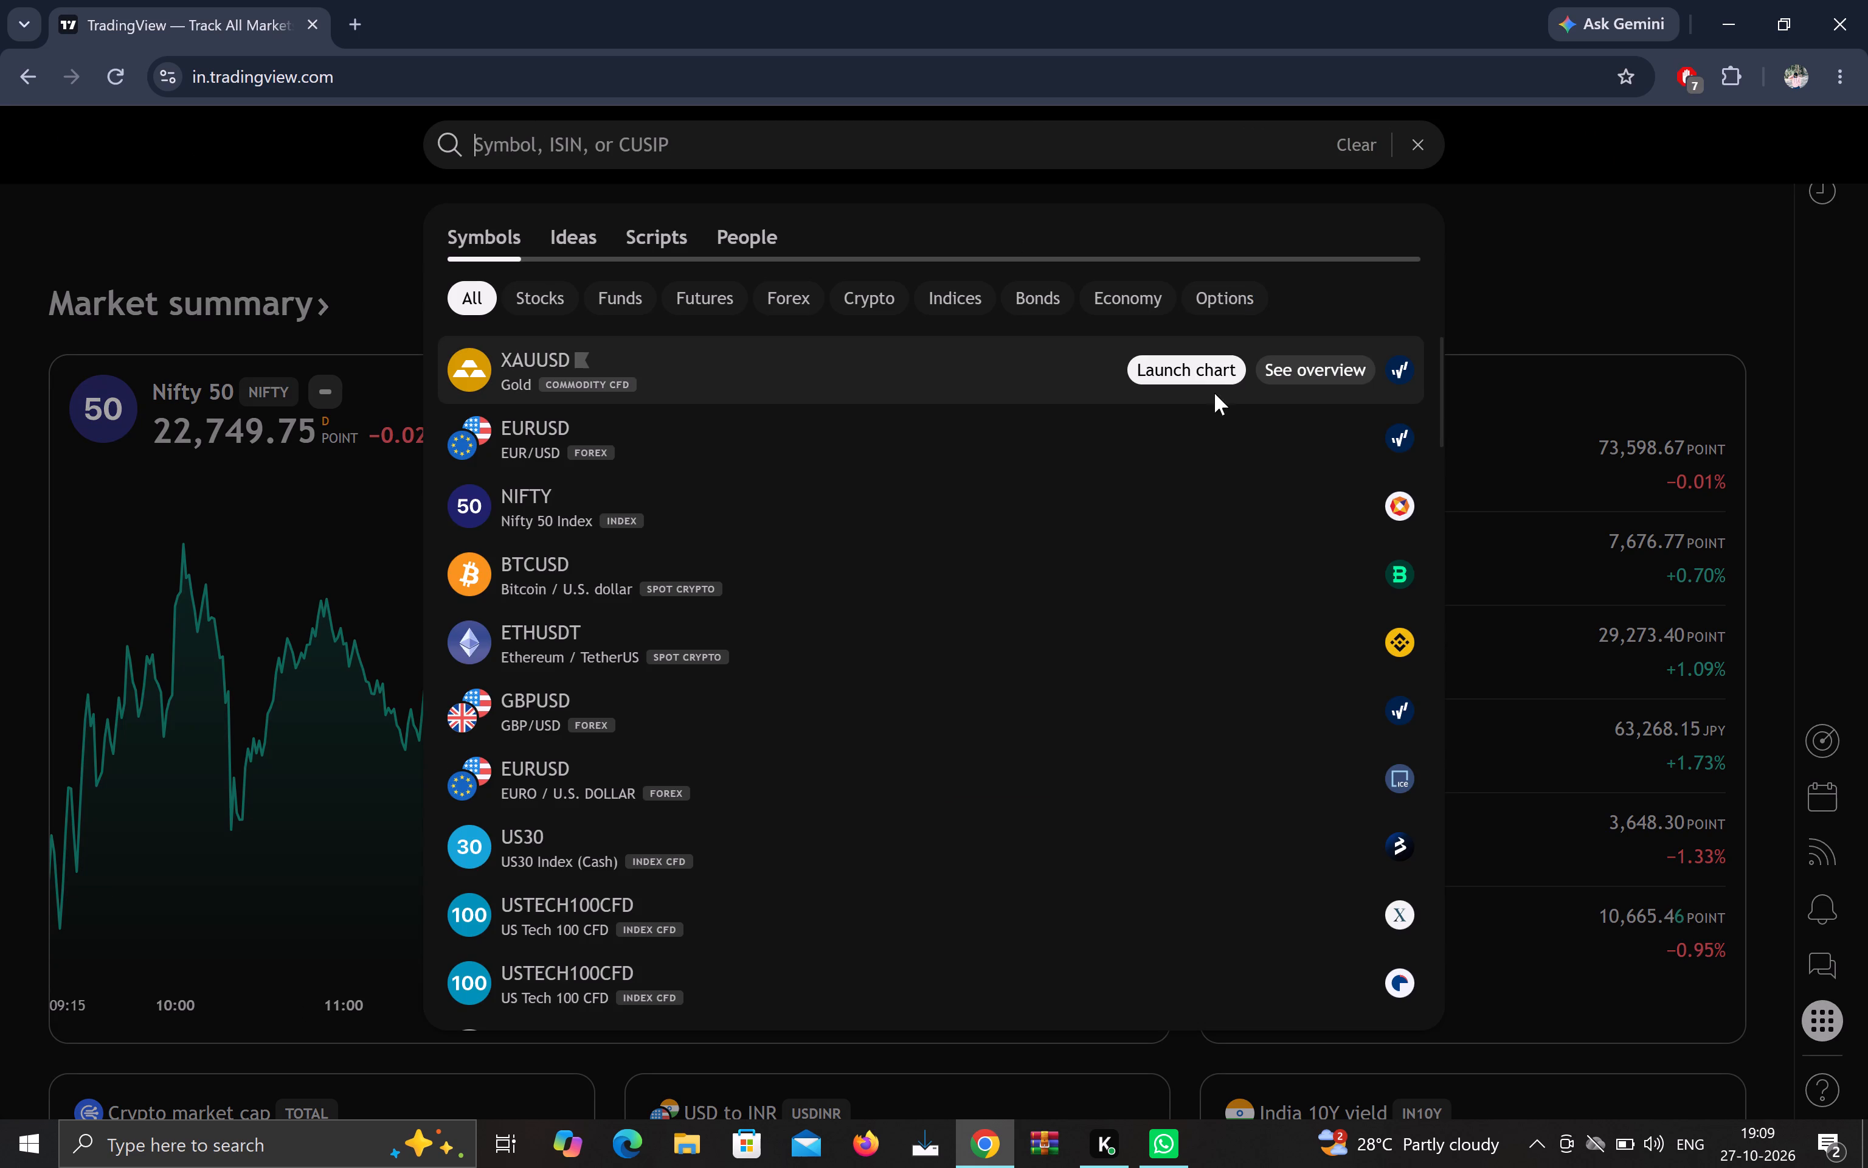
{"action": "left_click", "coordinate": [1189, 362]}
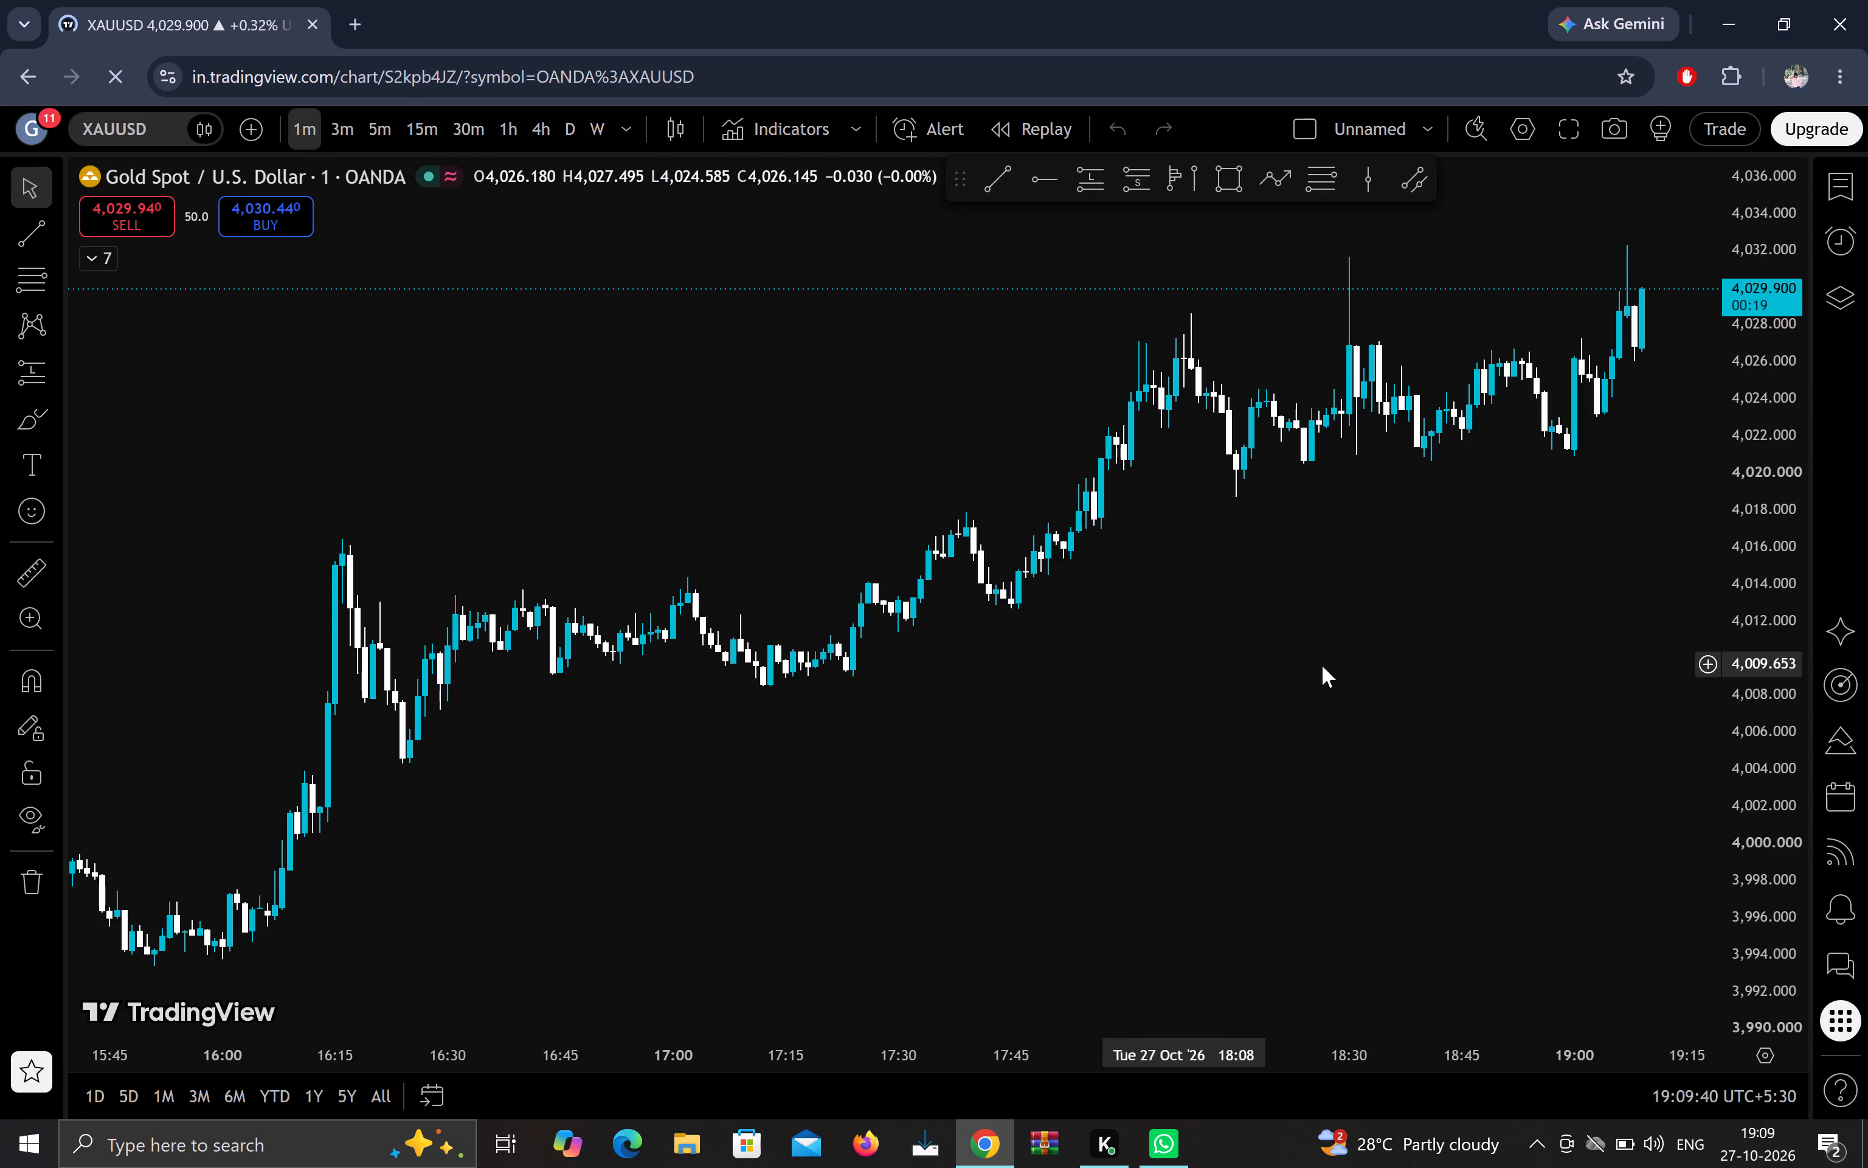
Examine XAUUSD price action on the 1-minute chart around the 27 Oct volume profile and its horizontal levels.
{"action": "scroll", "coordinate": [874, 729], "scroll_direction": "up", "scroll_amount": 20}
{"action": "scroll", "coordinate": [874, 729], "scroll_direction": "up", "scroll_amount": 4}
{"action": "scroll", "coordinate": [874, 729], "scroll_direction": "down", "scroll_amount": 20}
{"action": "scroll", "coordinate": [874, 729], "scroll_direction": "down", "scroll_amount": 8}
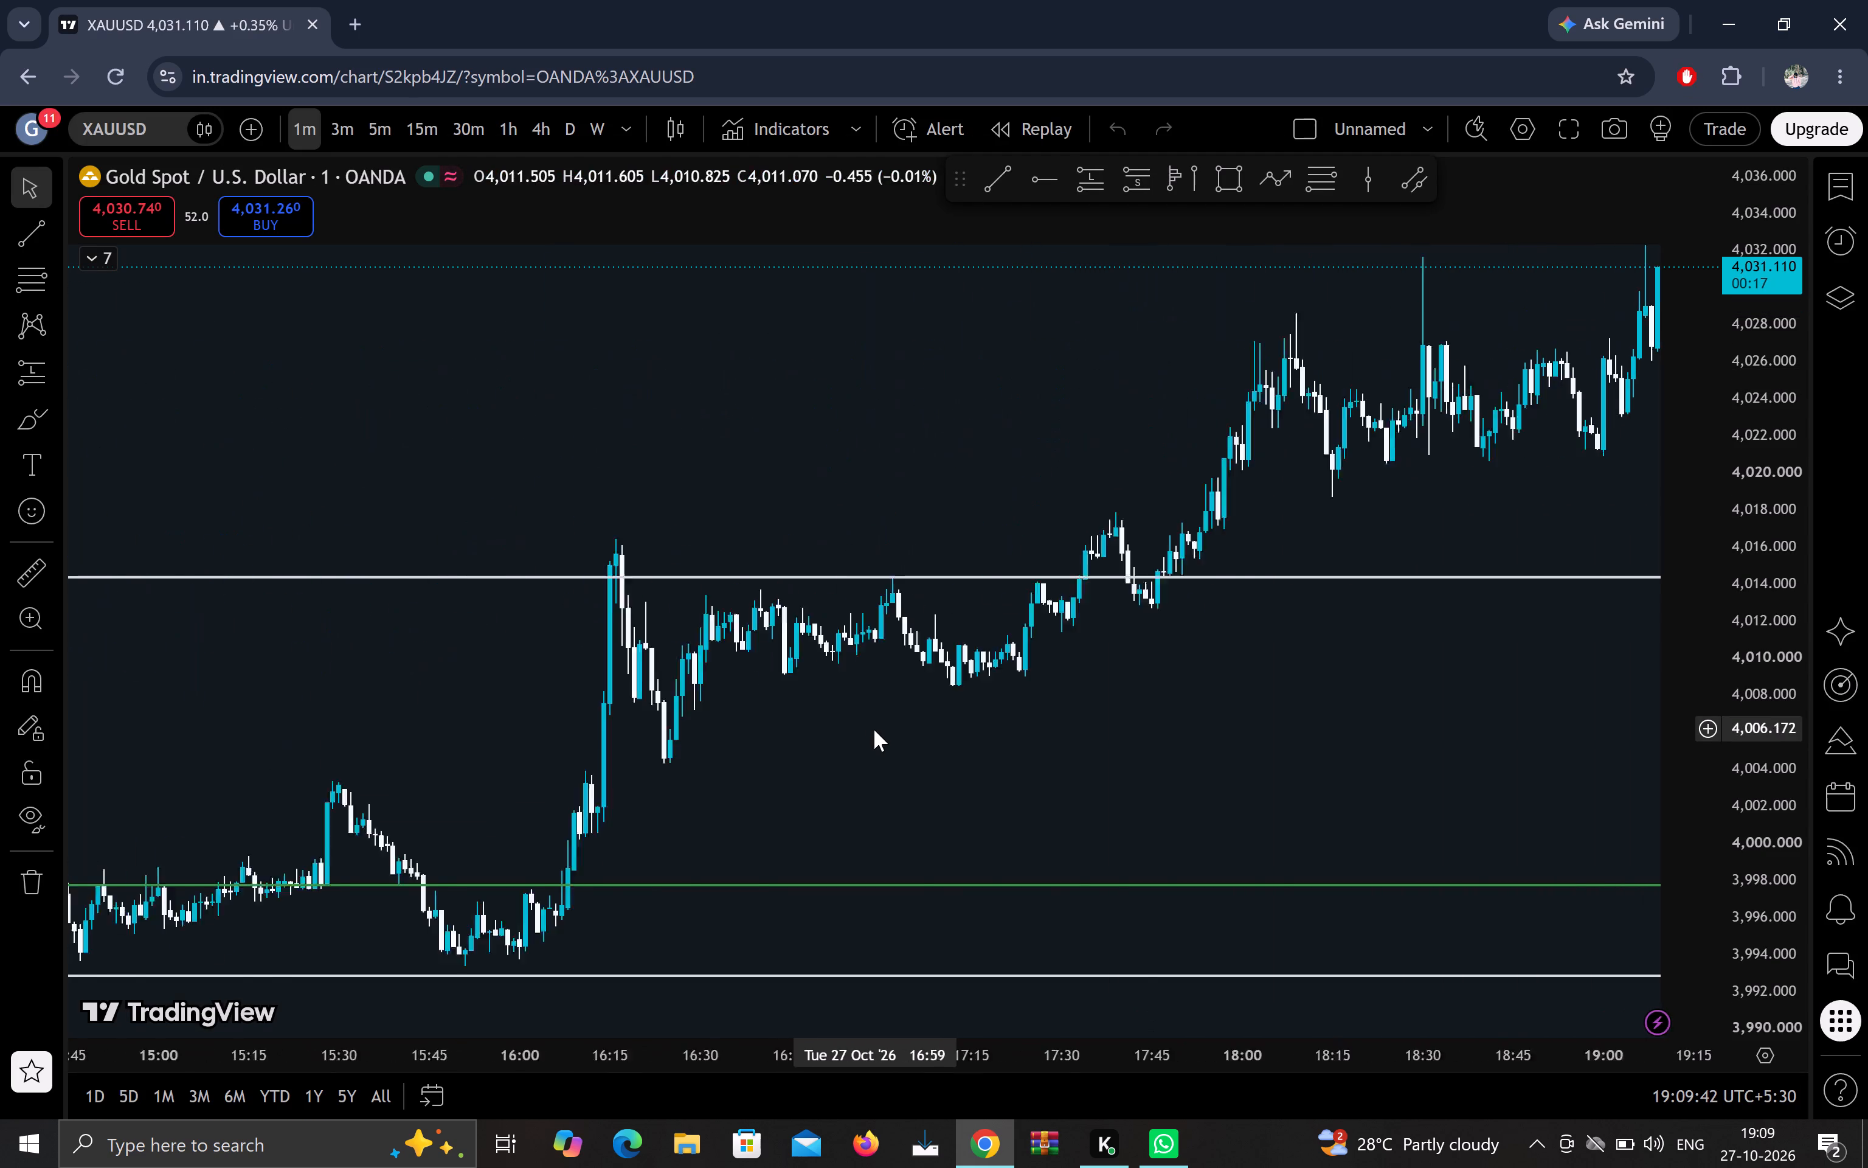
{"action": "scroll", "coordinate": [874, 729], "scroll_direction": "down", "scroll_amount": 11}
{"action": "left_click_drag", "start_coordinate": [1215, 776], "coordinate": [1017, 509]}
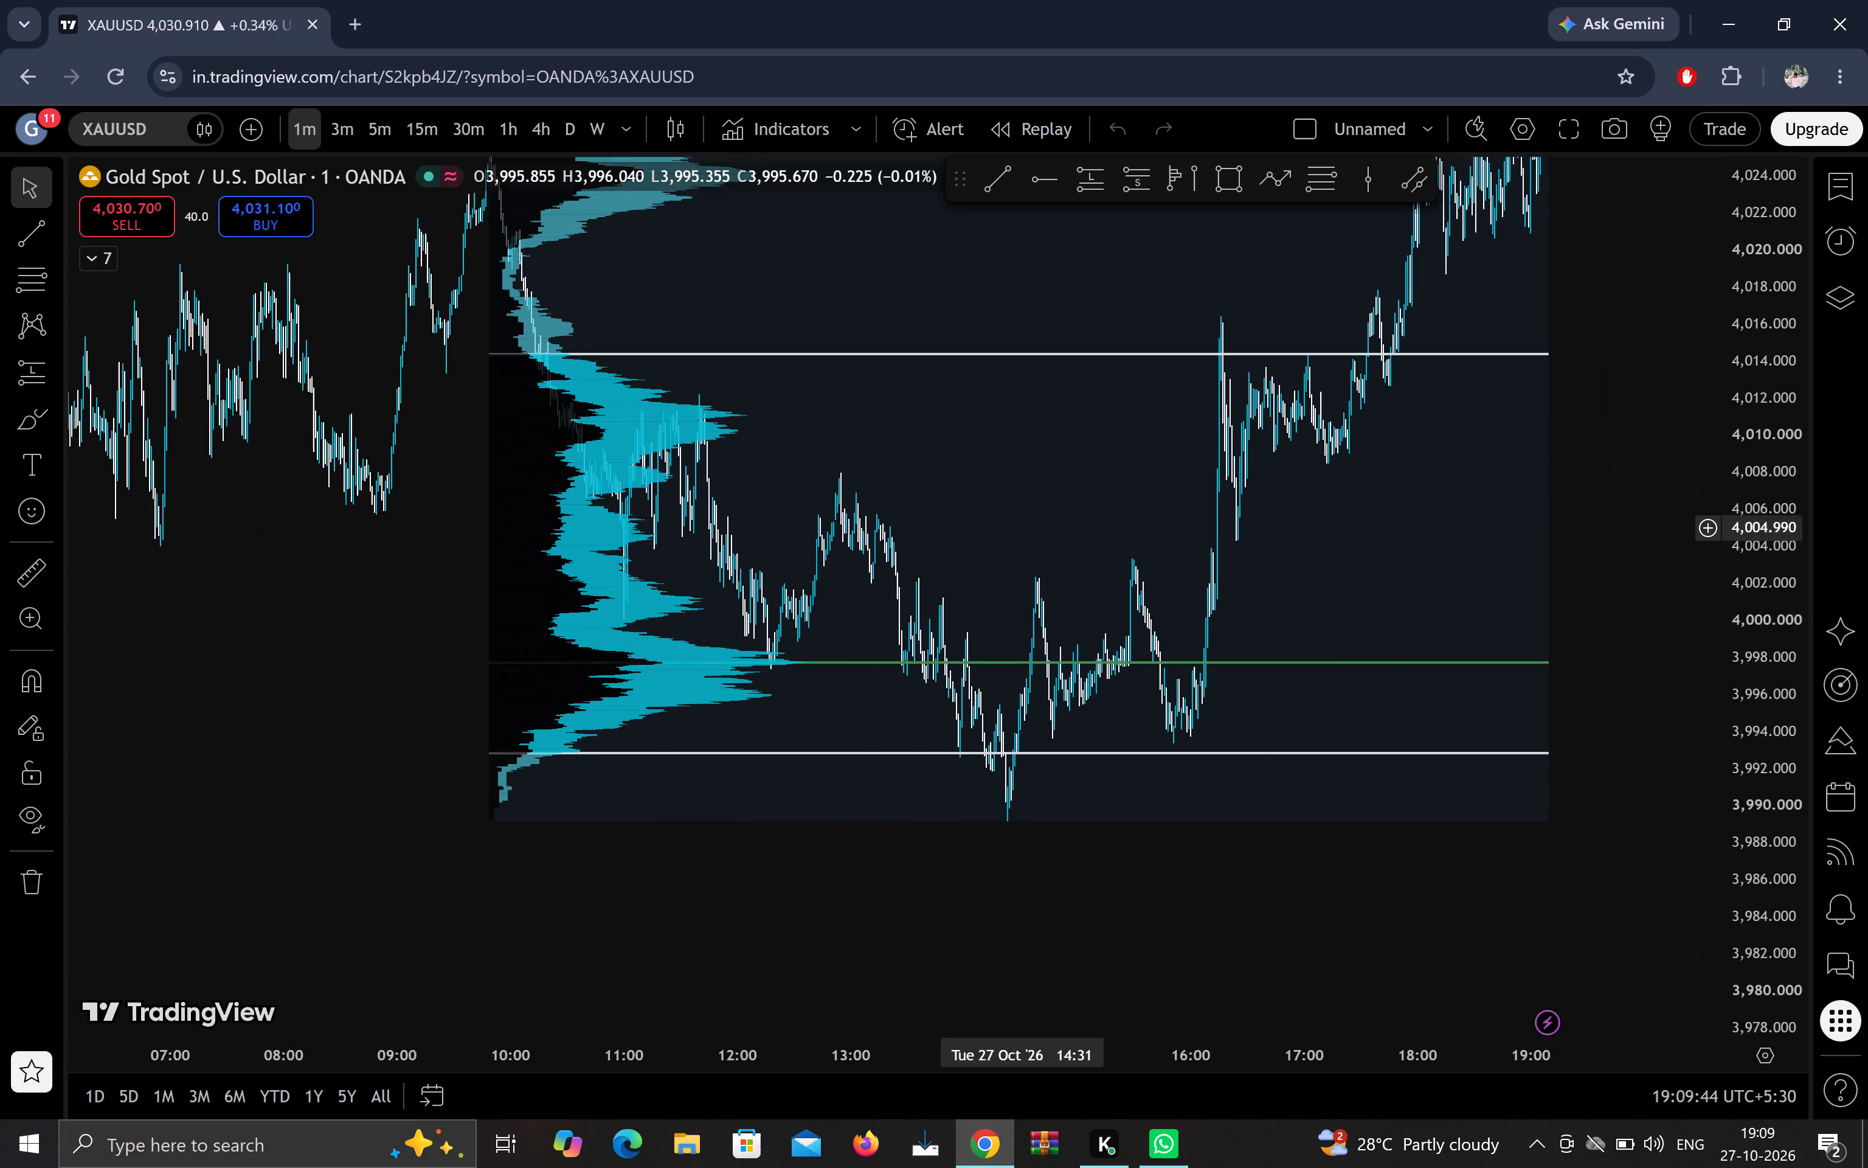
{"action": "left_click_drag", "start_coordinate": [1017, 509], "coordinate": [750, 624]}
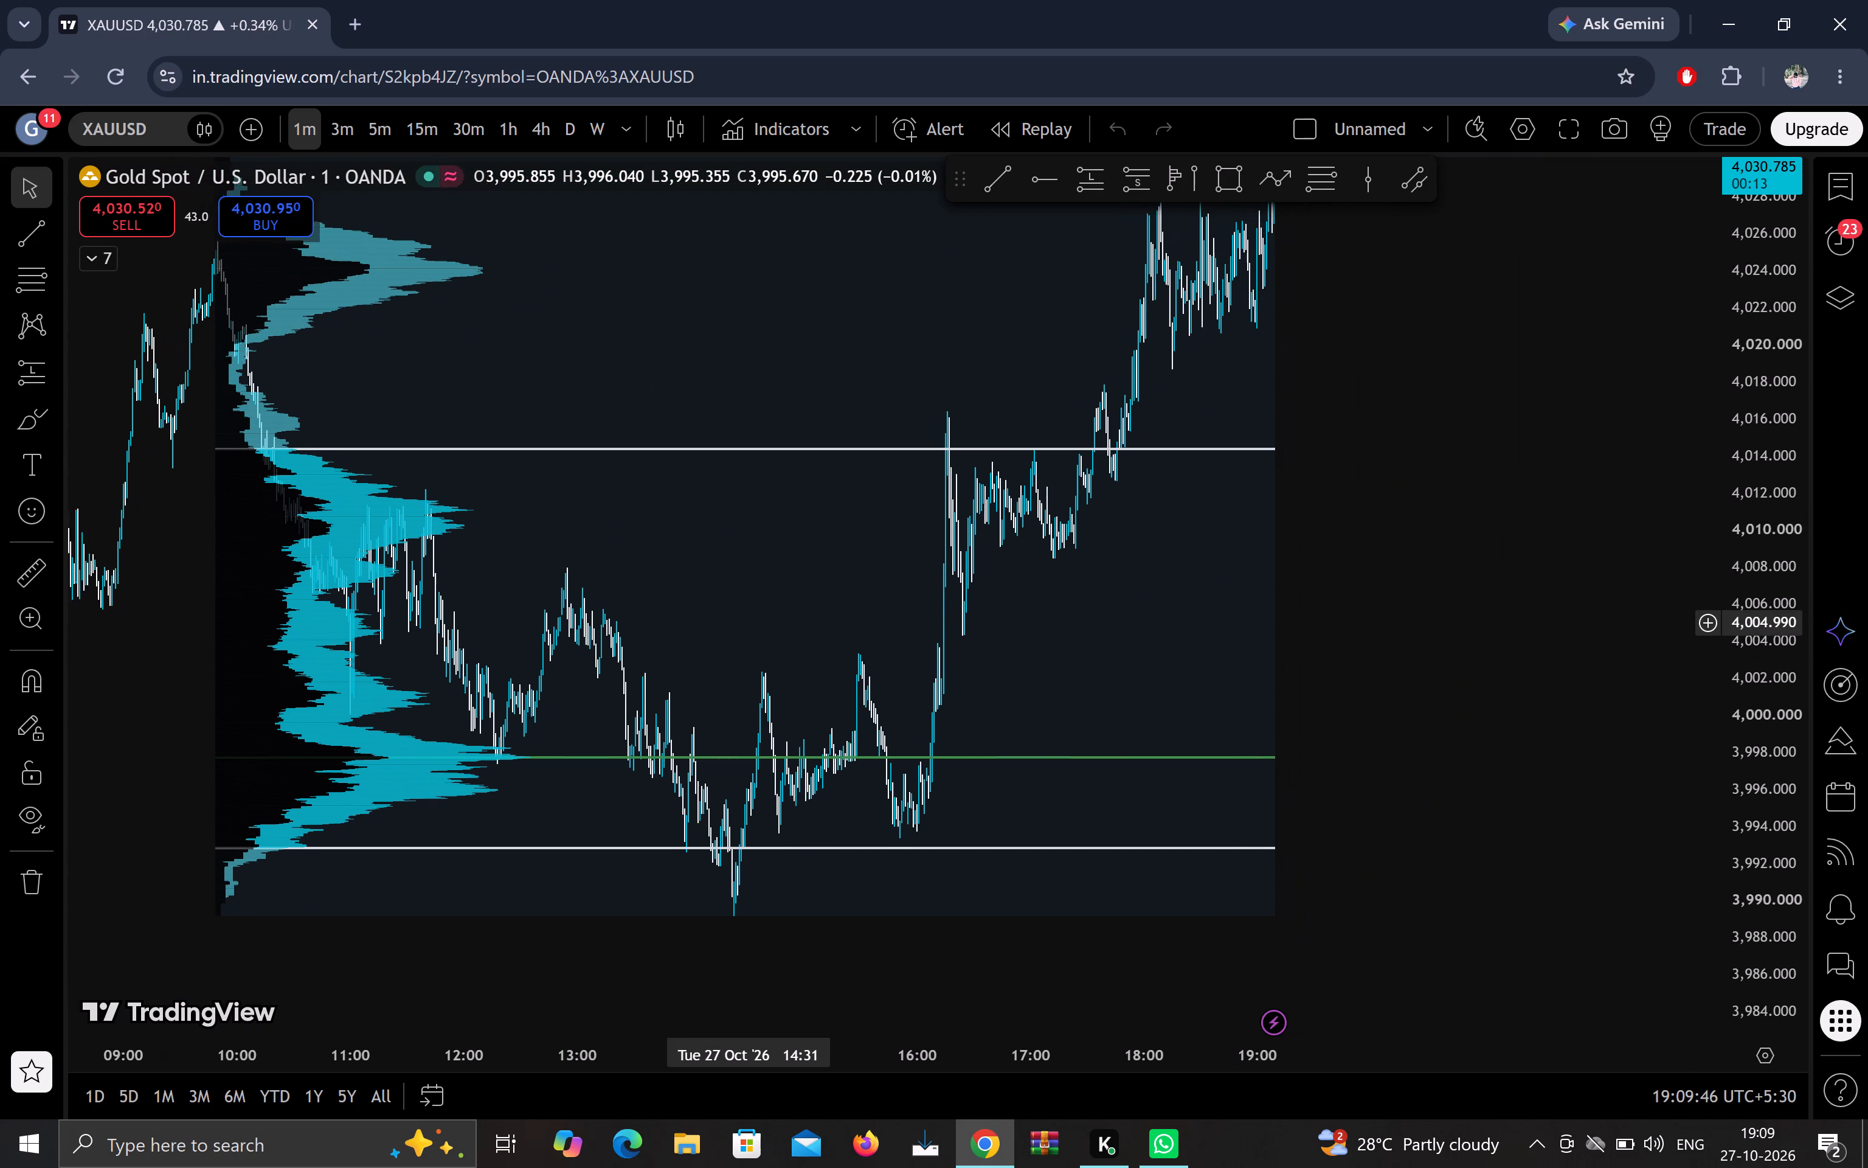
{"action": "left_click_drag", "start_coordinate": [750, 624], "coordinate": [1256, 788]}
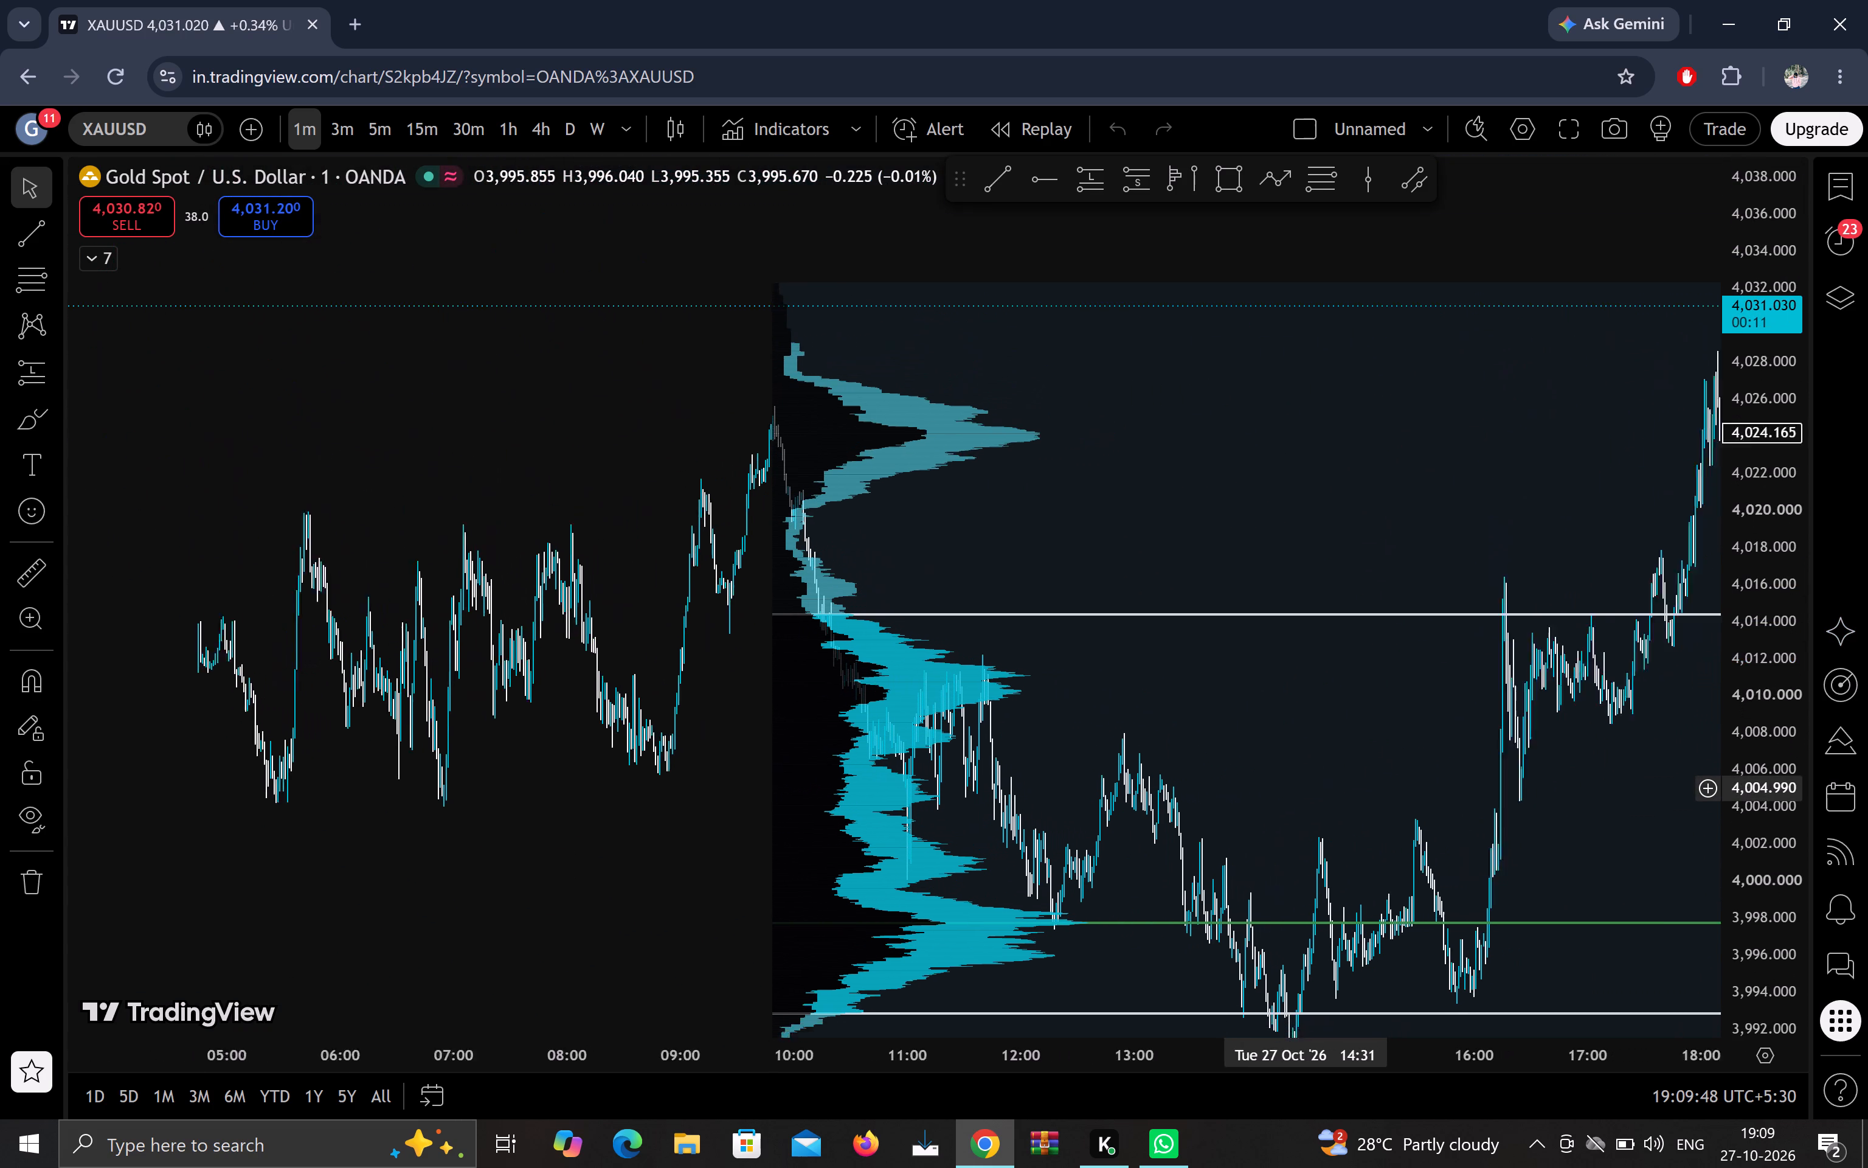
{"action": "left_click_drag", "start_coordinate": [1256, 788], "coordinate": [1048, 673]}
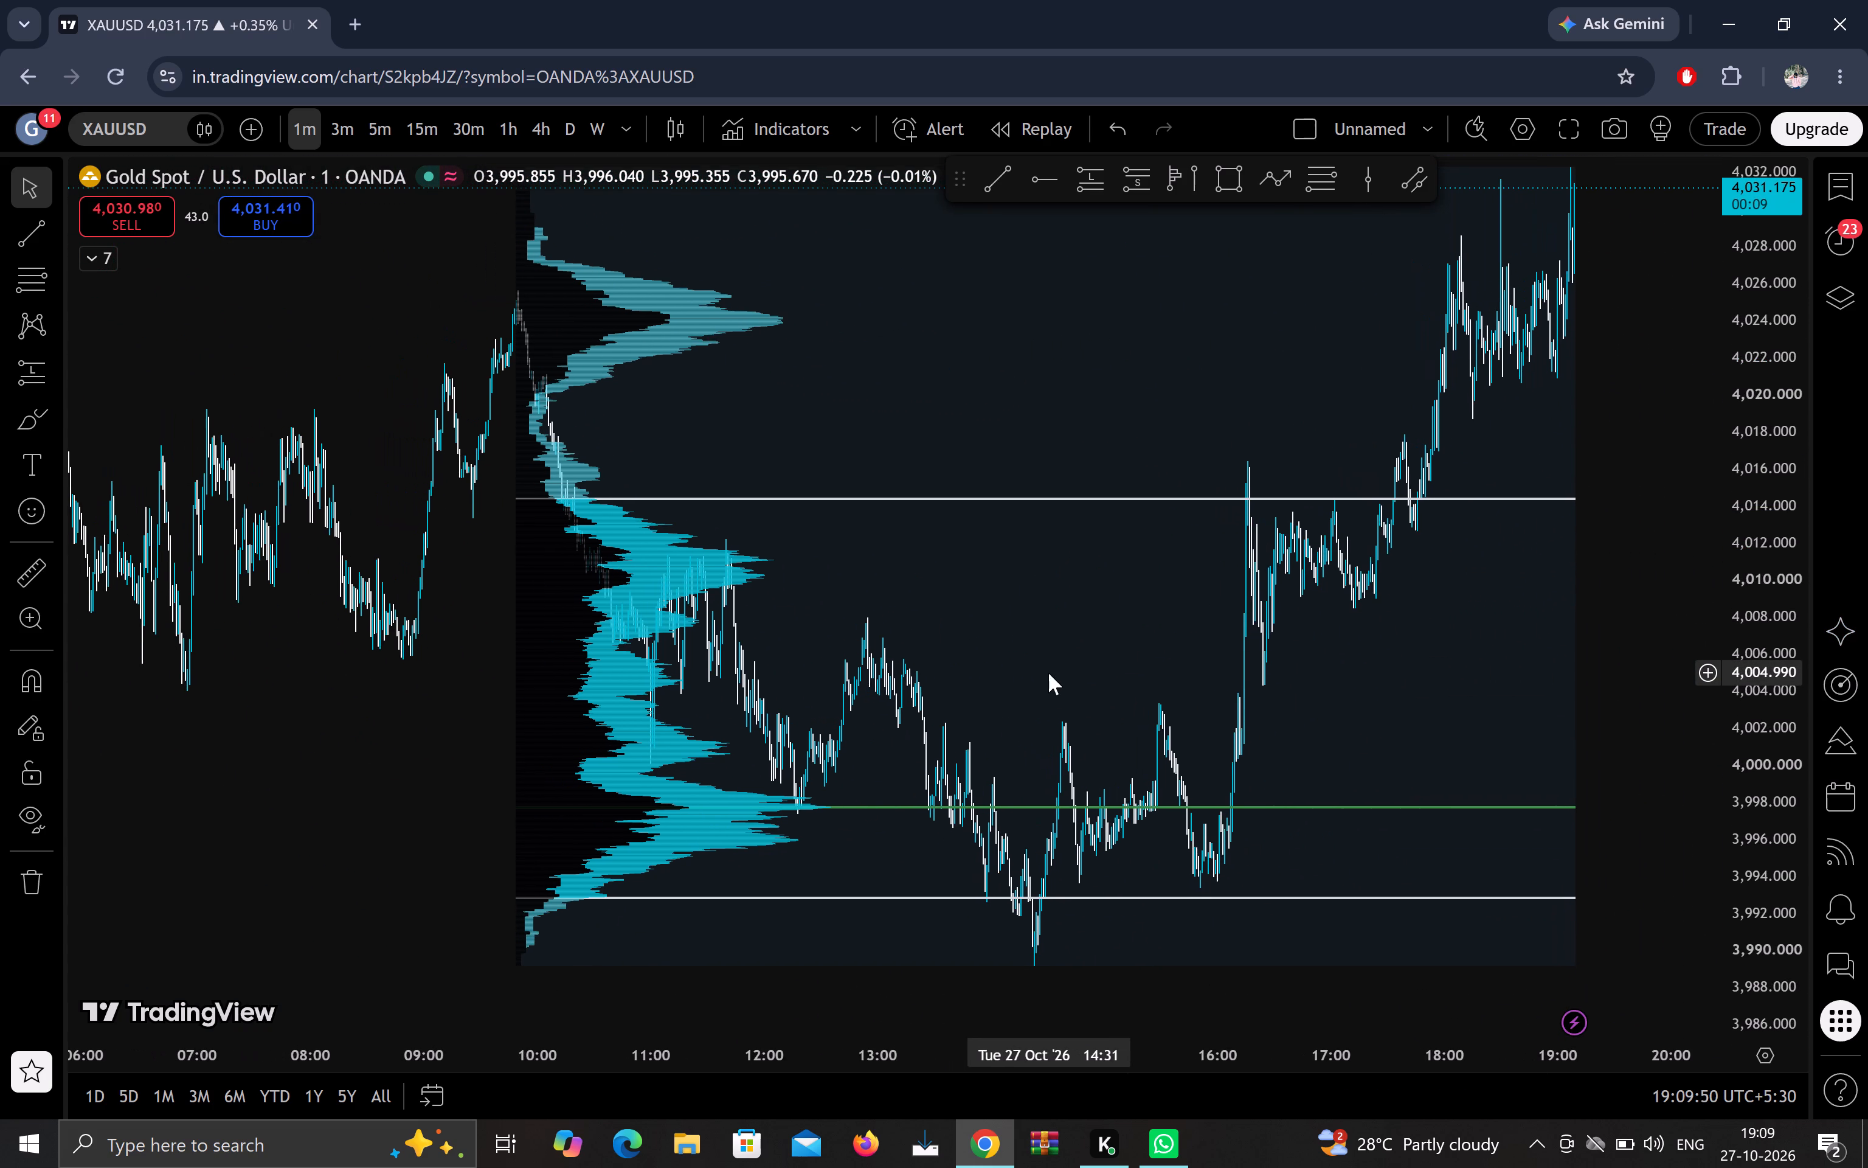
{"action": "left_click_drag", "start_coordinate": [913, 567], "coordinate": [538, 794]}
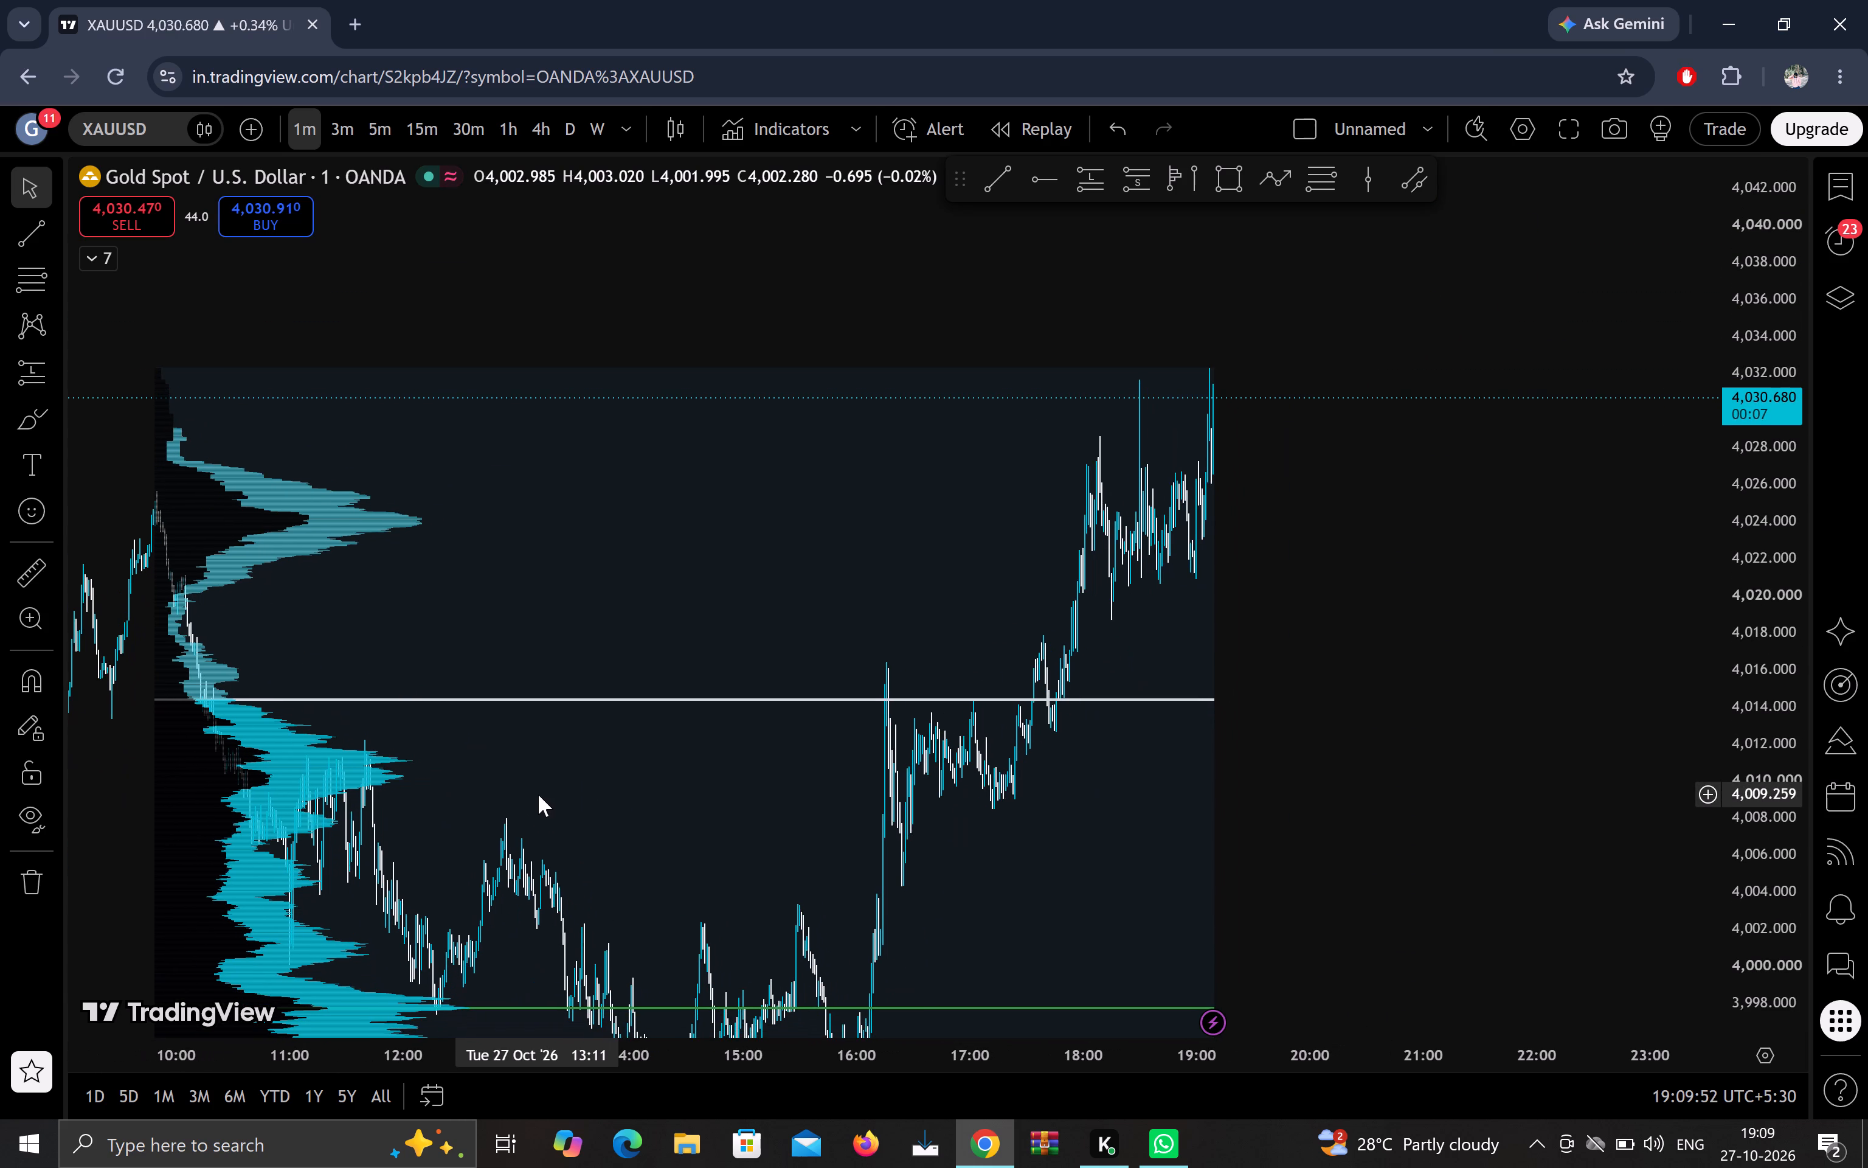
{"action": "scroll", "coordinate": [1214, 685], "scroll_direction": "down", "scroll_amount": 12}
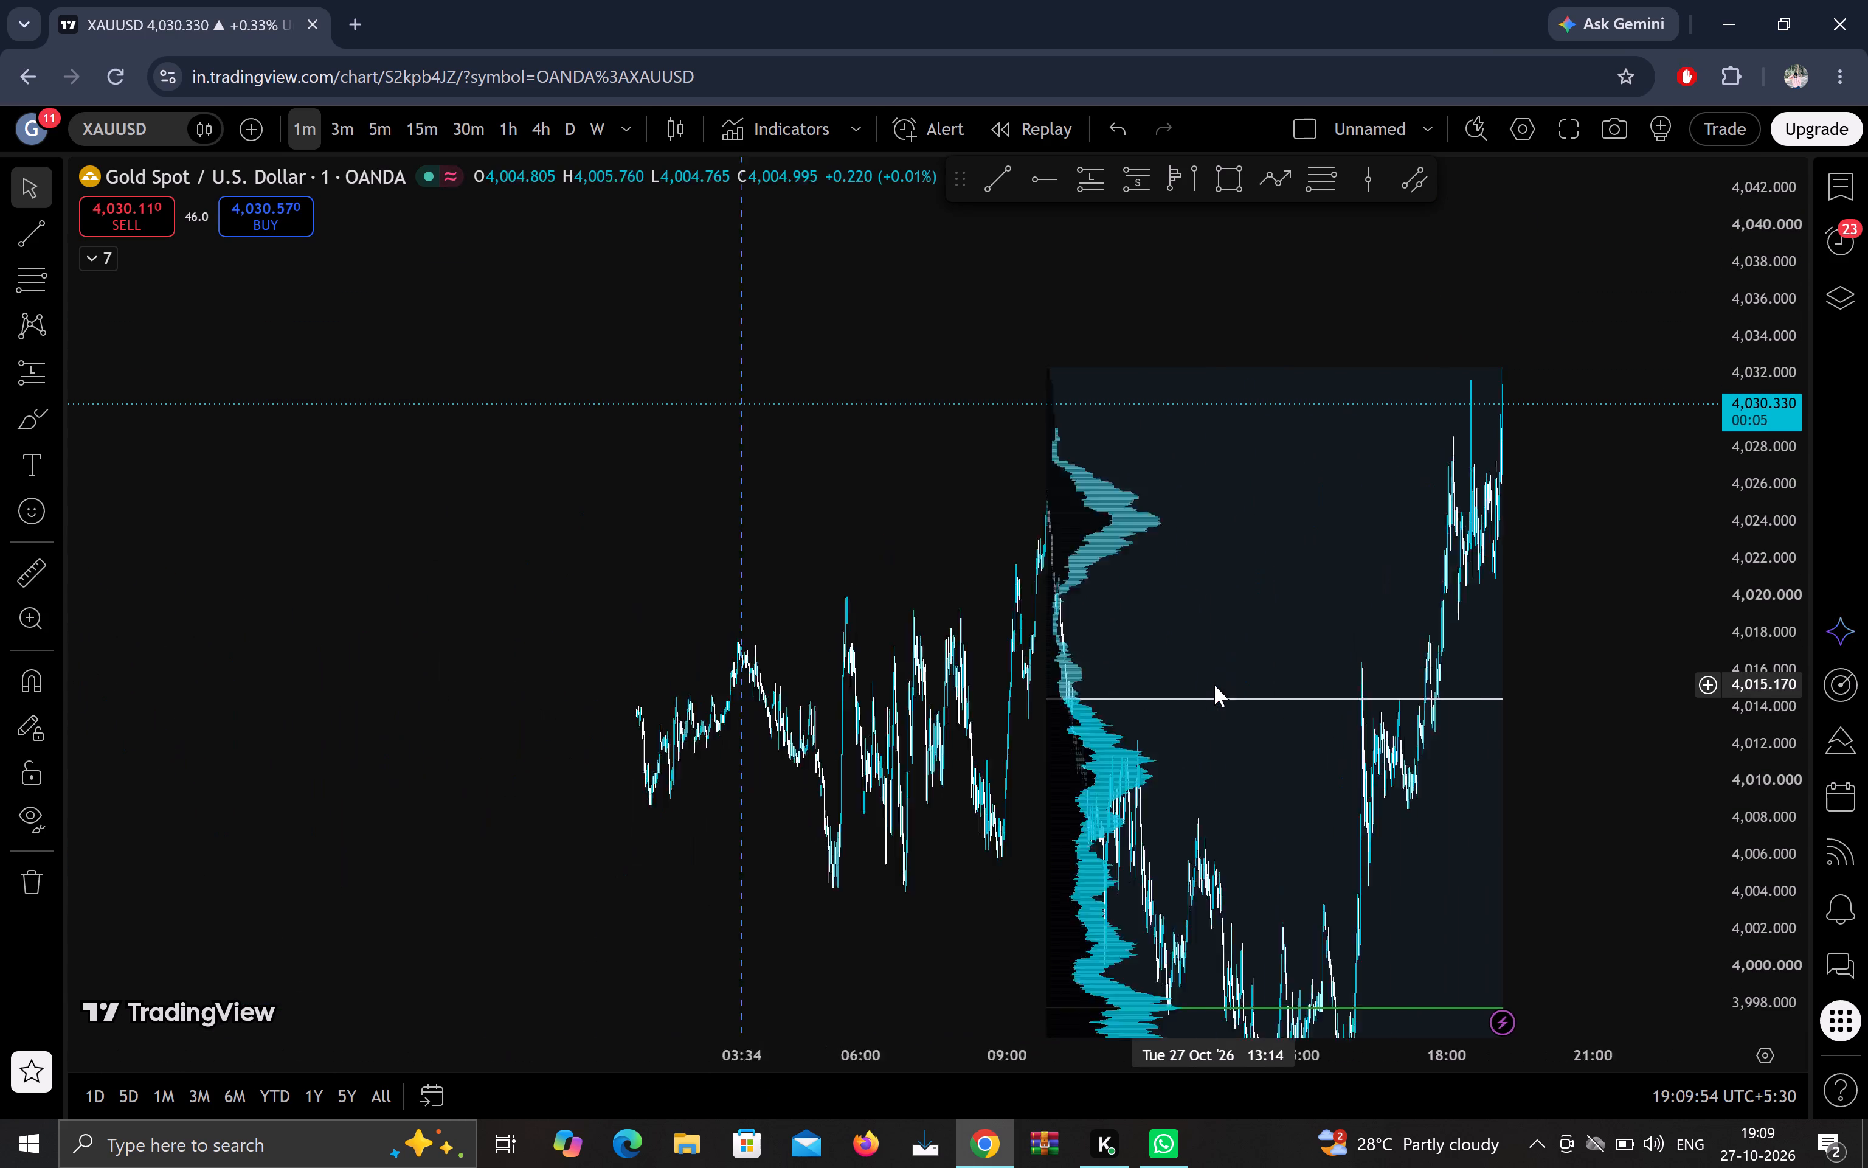
Draw a horizontal ray at about 4,030.08 from the swing high of 26 Oct around 22:40.
{"action": "scroll", "coordinate": [1214, 685], "scroll_direction": "down", "scroll_amount": 19}
{"action": "left_click_drag", "start_coordinate": [476, 516], "coordinate": [558, 558]}
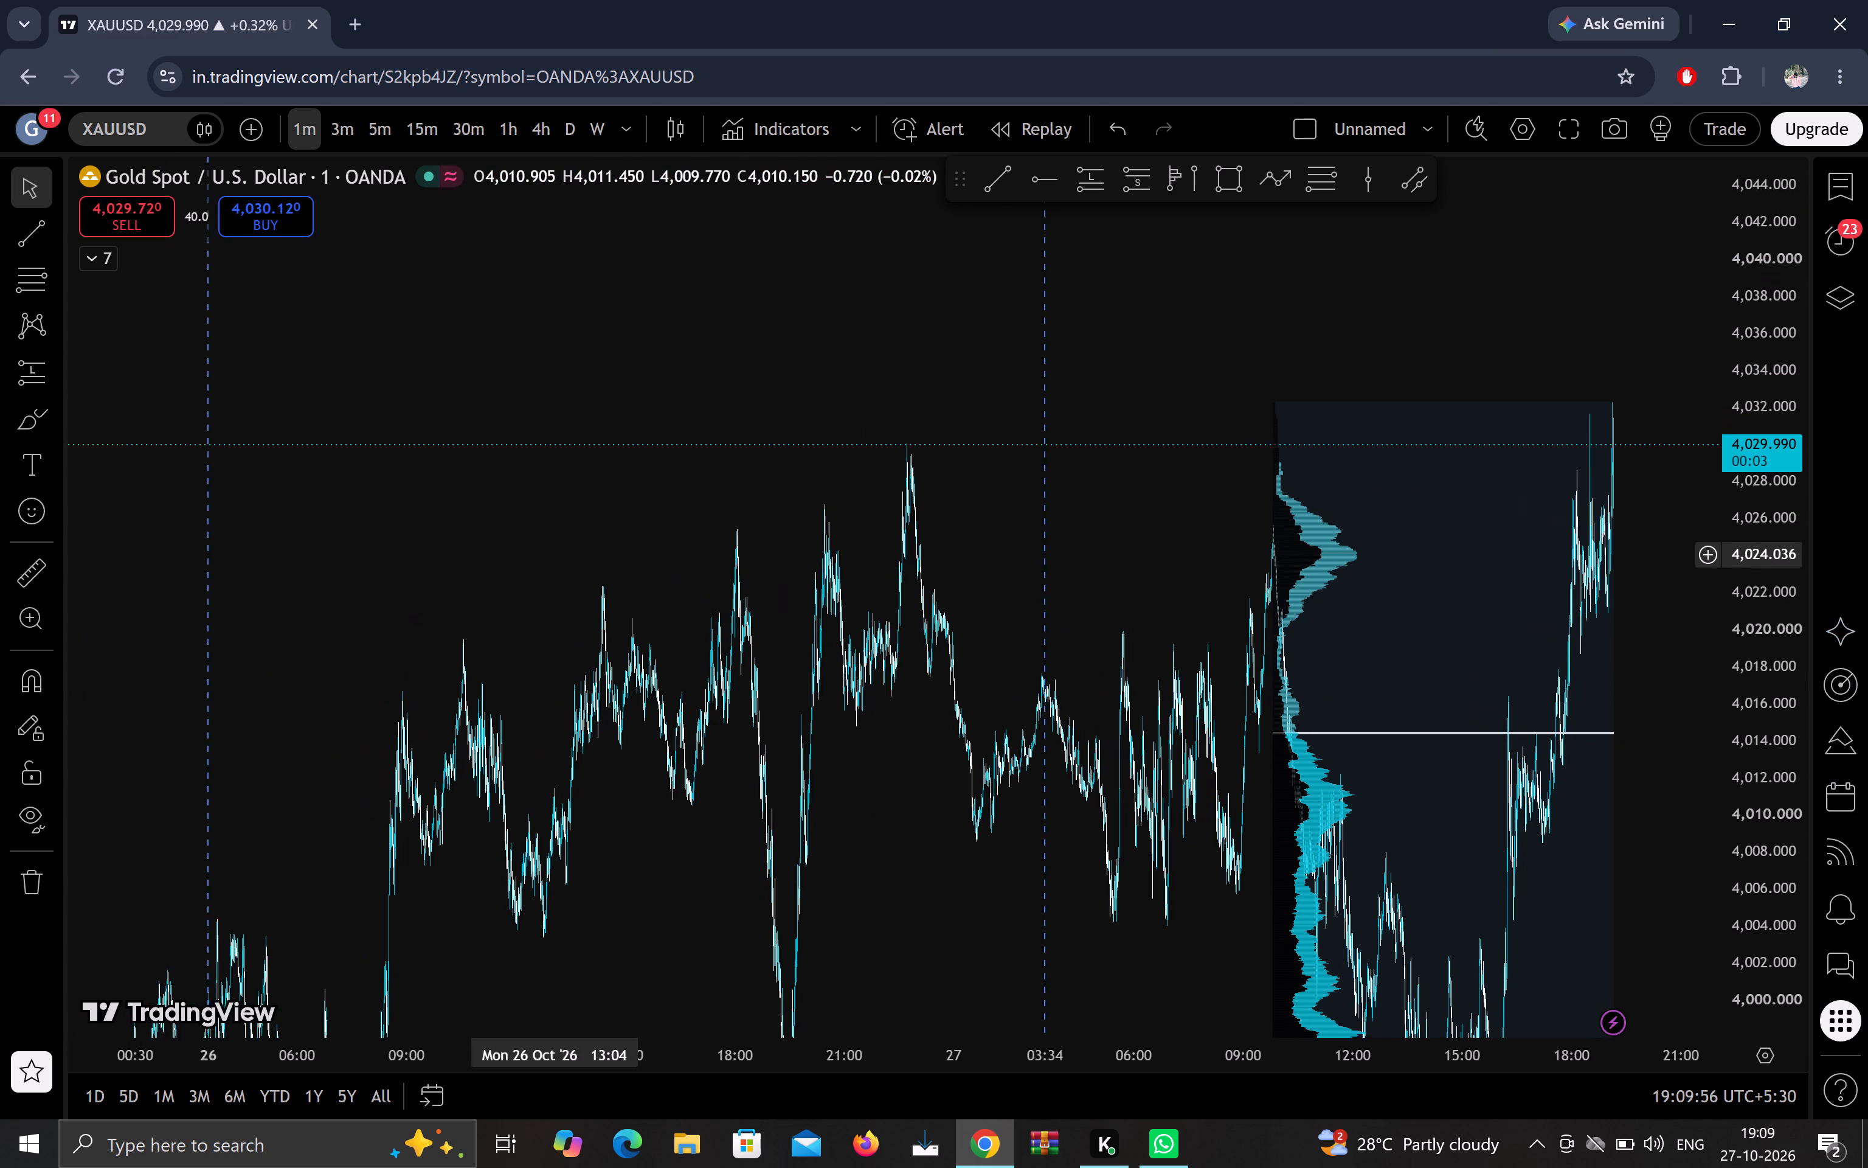
{"action": "left_click_drag", "start_coordinate": [558, 558], "coordinate": [300, 572]}
{"action": "left_click", "coordinate": [1038, 186]}
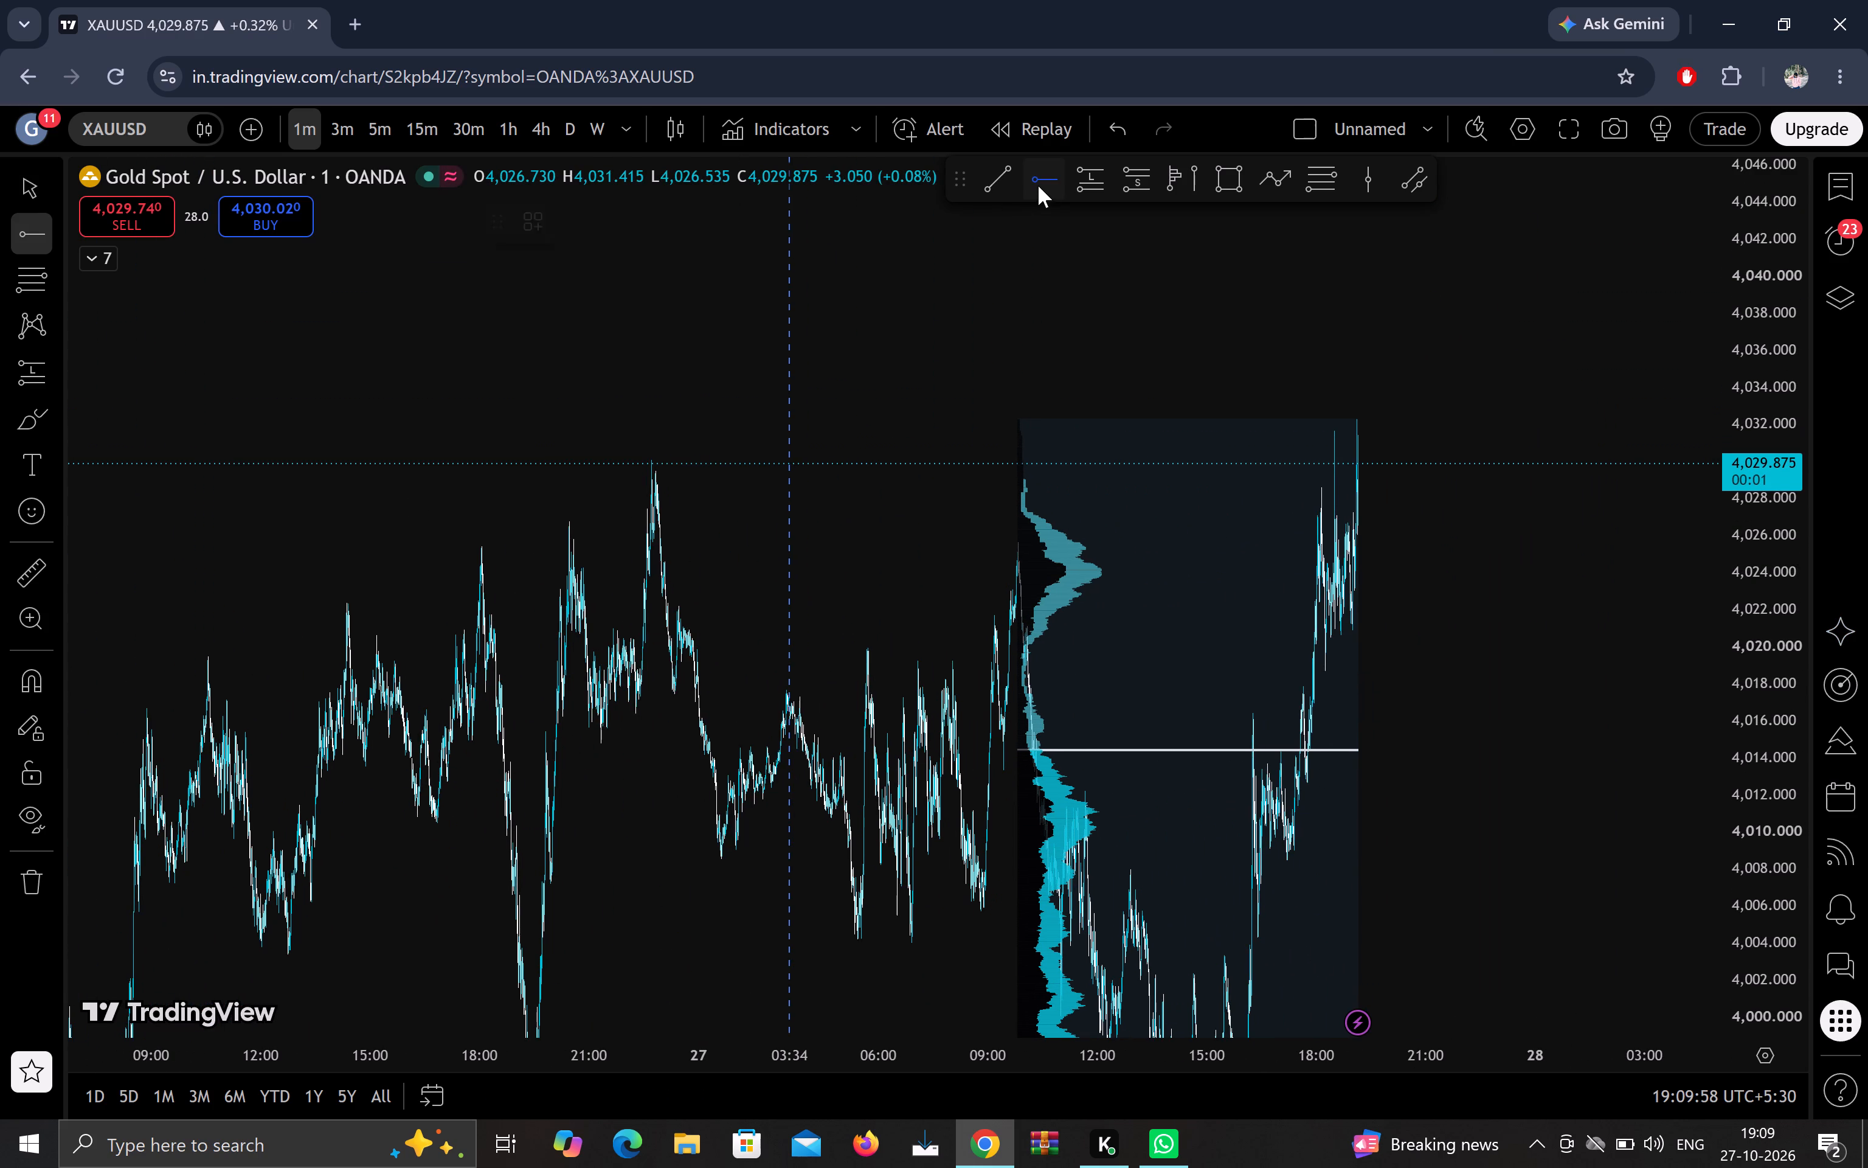
{"action": "left_click", "coordinate": [651, 461]}
{"action": "left_click", "coordinate": [820, 394]}
Delete the existing volume profile drawn over the 27 Oct session.
{"action": "left_click_drag", "start_coordinate": [291, 482], "coordinate": [1113, 494]}
{"action": "left_click_drag", "start_coordinate": [824, 543], "coordinate": [1202, 263]}
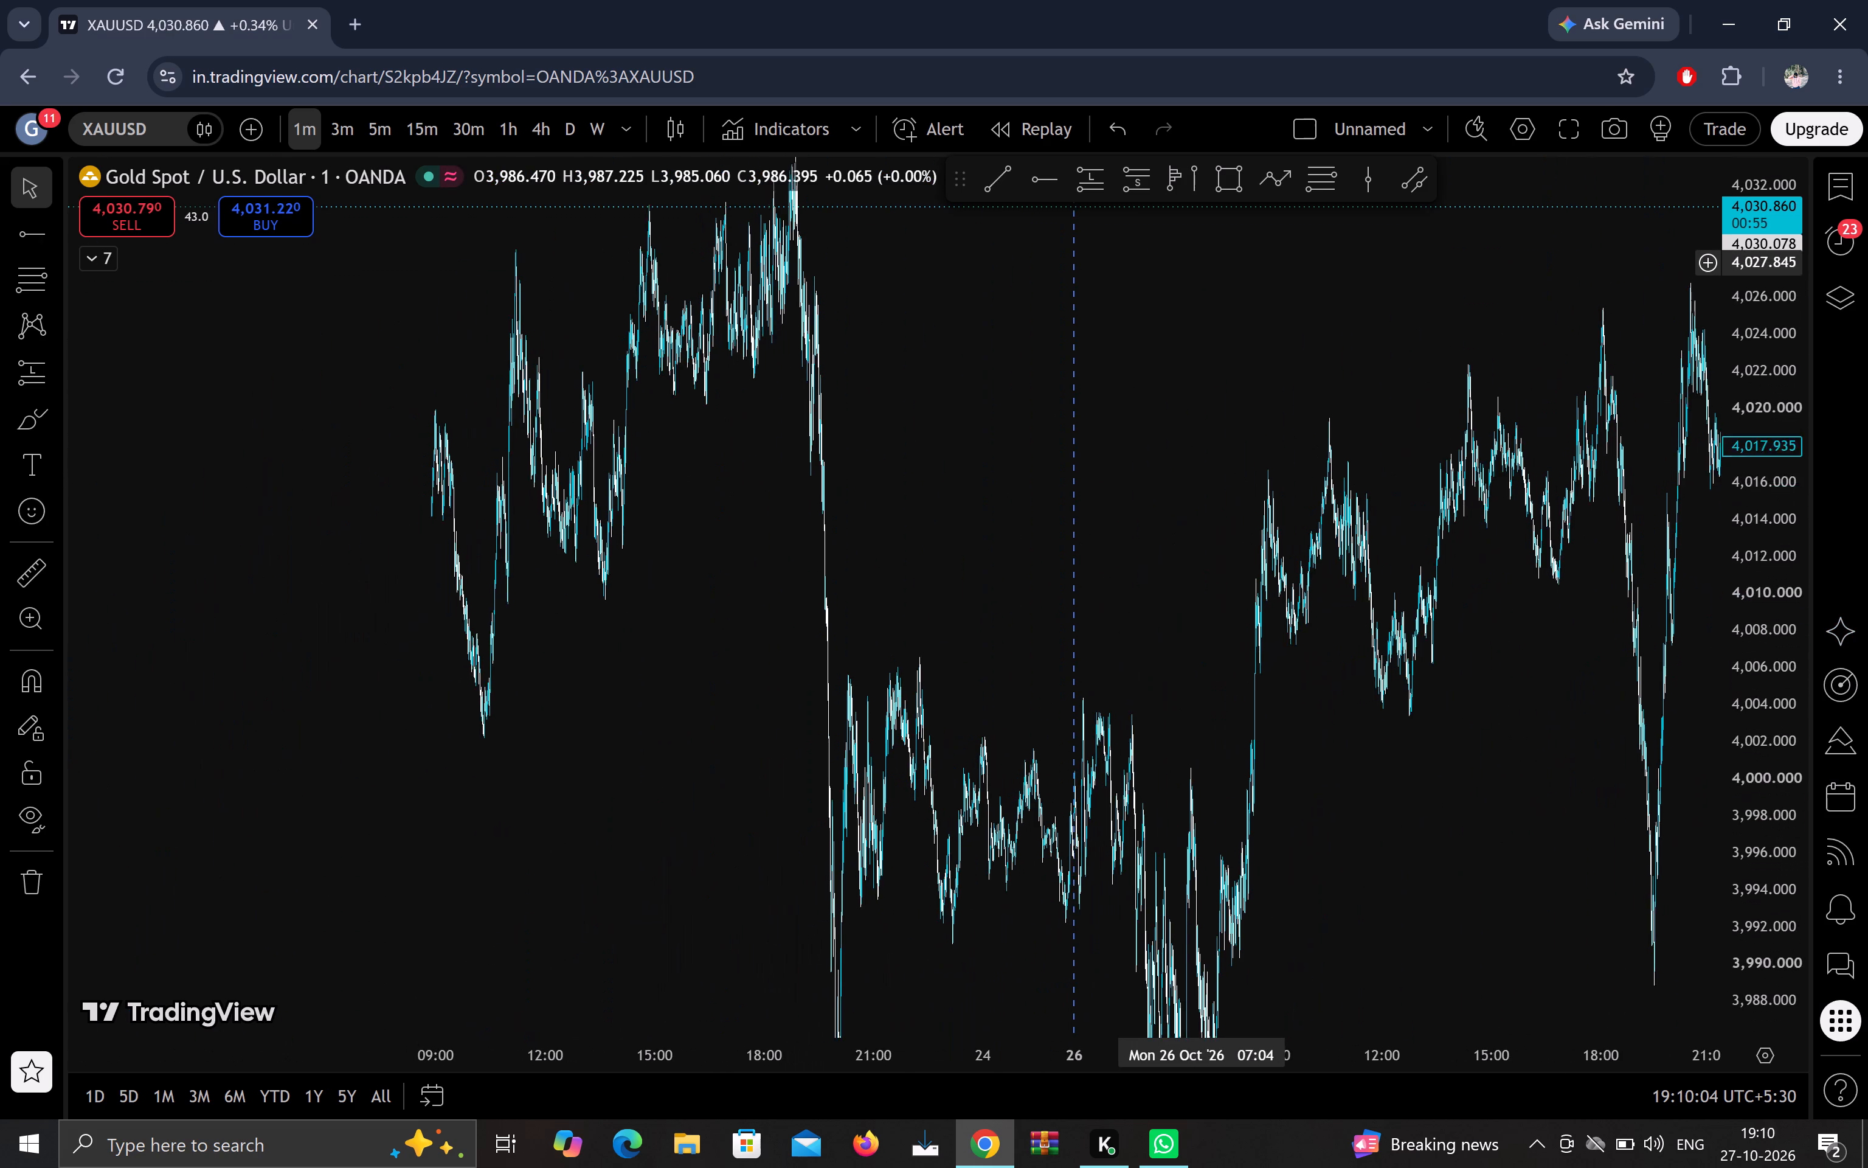
{"action": "left_click_drag", "start_coordinate": [1202, 263], "coordinate": [19, 255]}
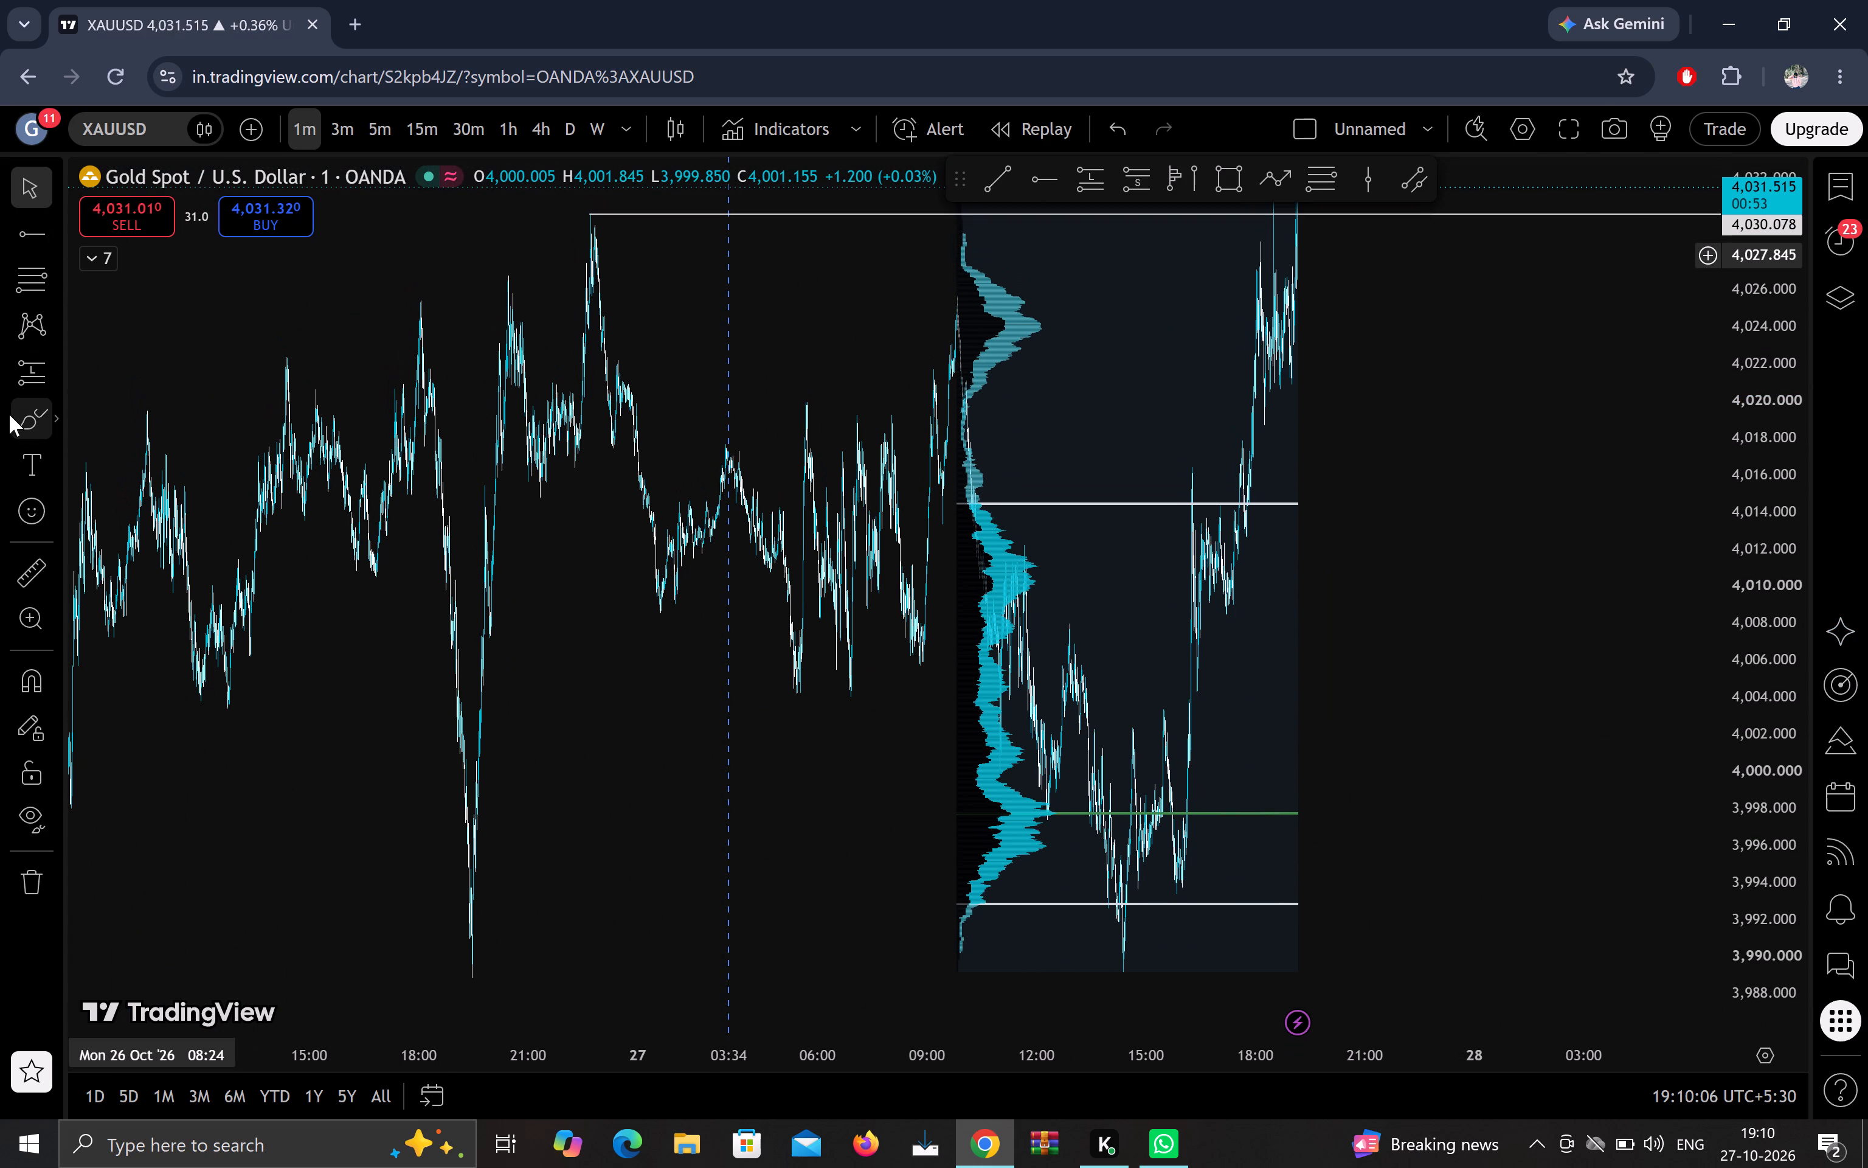
{"action": "left_click_drag", "start_coordinate": [714, 315], "coordinate": [446, 398]}
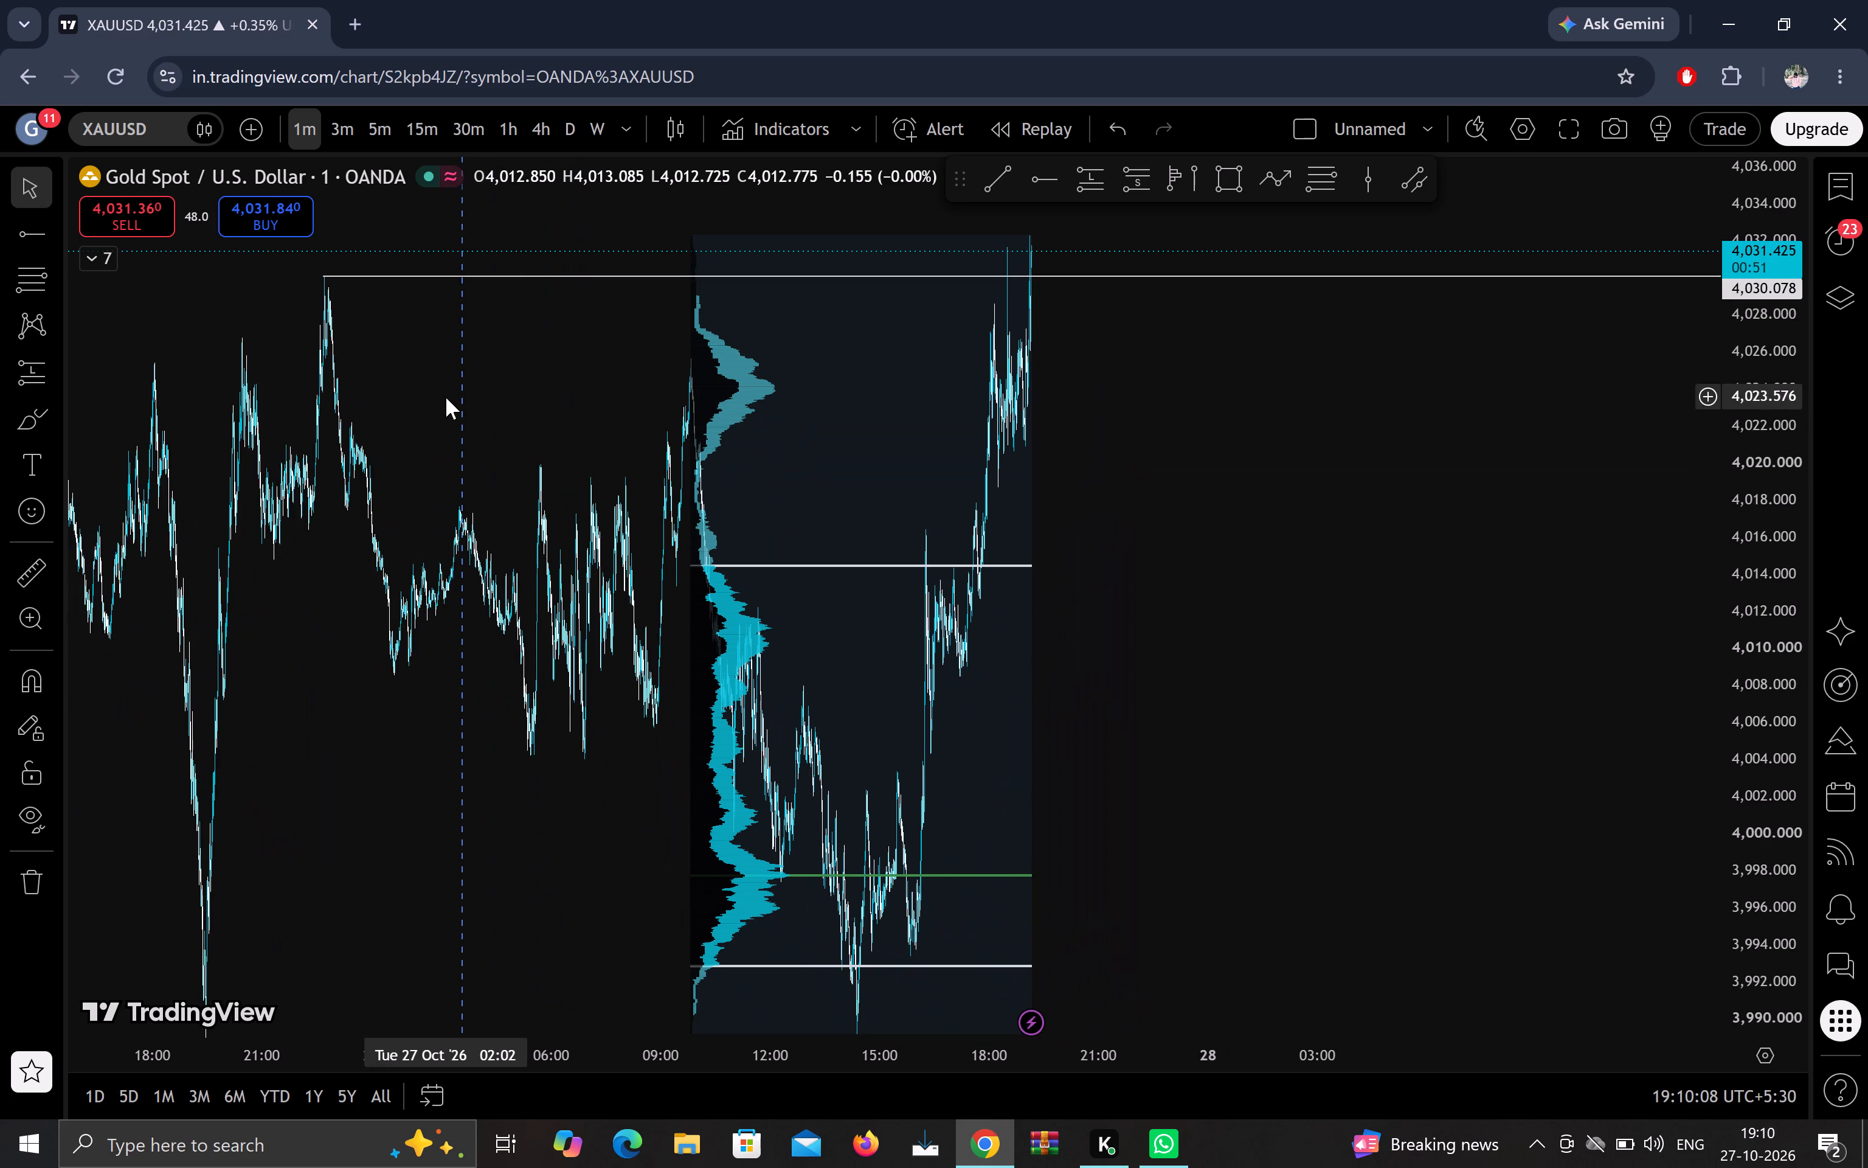
{"action": "left_click_drag", "start_coordinate": [1236, 849], "coordinate": [1341, 553]}
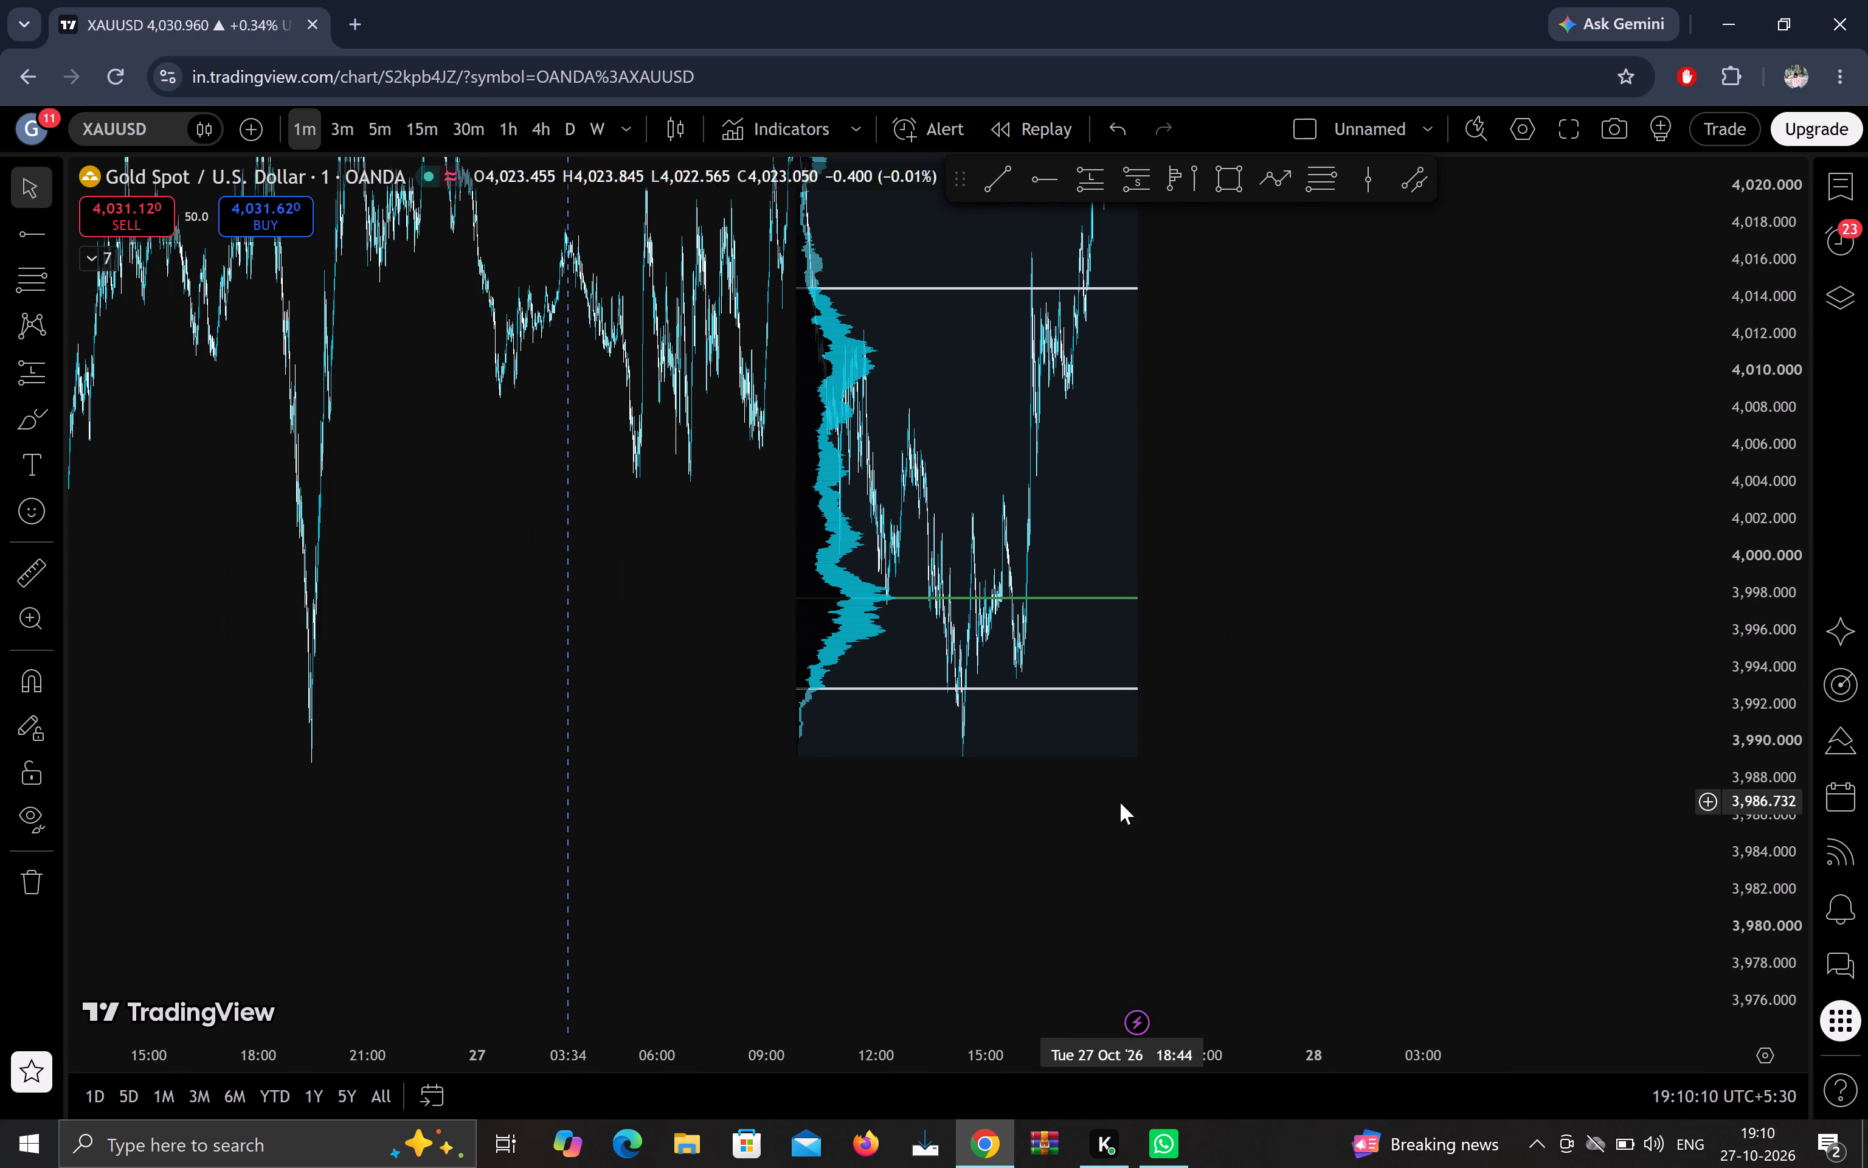
{"action": "left_click", "coordinate": [1142, 745]}
{"action": "left_click", "coordinate": [812, 675]}
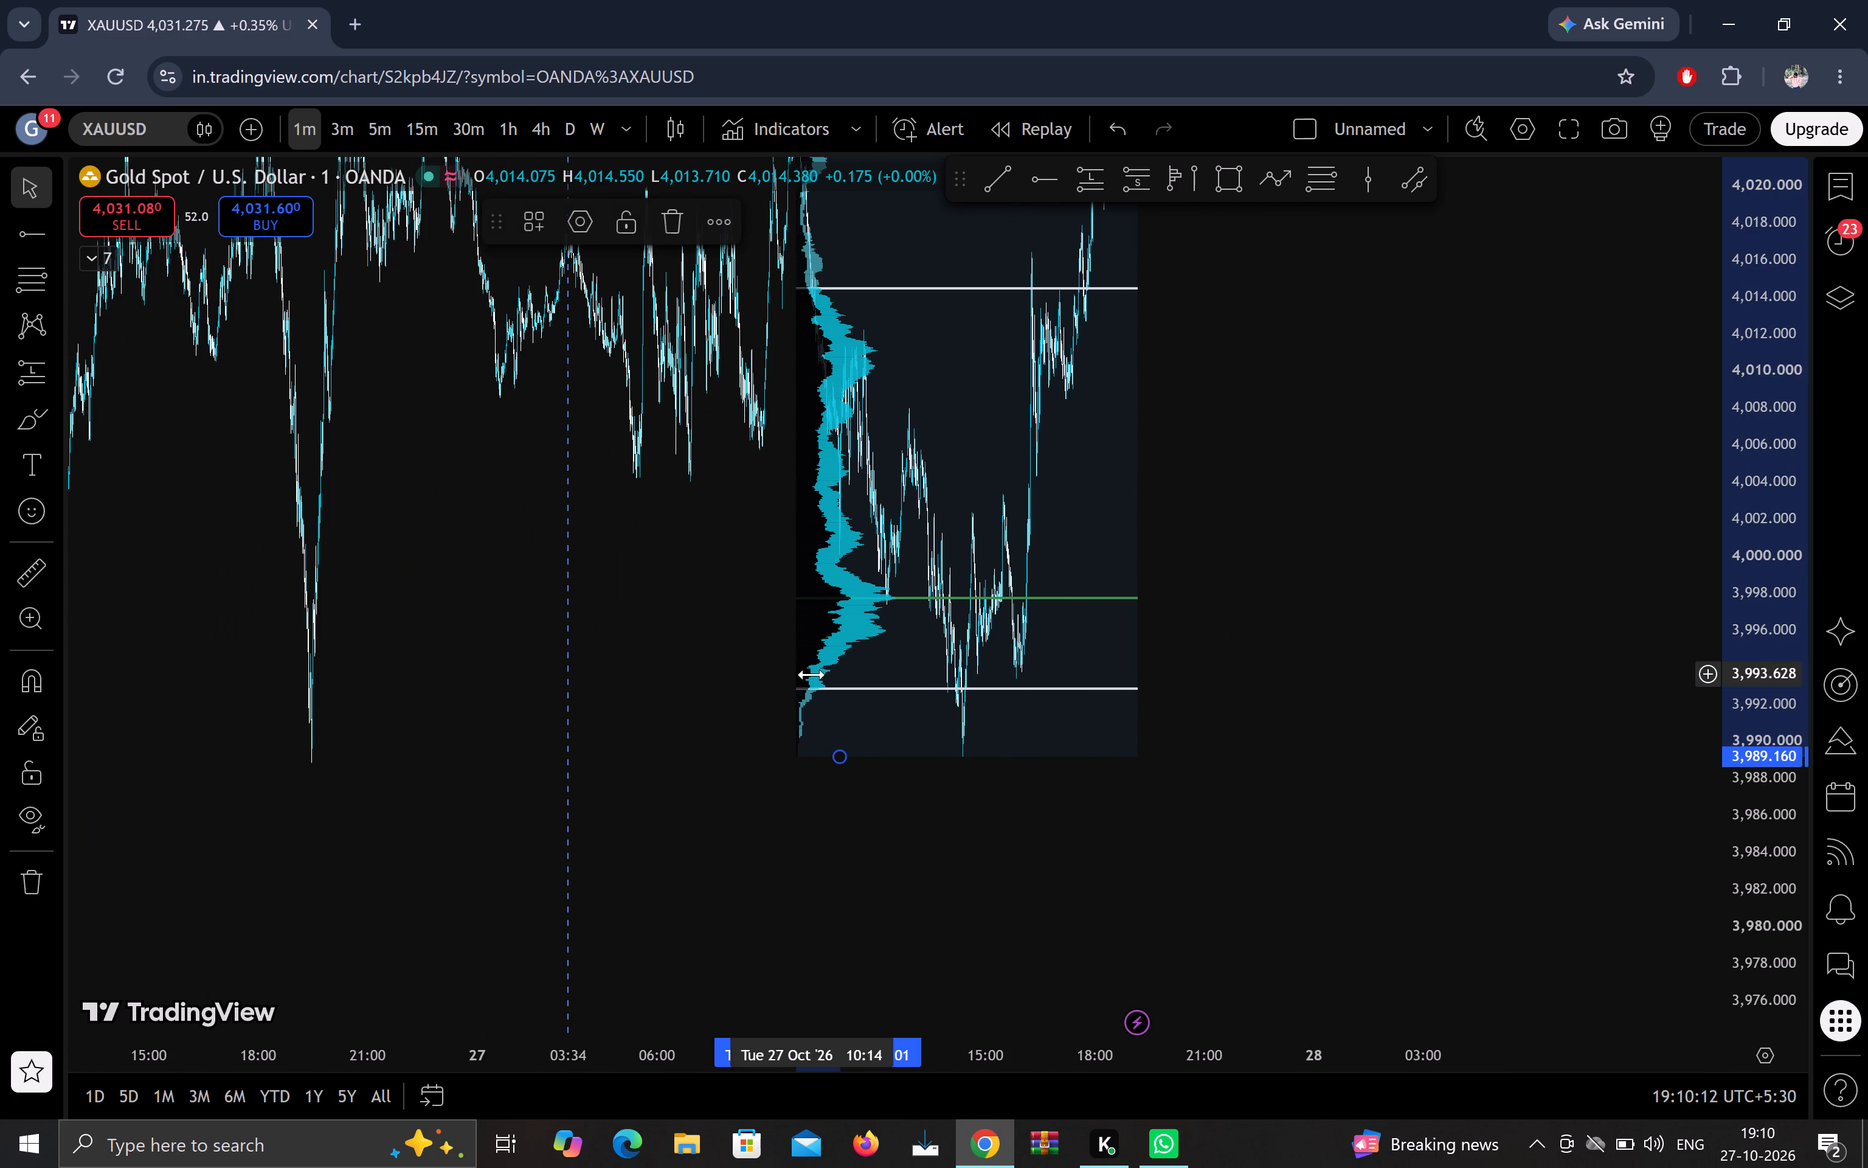
{"action": "left_click", "coordinate": [671, 214]}
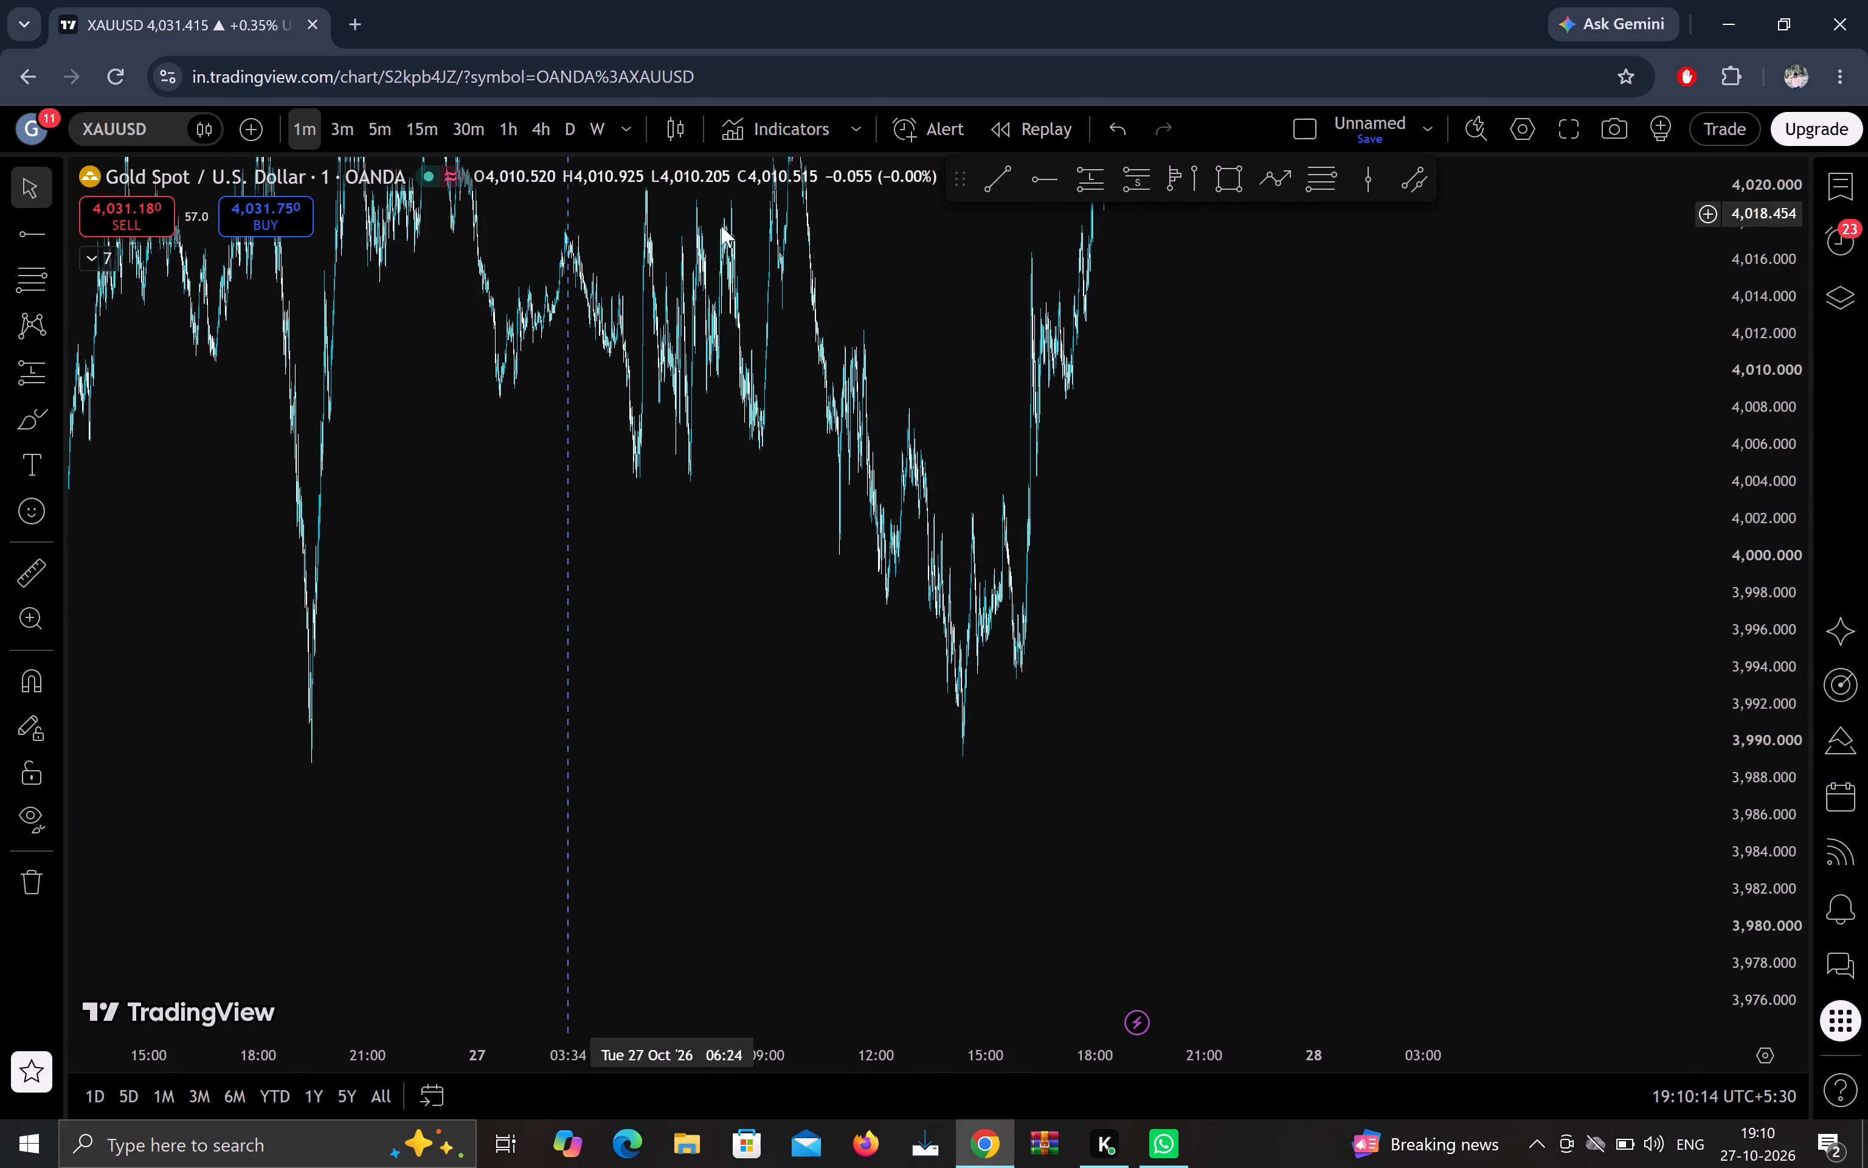
Draw a fixed range volume profile over the recent consolidation on 27 Oct, from 18:07 to 19:10.
{"action": "left_click_drag", "start_coordinate": [1639, 522], "coordinate": [1468, 923]}
{"action": "scroll", "coordinate": [1569, 683], "scroll_direction": "down", "scroll_amount": 4}
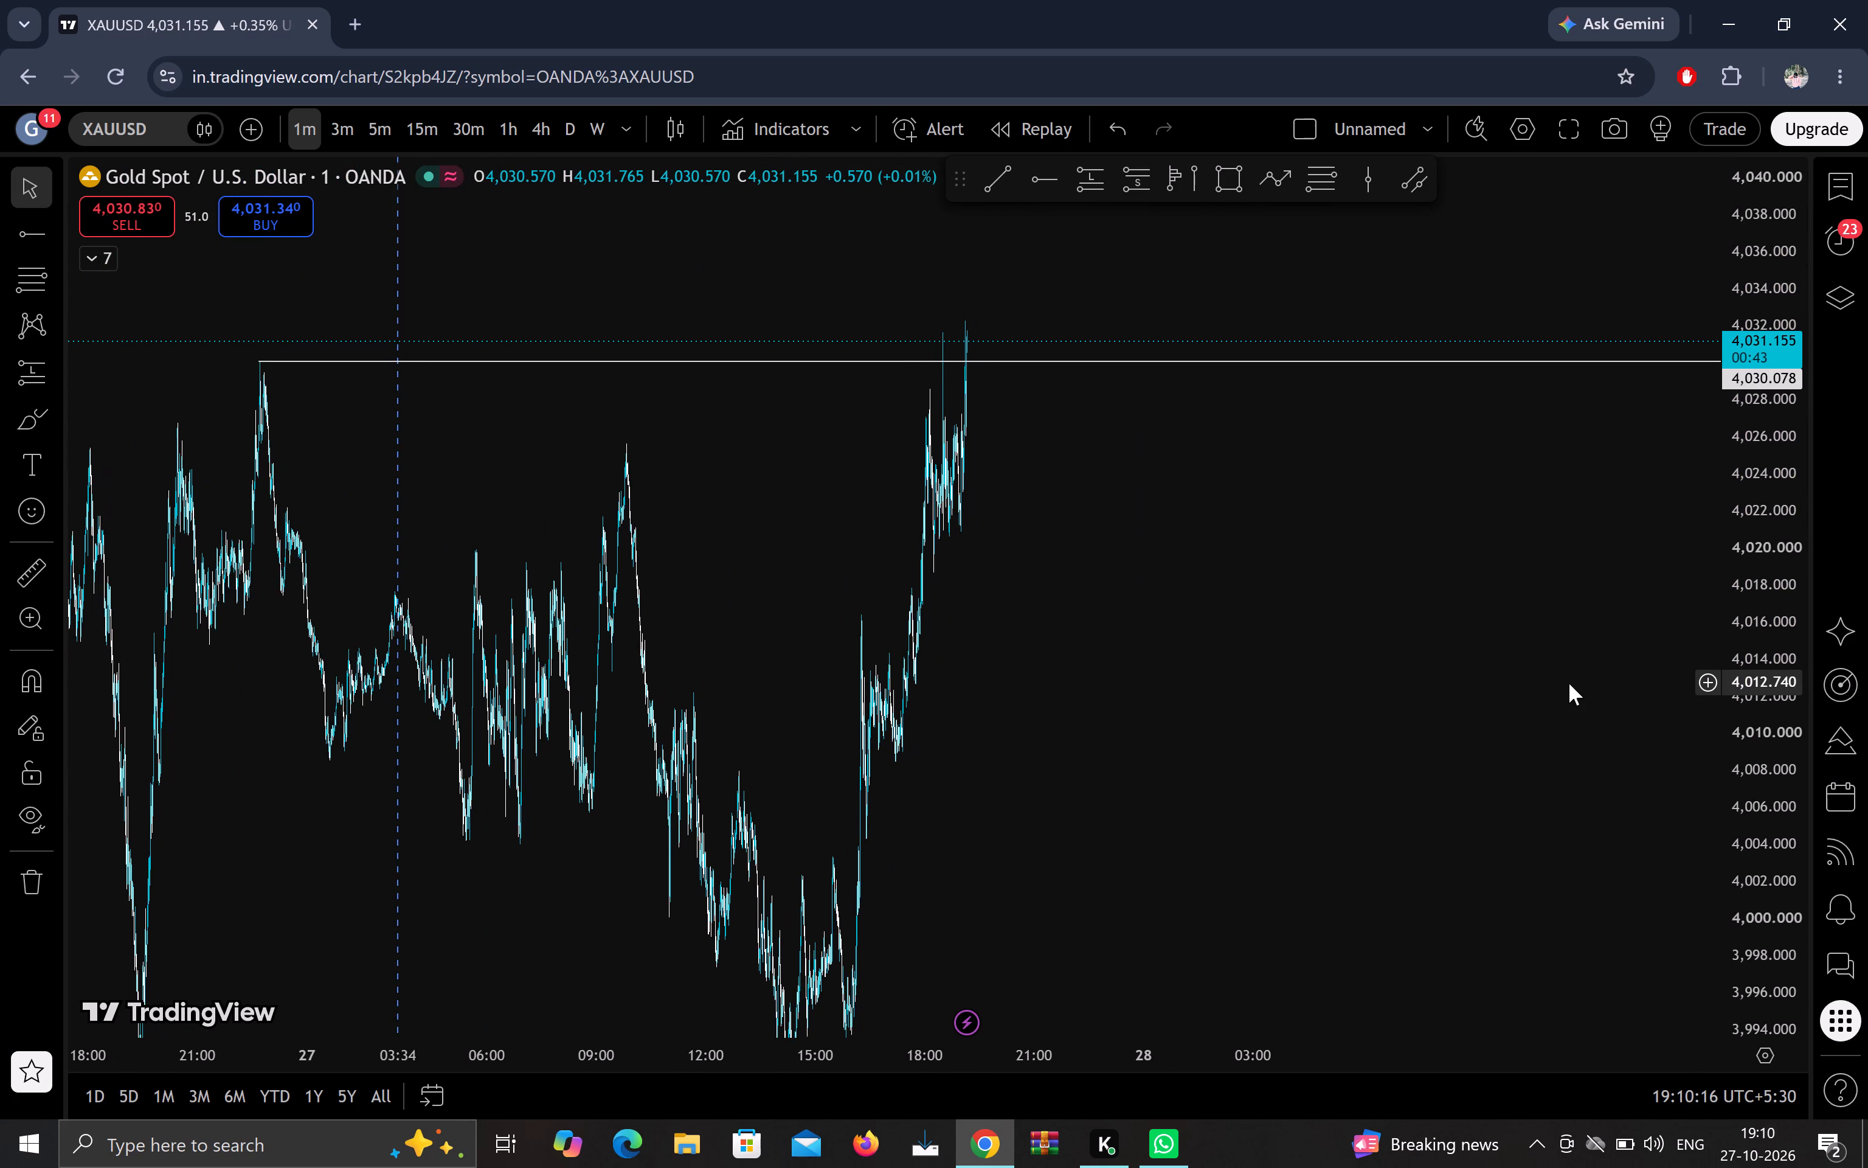
{"action": "scroll", "coordinate": [1569, 683], "scroll_direction": "down", "scroll_amount": 20}
{"action": "scroll", "coordinate": [1569, 683], "scroll_direction": "down", "scroll_amount": 8}
{"action": "scroll", "coordinate": [1569, 683], "scroll_direction": "up", "scroll_amount": 20}
{"action": "scroll", "coordinate": [1569, 683], "scroll_direction": "up", "scroll_amount": 4}
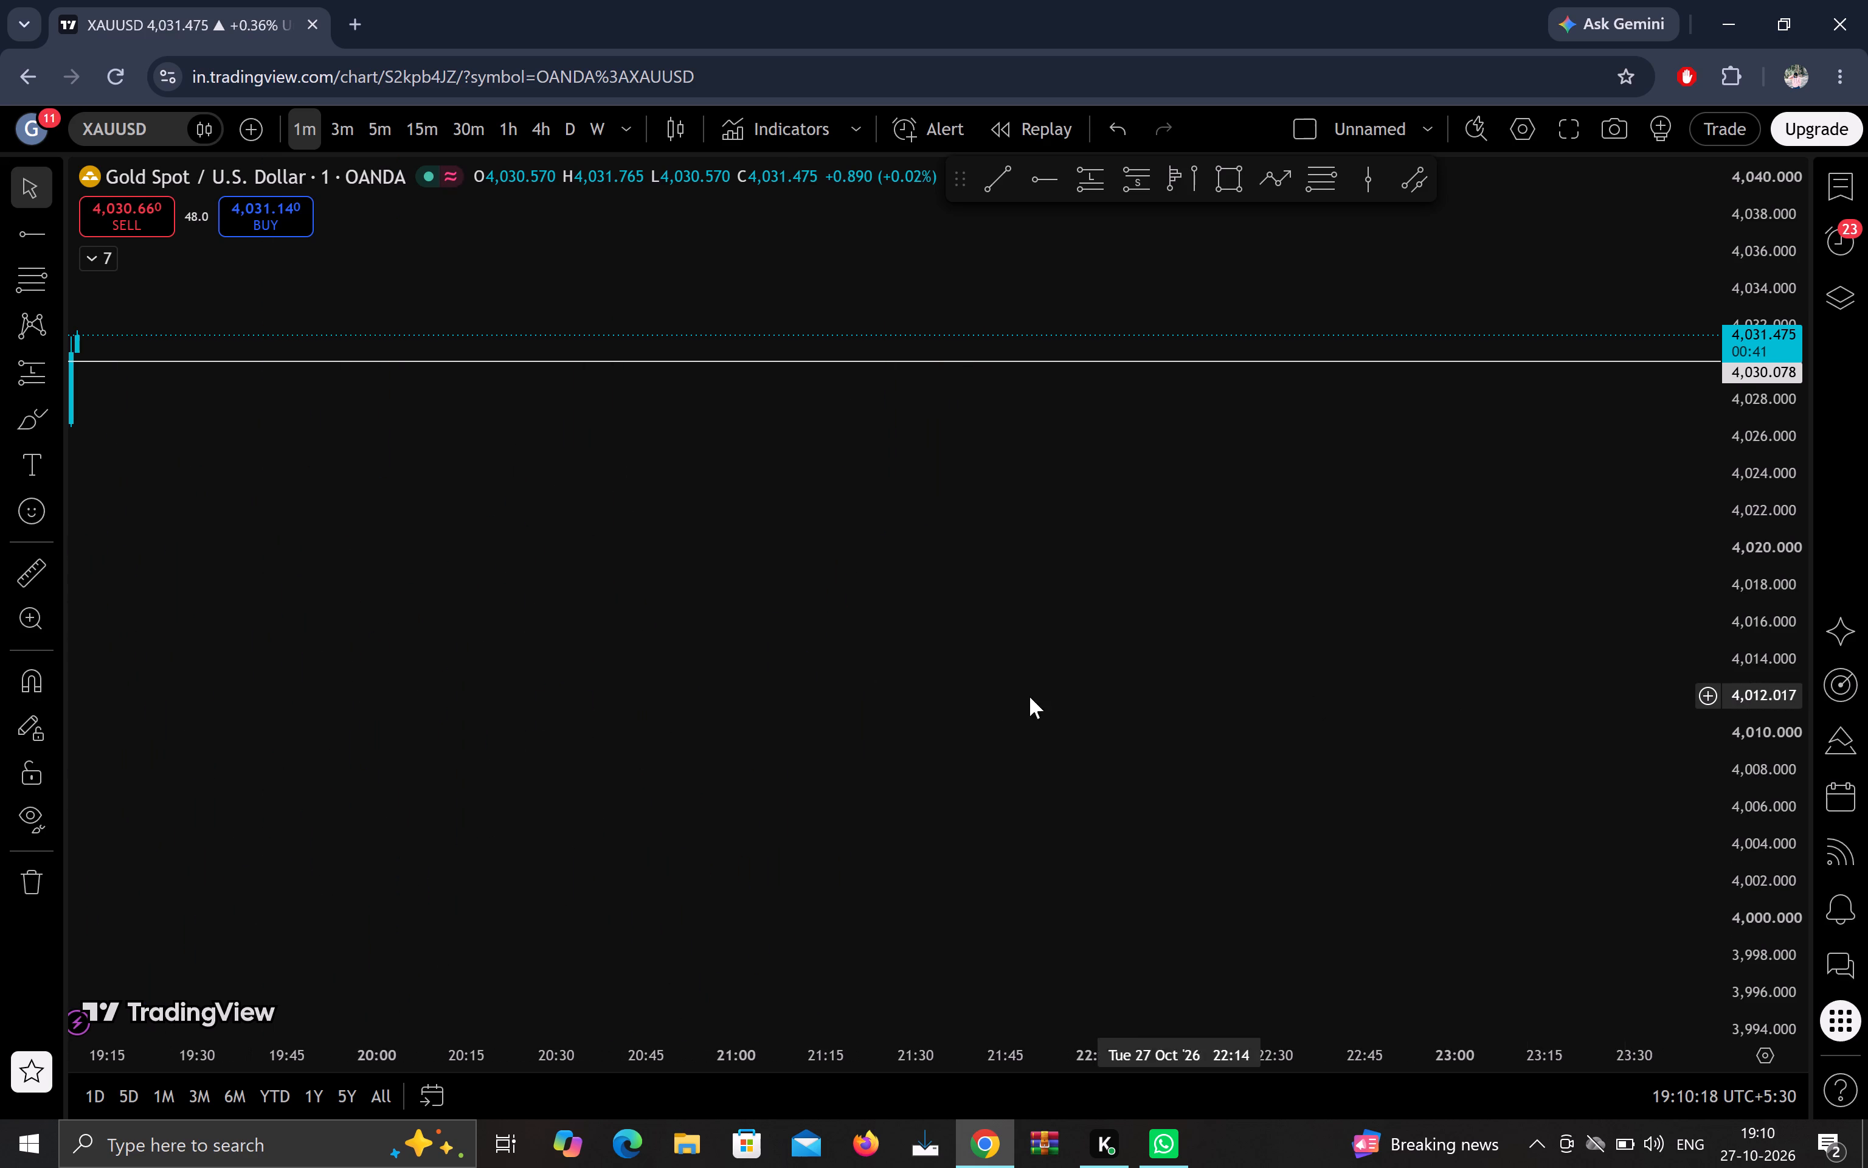
{"action": "left_click_drag", "start_coordinate": [949, 706], "coordinate": [1754, 645]}
{"action": "left_click_drag", "start_coordinate": [1024, 678], "coordinate": [1701, 666]}
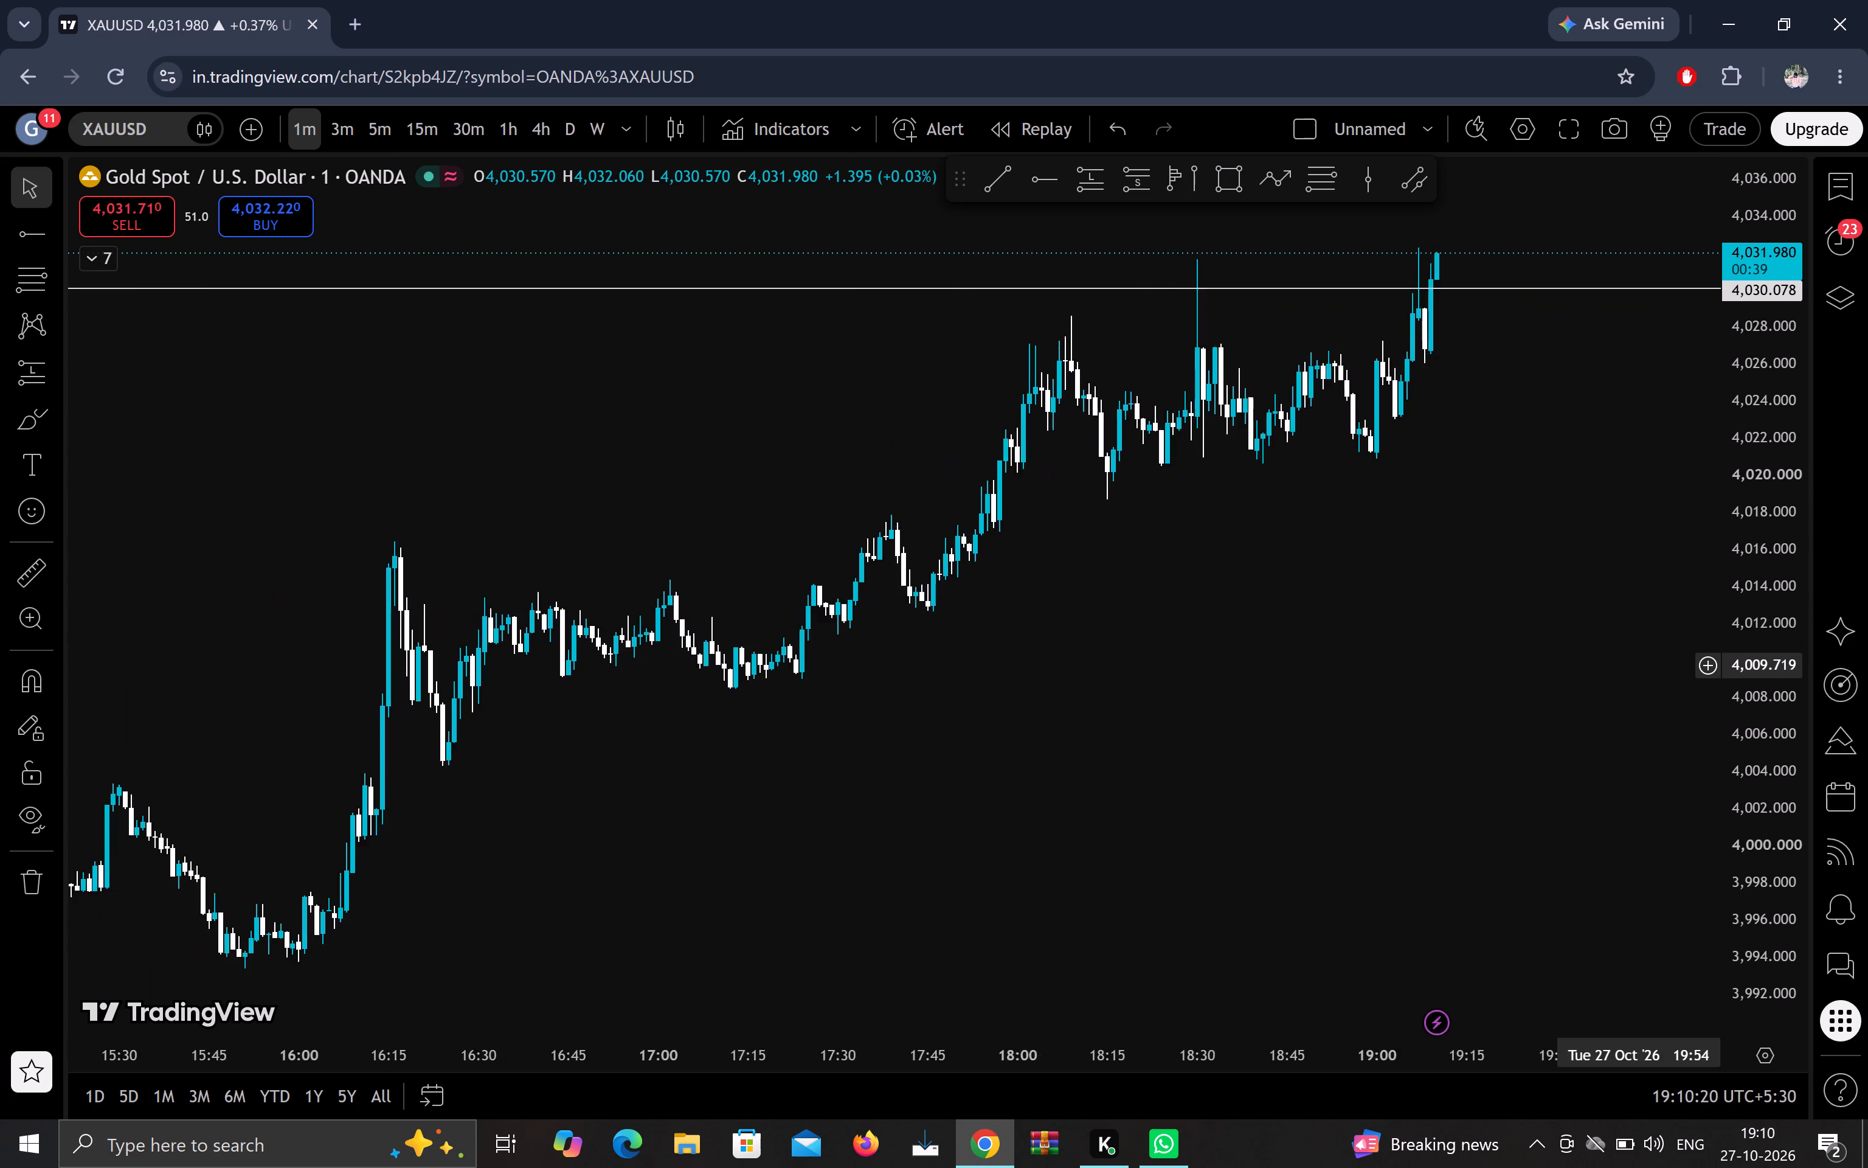
{"action": "left_click_drag", "start_coordinate": [1701, 666], "coordinate": [1543, 777]}
{"action": "left_click_drag", "start_coordinate": [1484, 607], "coordinate": [1430, 682]}
{"action": "left_click", "coordinate": [1169, 184]}
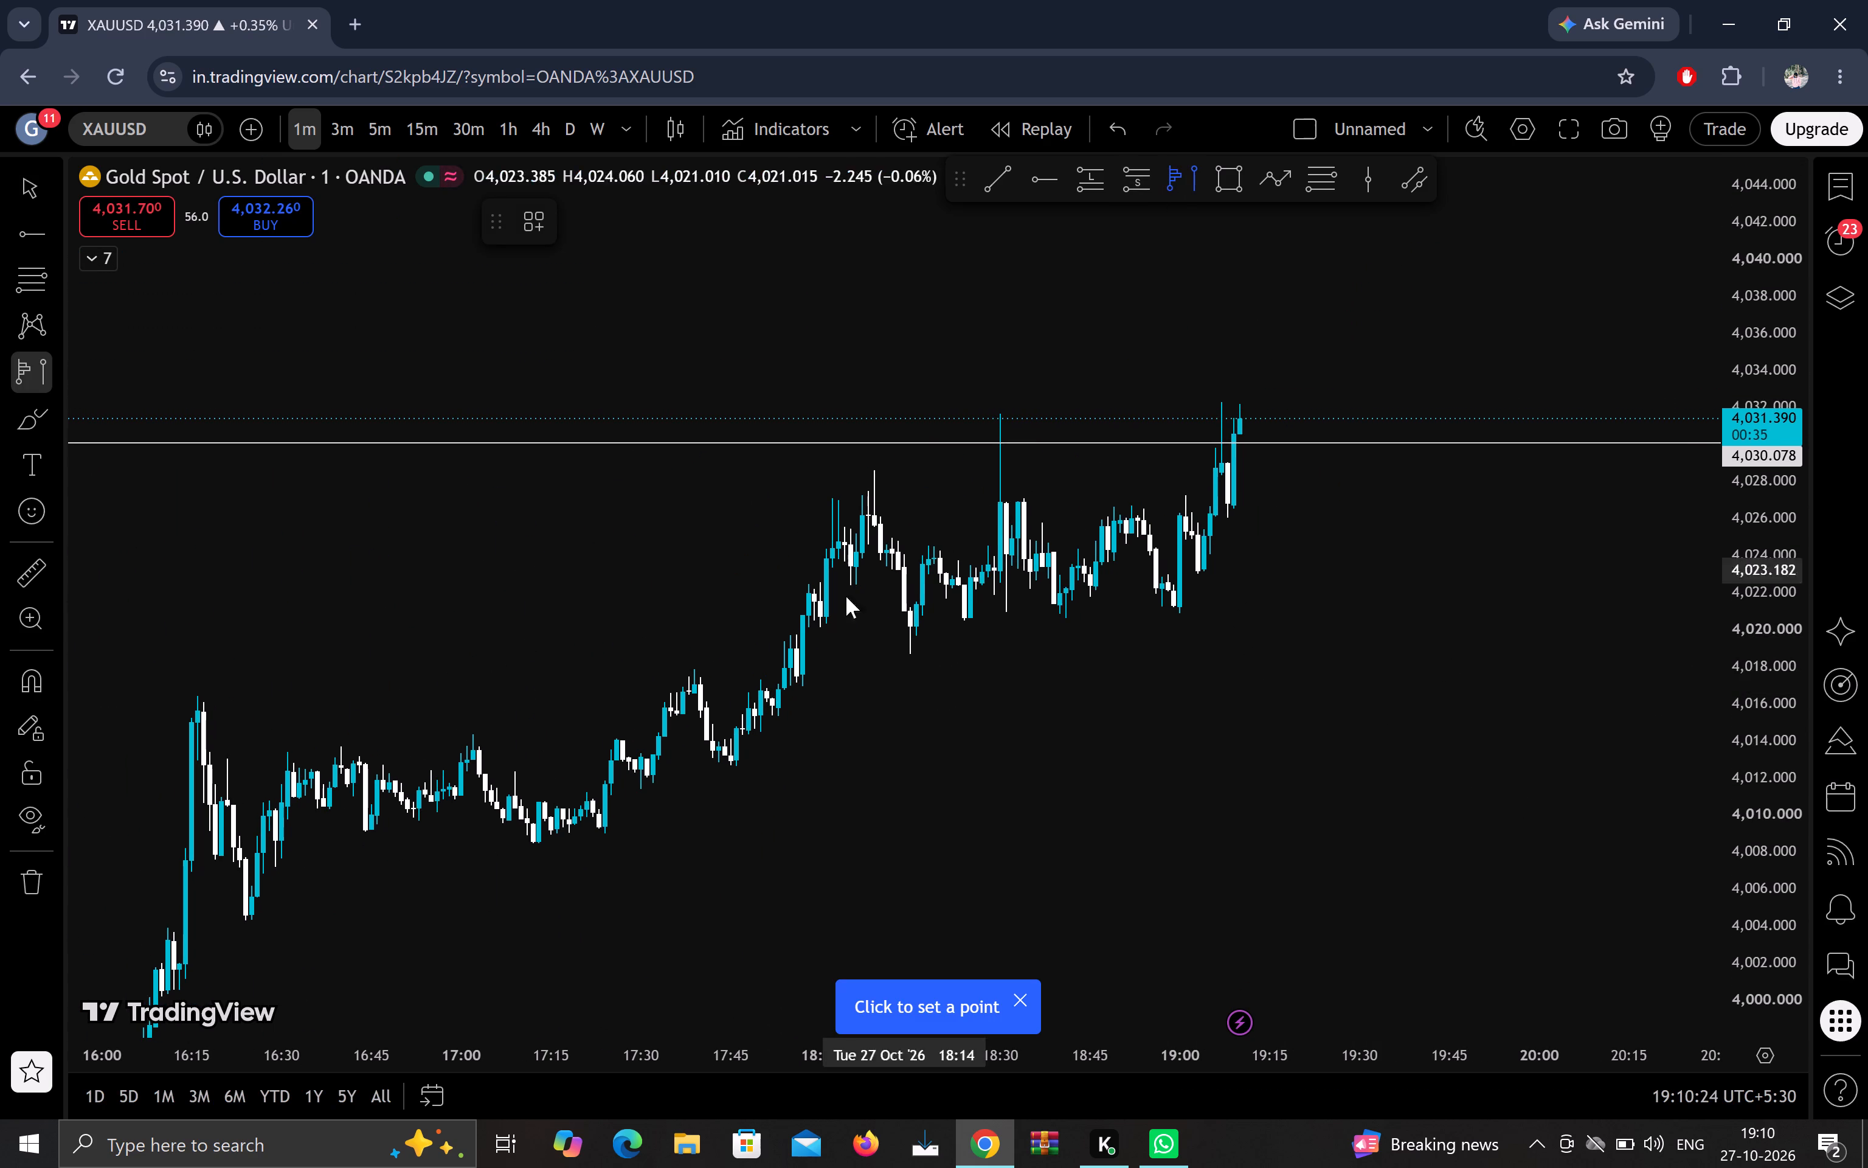
{"action": "left_click", "coordinate": [860, 570]}
{"action": "left_click", "coordinate": [1425, 594]}
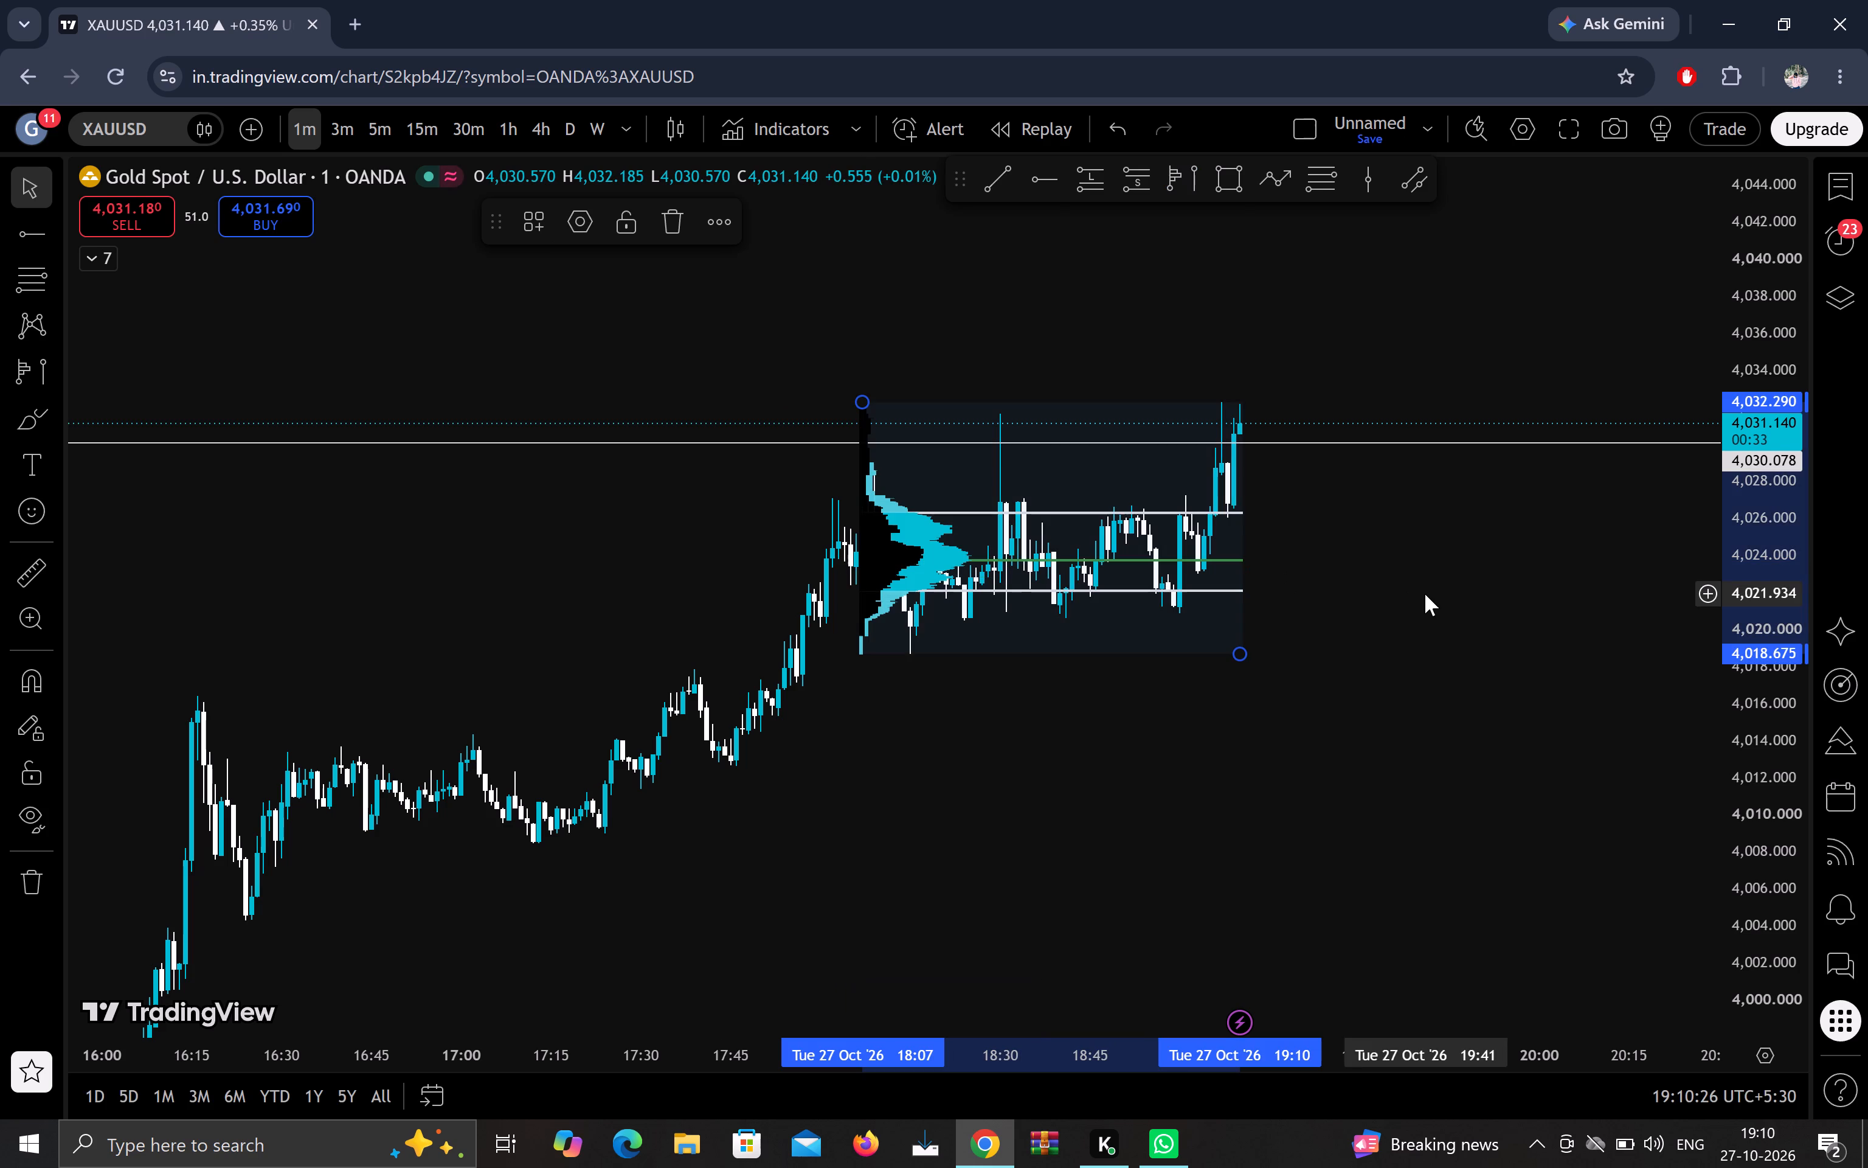
Examine XAUUSD price action around the 18:07–19:10 volume profile and back through the earlier 27 Oct session.
{"action": "scroll", "coordinate": [1461, 784], "scroll_direction": "down", "scroll_amount": 6}
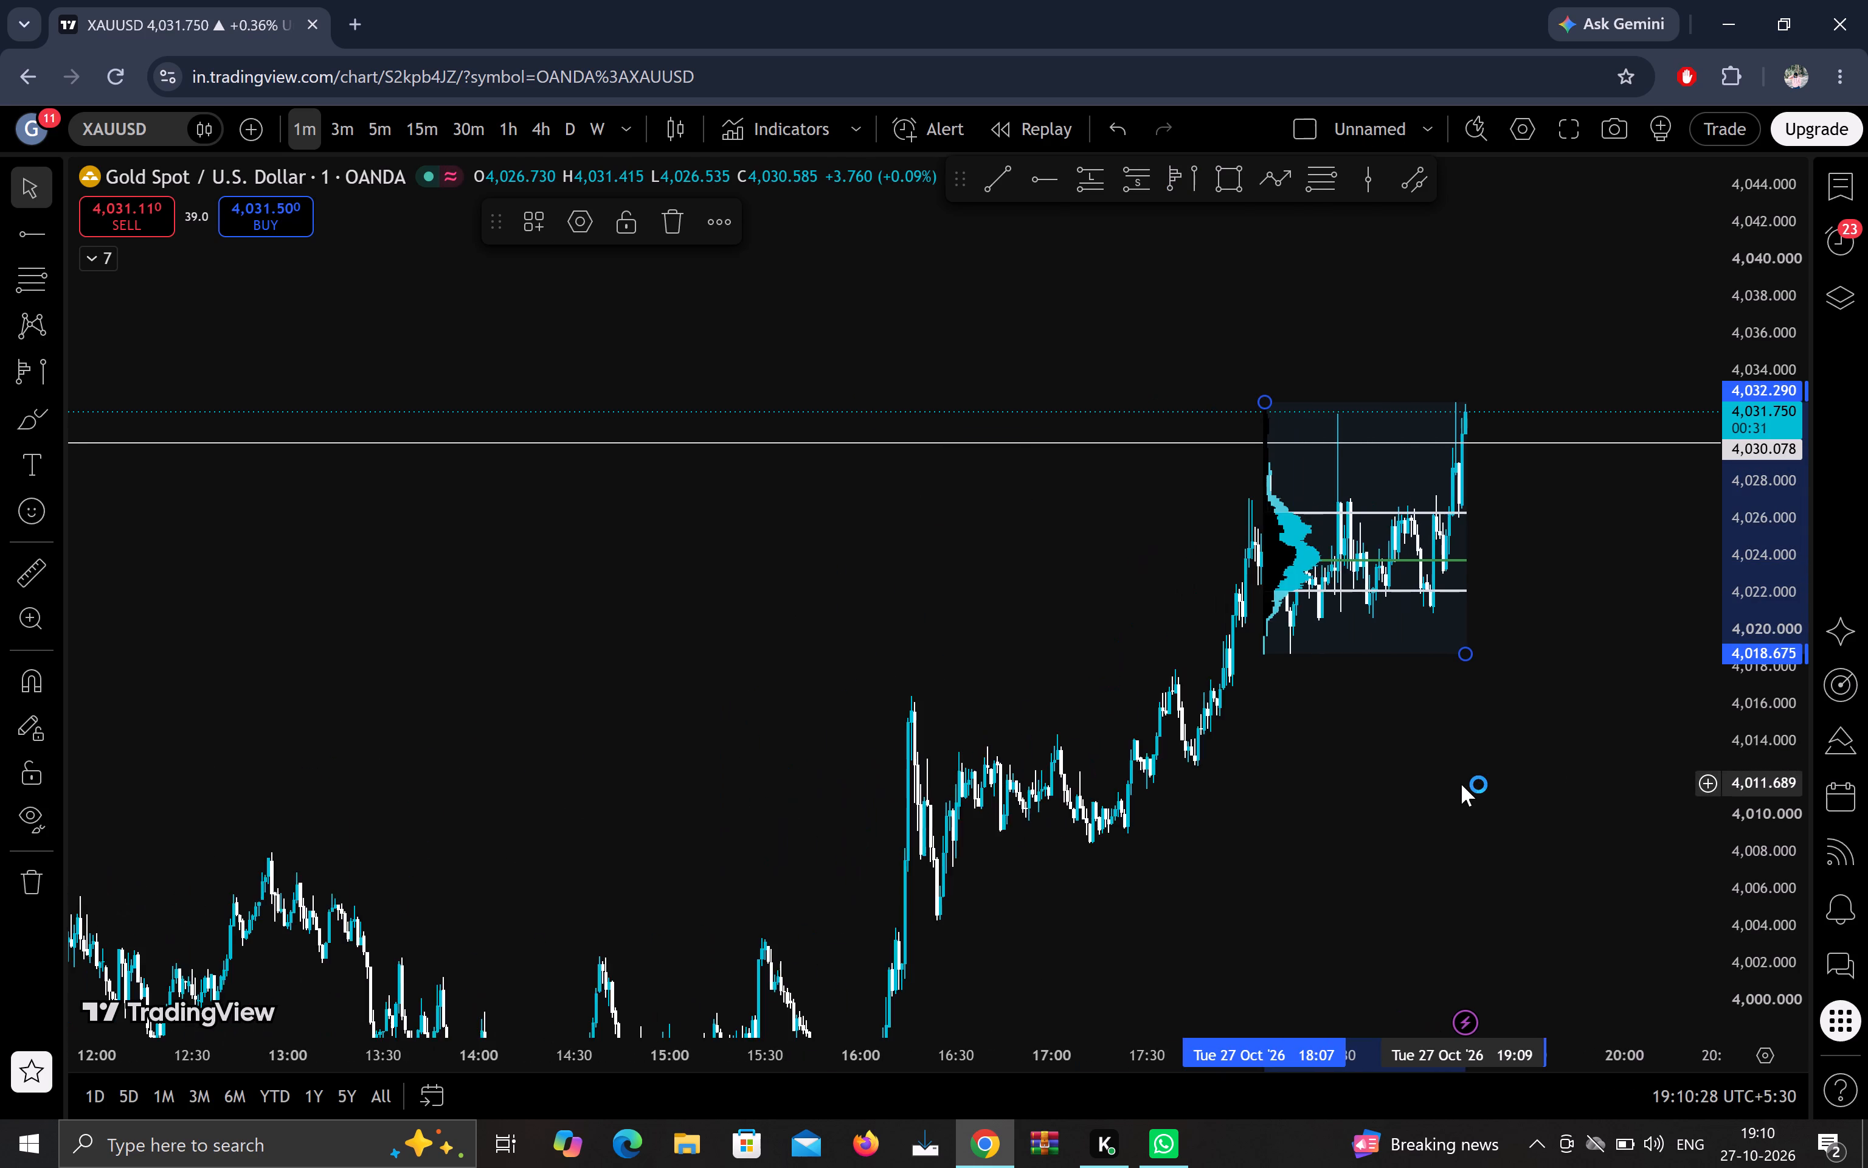
{"action": "scroll", "coordinate": [1461, 784], "scroll_direction": "up", "scroll_amount": 12}
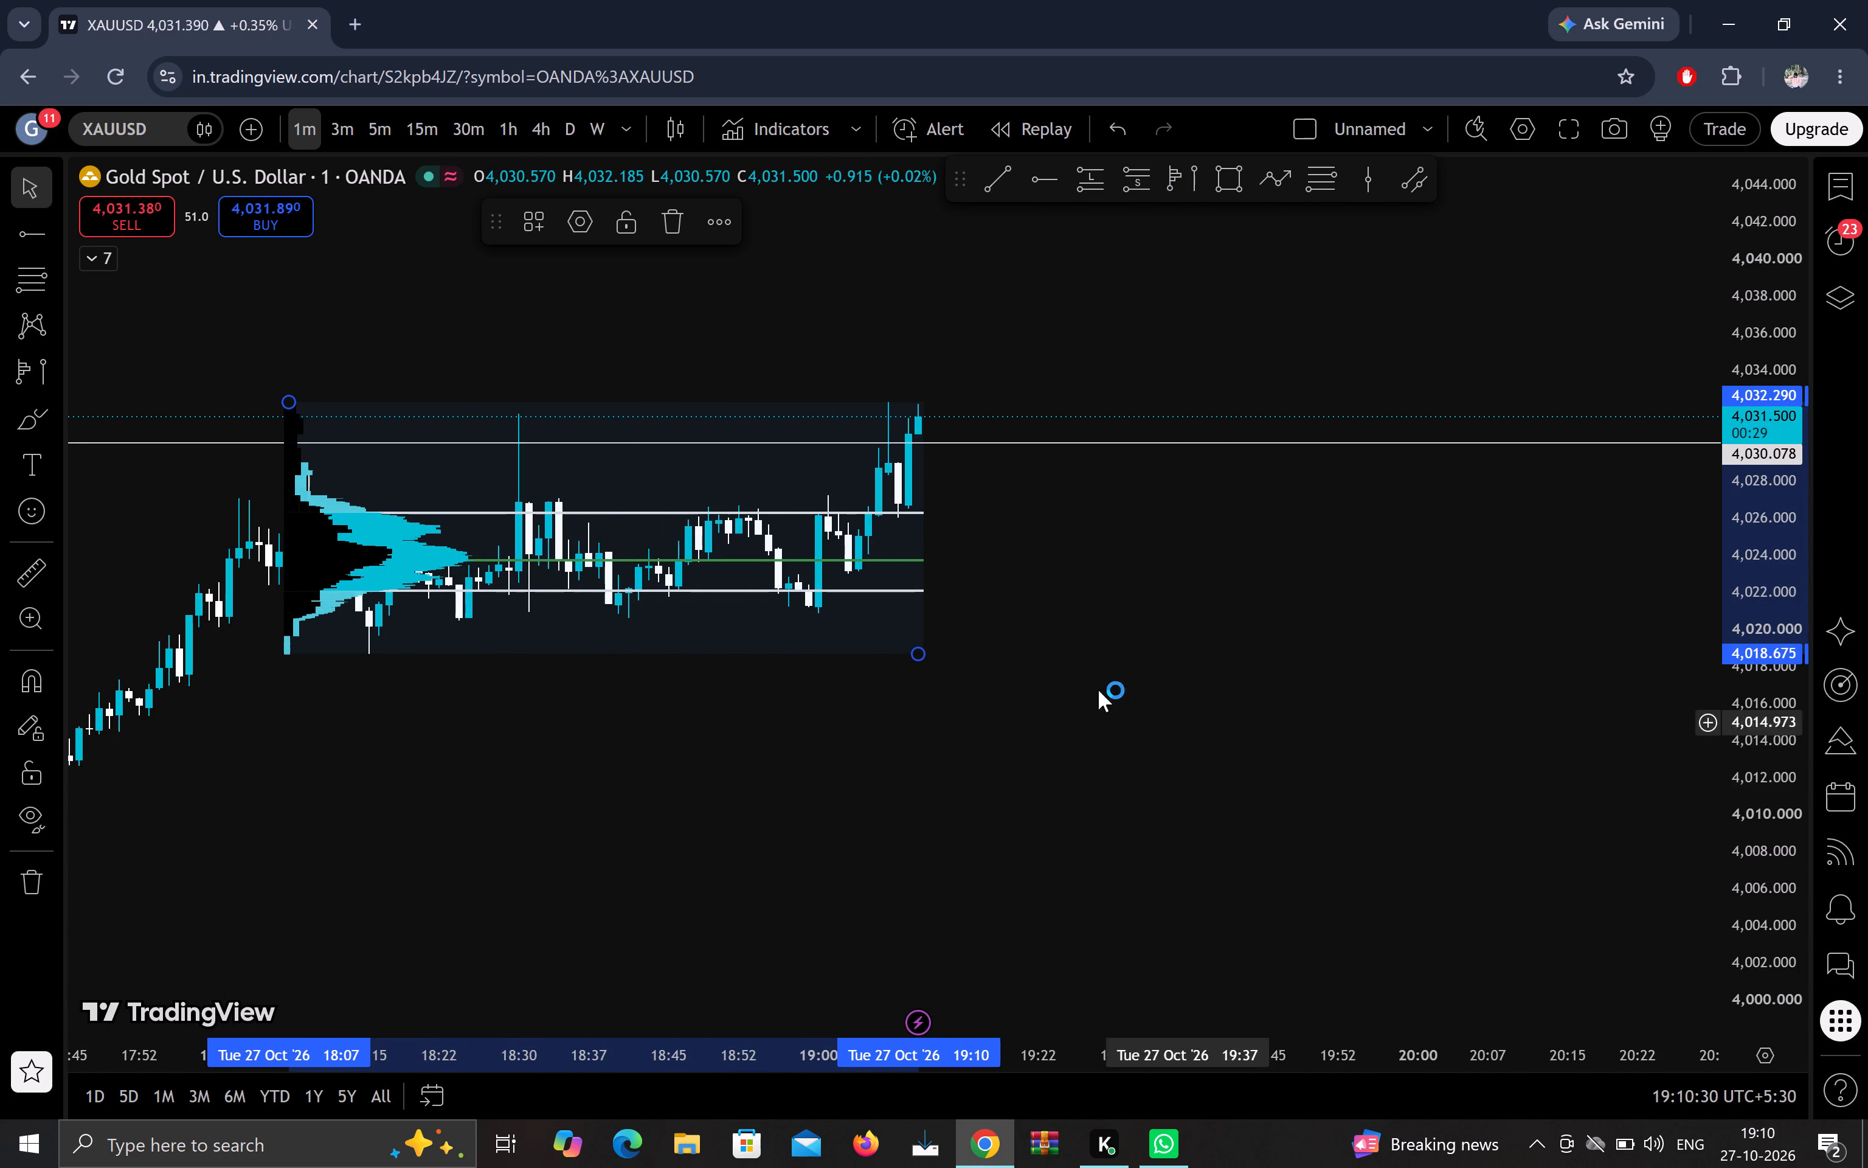
{"action": "left_click_drag", "start_coordinate": [1078, 672], "coordinate": [1209, 765]}
{"action": "scroll", "coordinate": [905, 820], "scroll_direction": "up", "scroll_amount": 10}
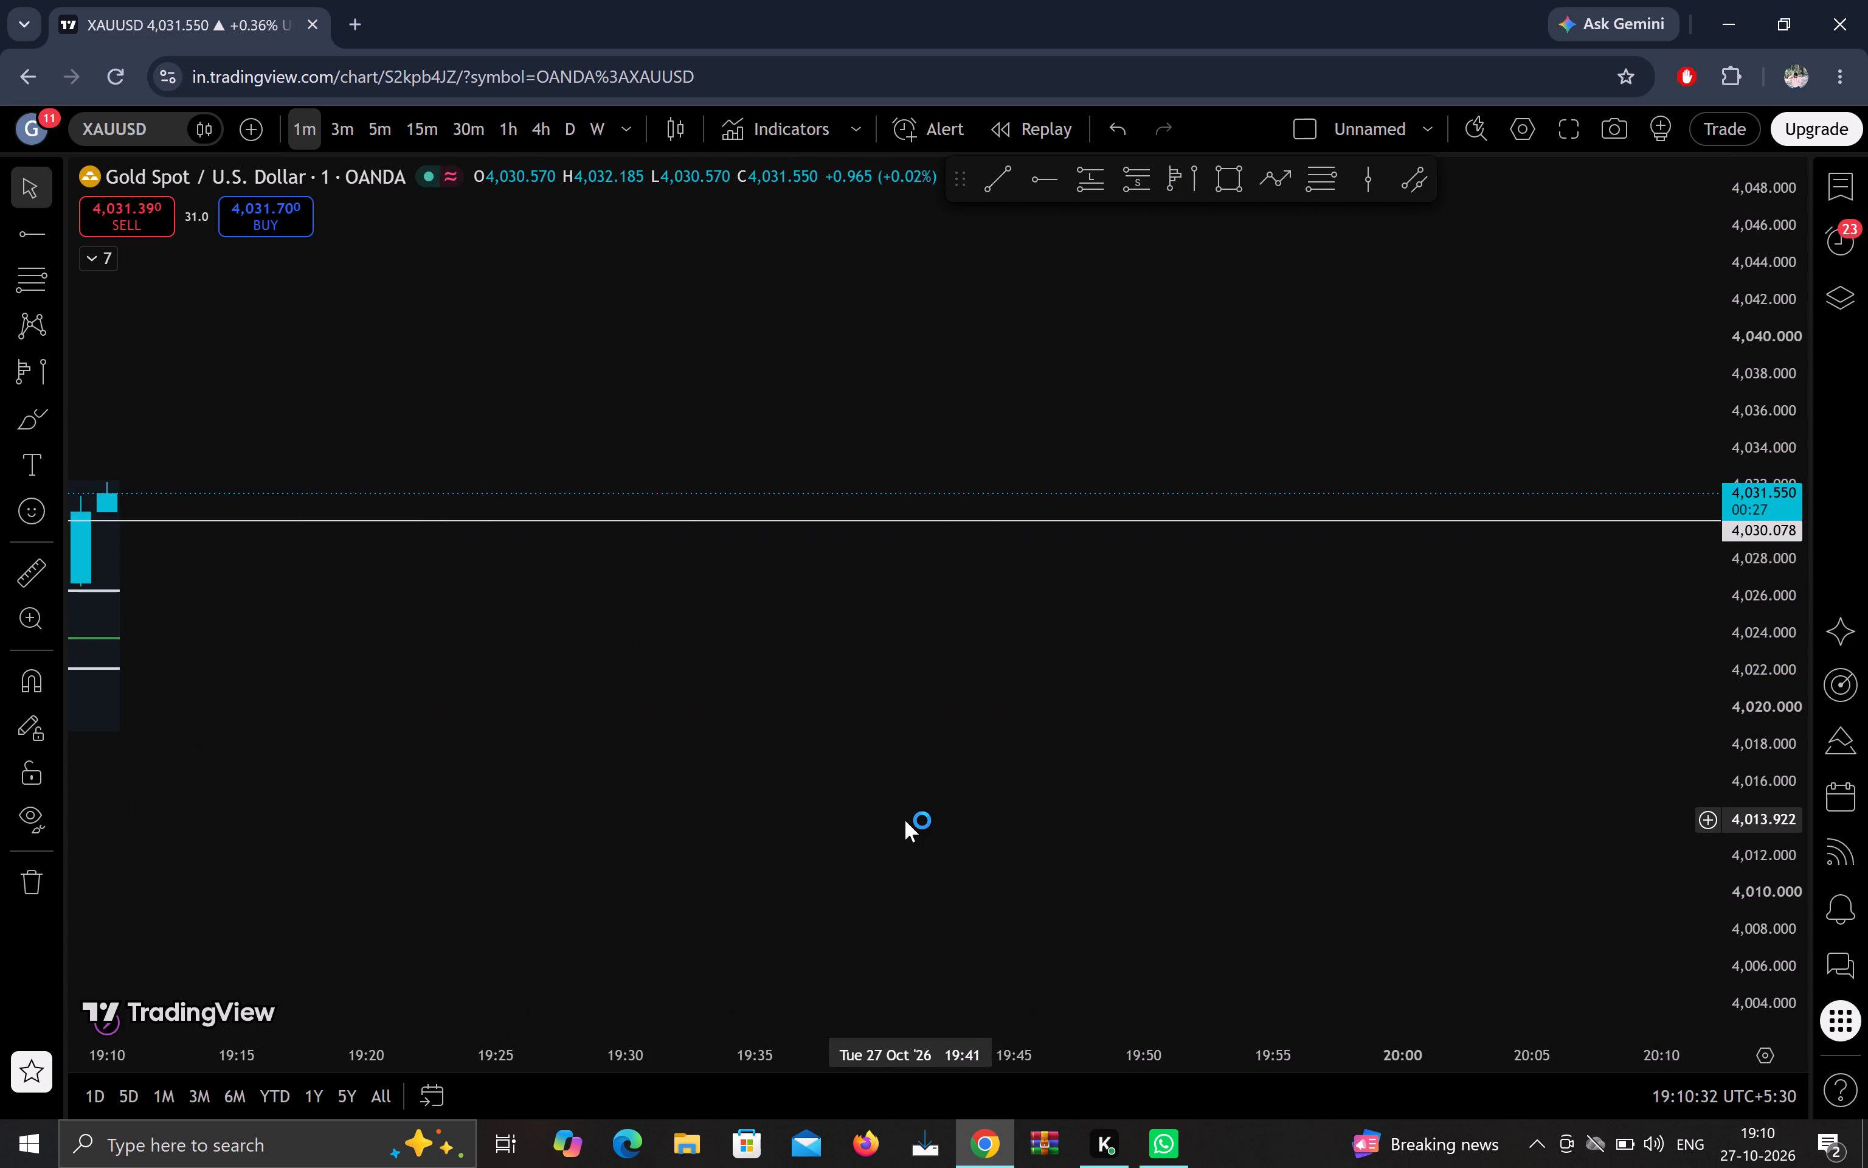
{"action": "scroll", "coordinate": [905, 820], "scroll_direction": "down", "scroll_amount": 20}
{"action": "scroll", "coordinate": [905, 820], "scroll_direction": "down", "scroll_amount": 20}
{"action": "left_click_drag", "start_coordinate": [905, 820], "coordinate": [482, 258]}
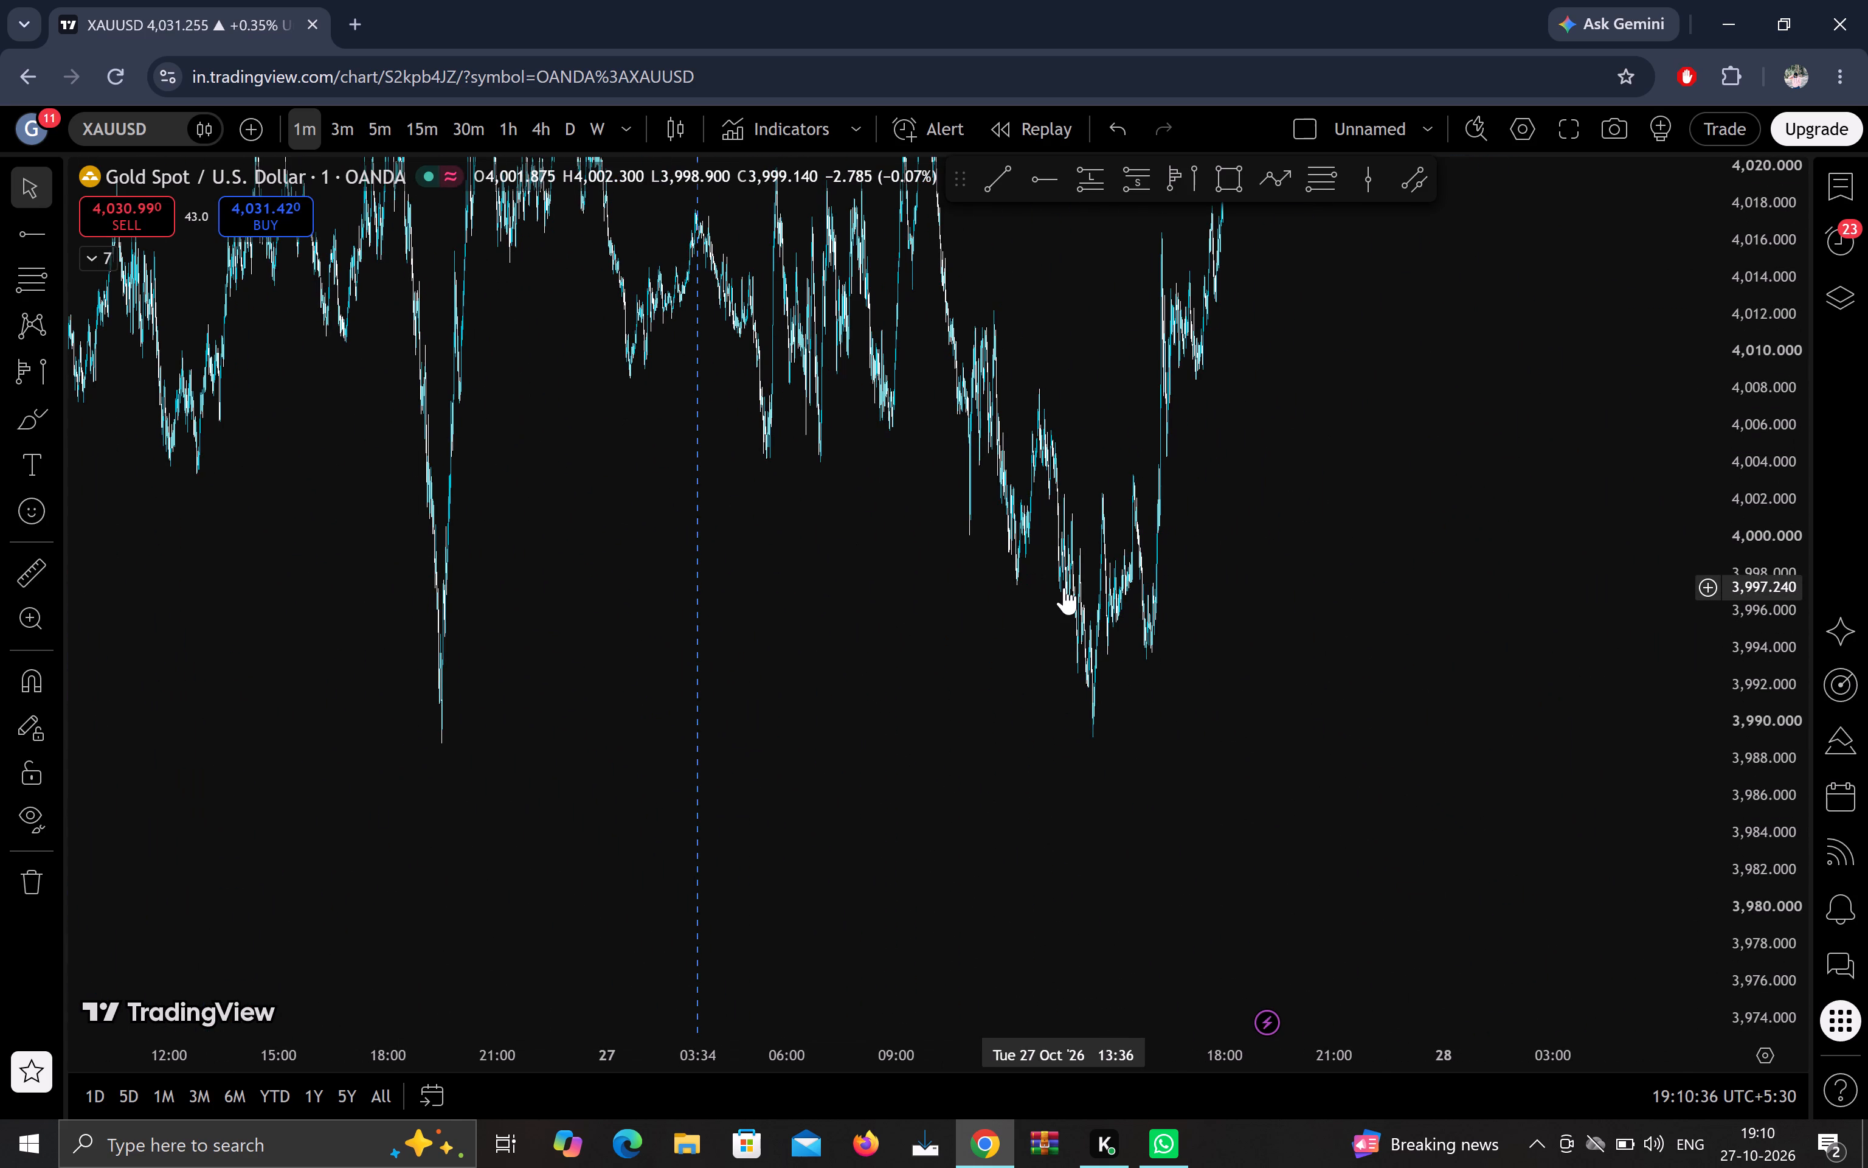
{"action": "scroll", "coordinate": [1064, 588], "scroll_direction": "down", "scroll_amount": 14}
{"action": "scroll", "coordinate": [1064, 588], "scroll_direction": "up", "scroll_amount": 20}
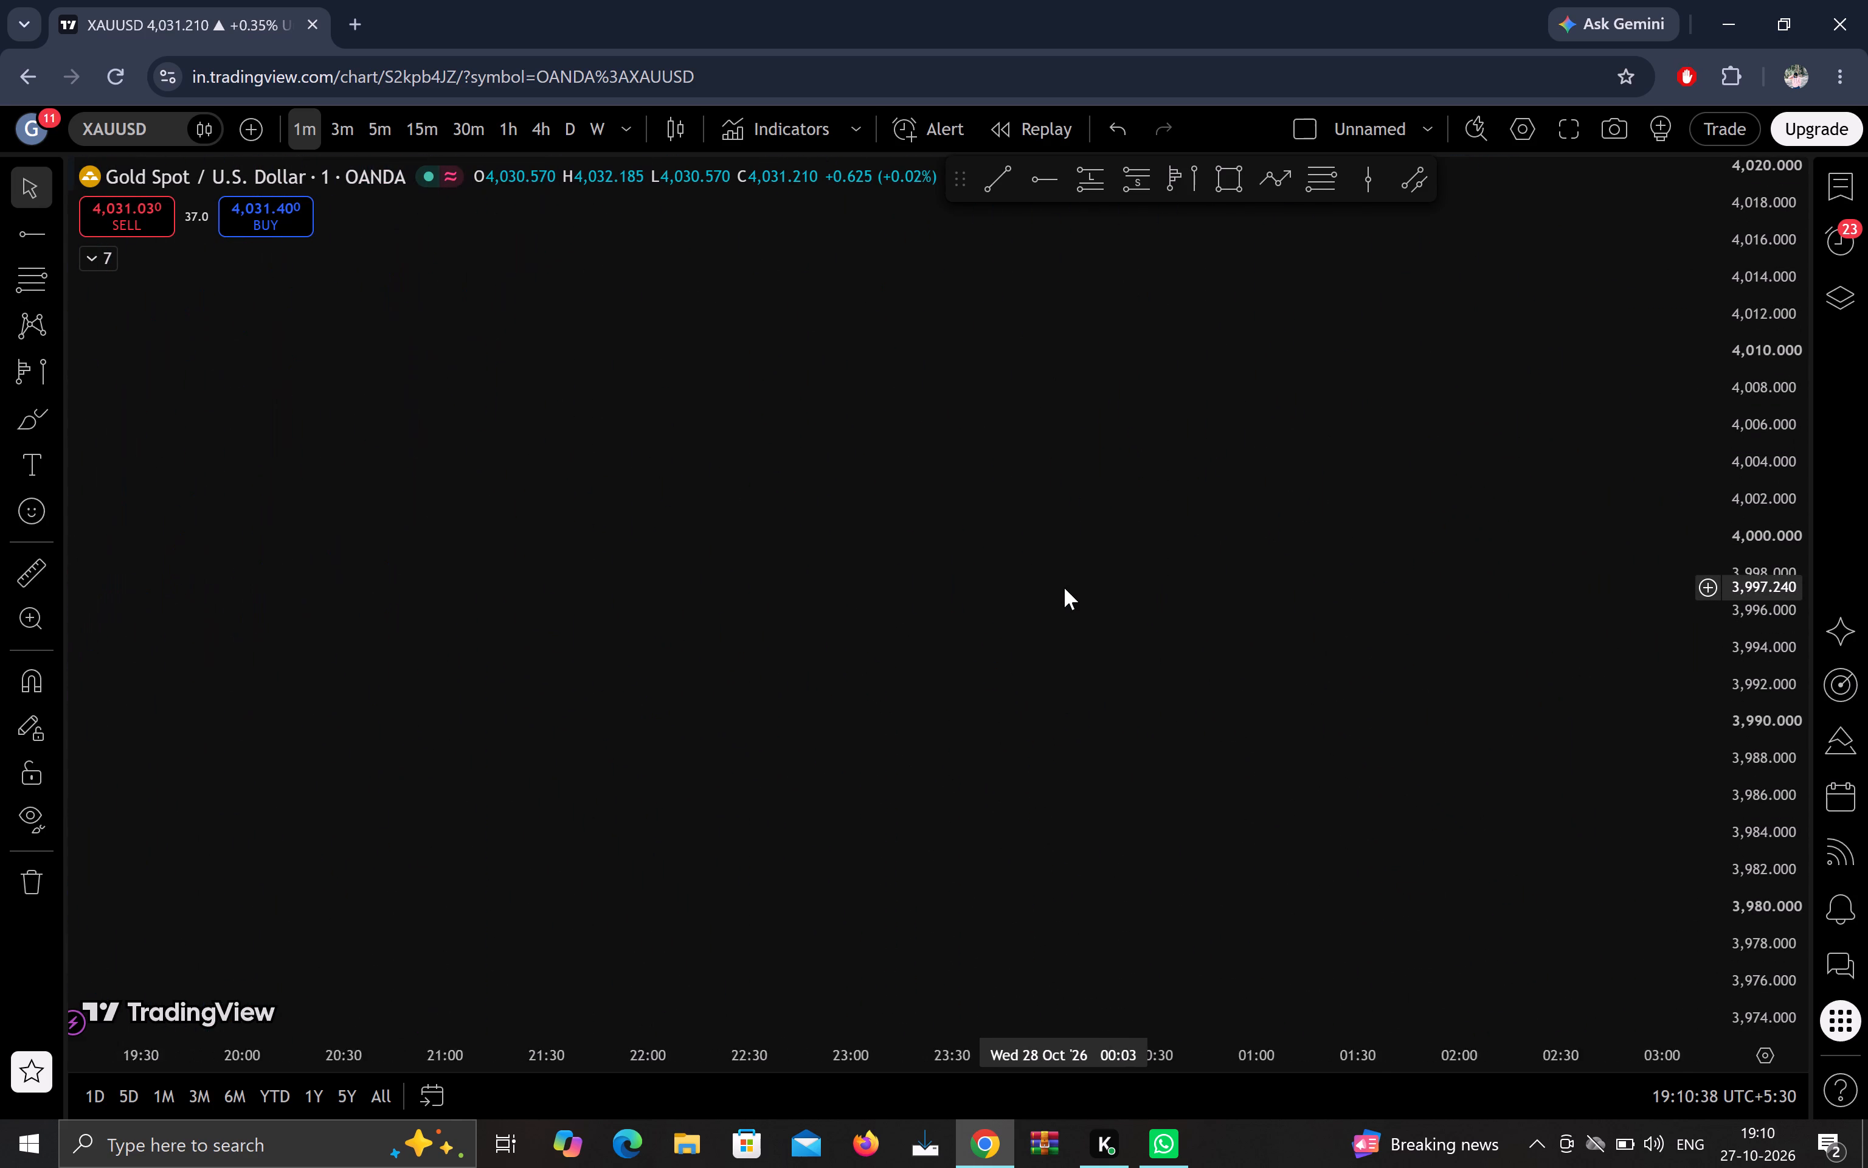
{"action": "left_click_drag", "start_coordinate": [580, 683], "coordinate": [1368, 655]}
{"action": "left_click_drag", "start_coordinate": [623, 710], "coordinate": [1427, 719]}
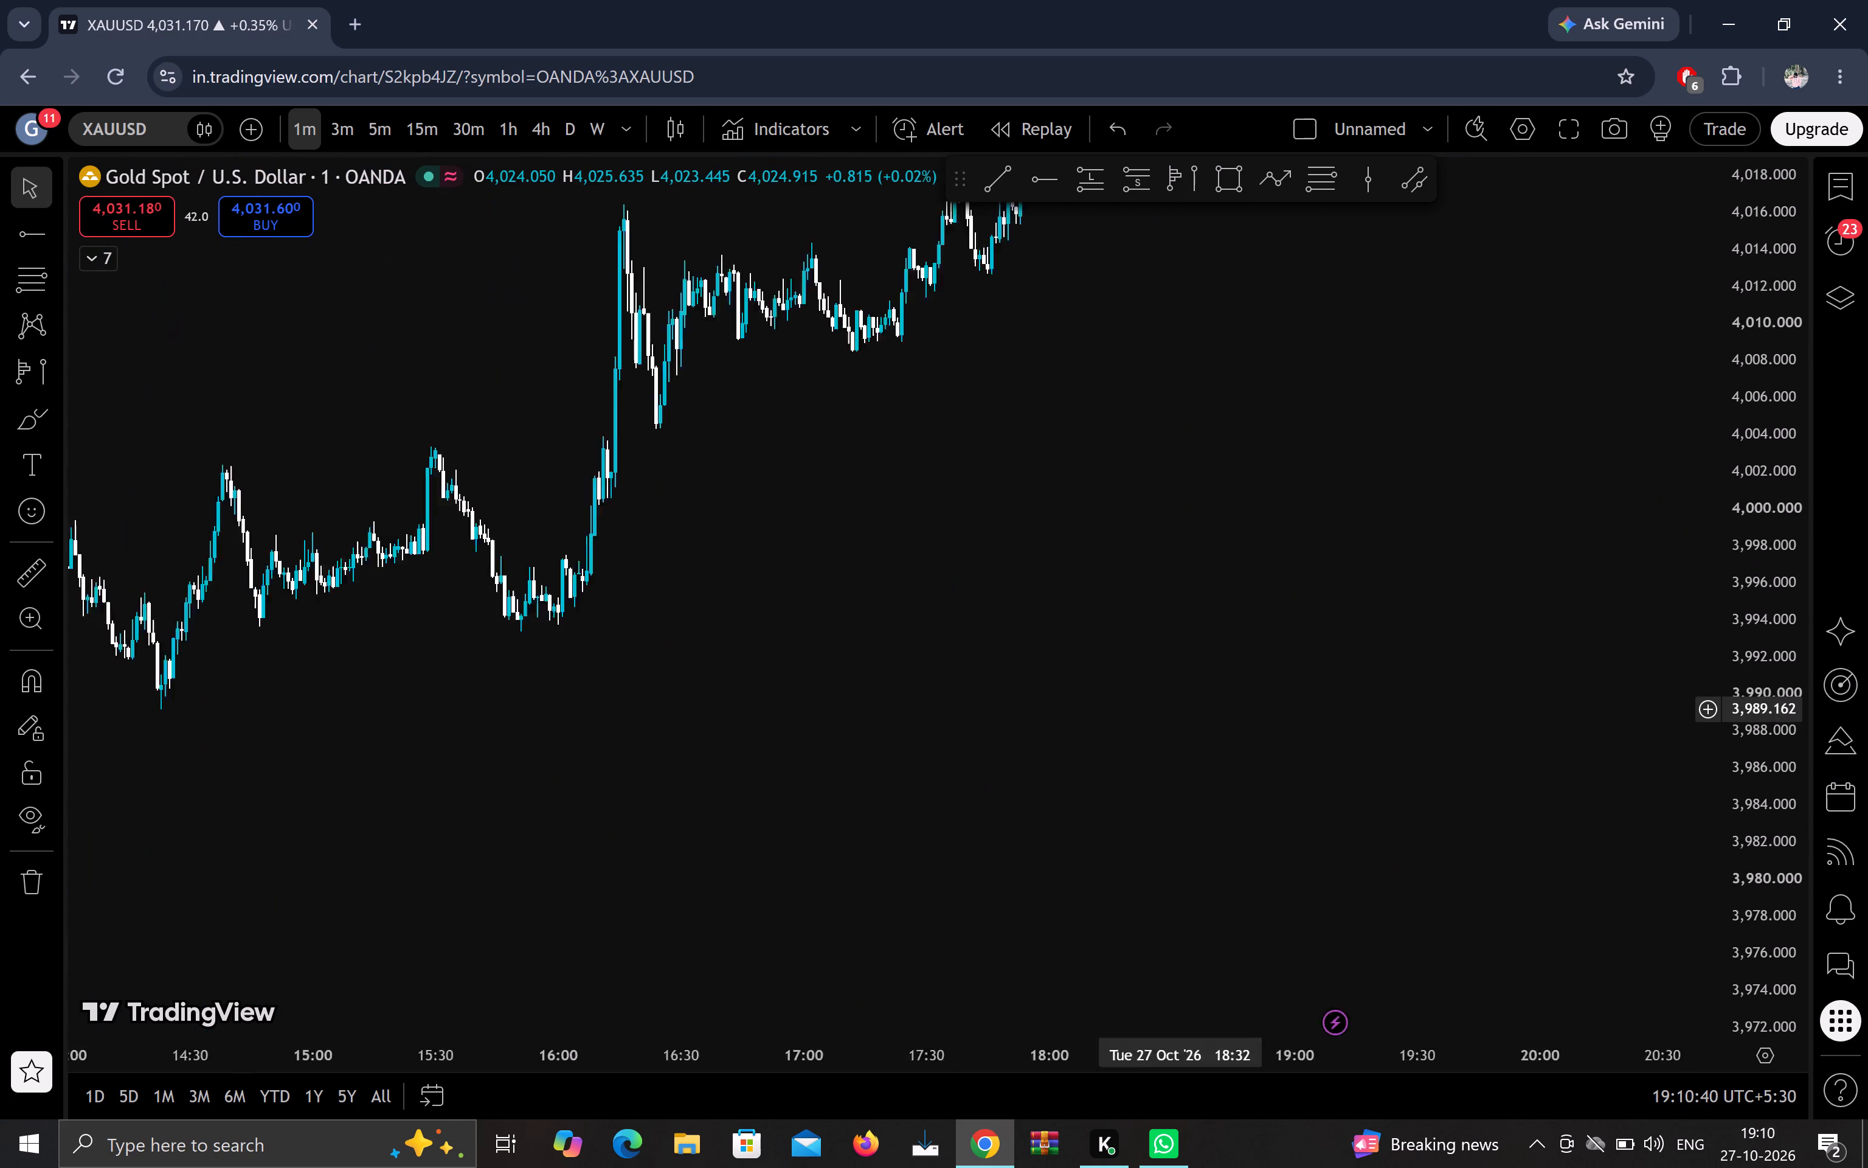
{"action": "left_click_drag", "start_coordinate": [1427, 719], "coordinate": [1681, 760]}
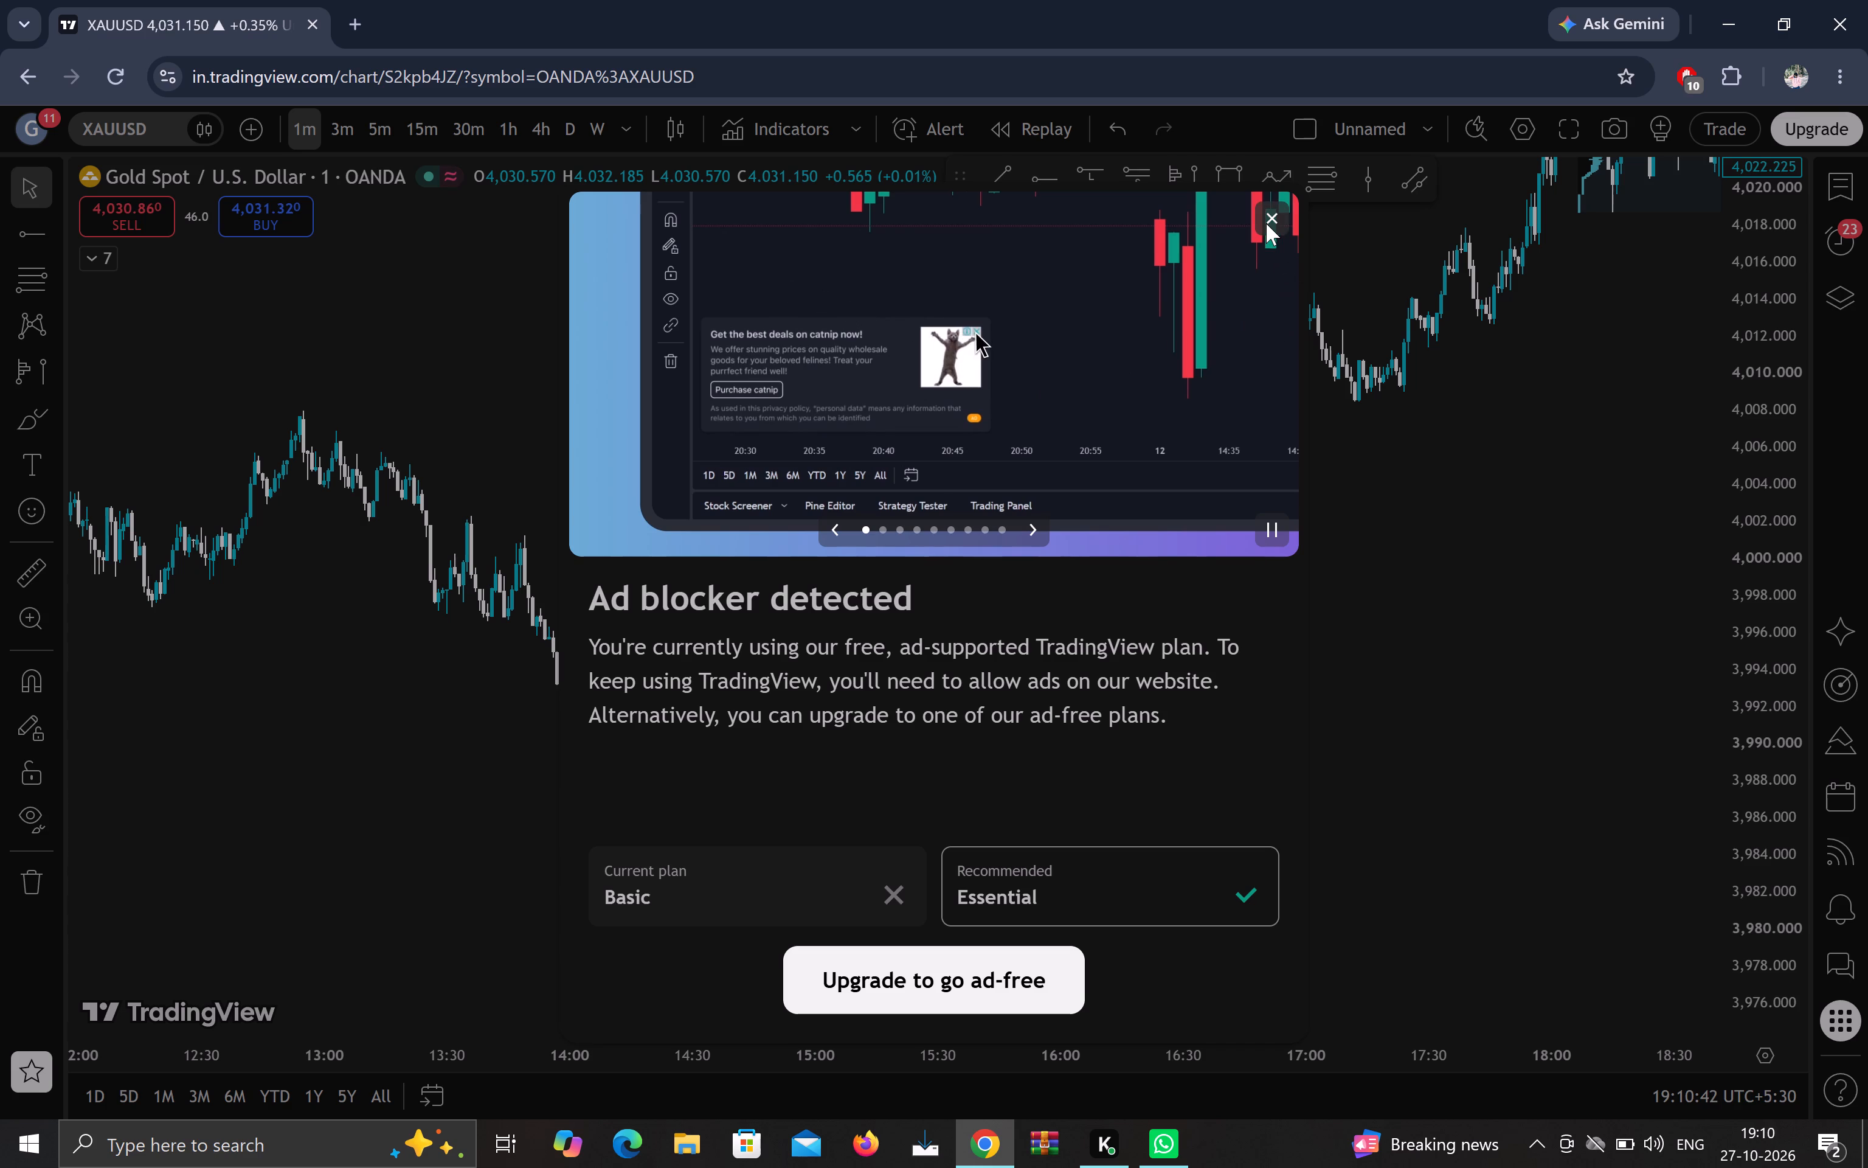
Dismiss the ad blocker notice covering the chart.
{"action": "left_click", "coordinate": [1266, 223]}
Examine the earlier 27 Oct XAUUSD price action, from the overnight session and morning high through the decline and afternoon rally.
{"action": "left_click_drag", "start_coordinate": [578, 612], "coordinate": [1318, 537]}
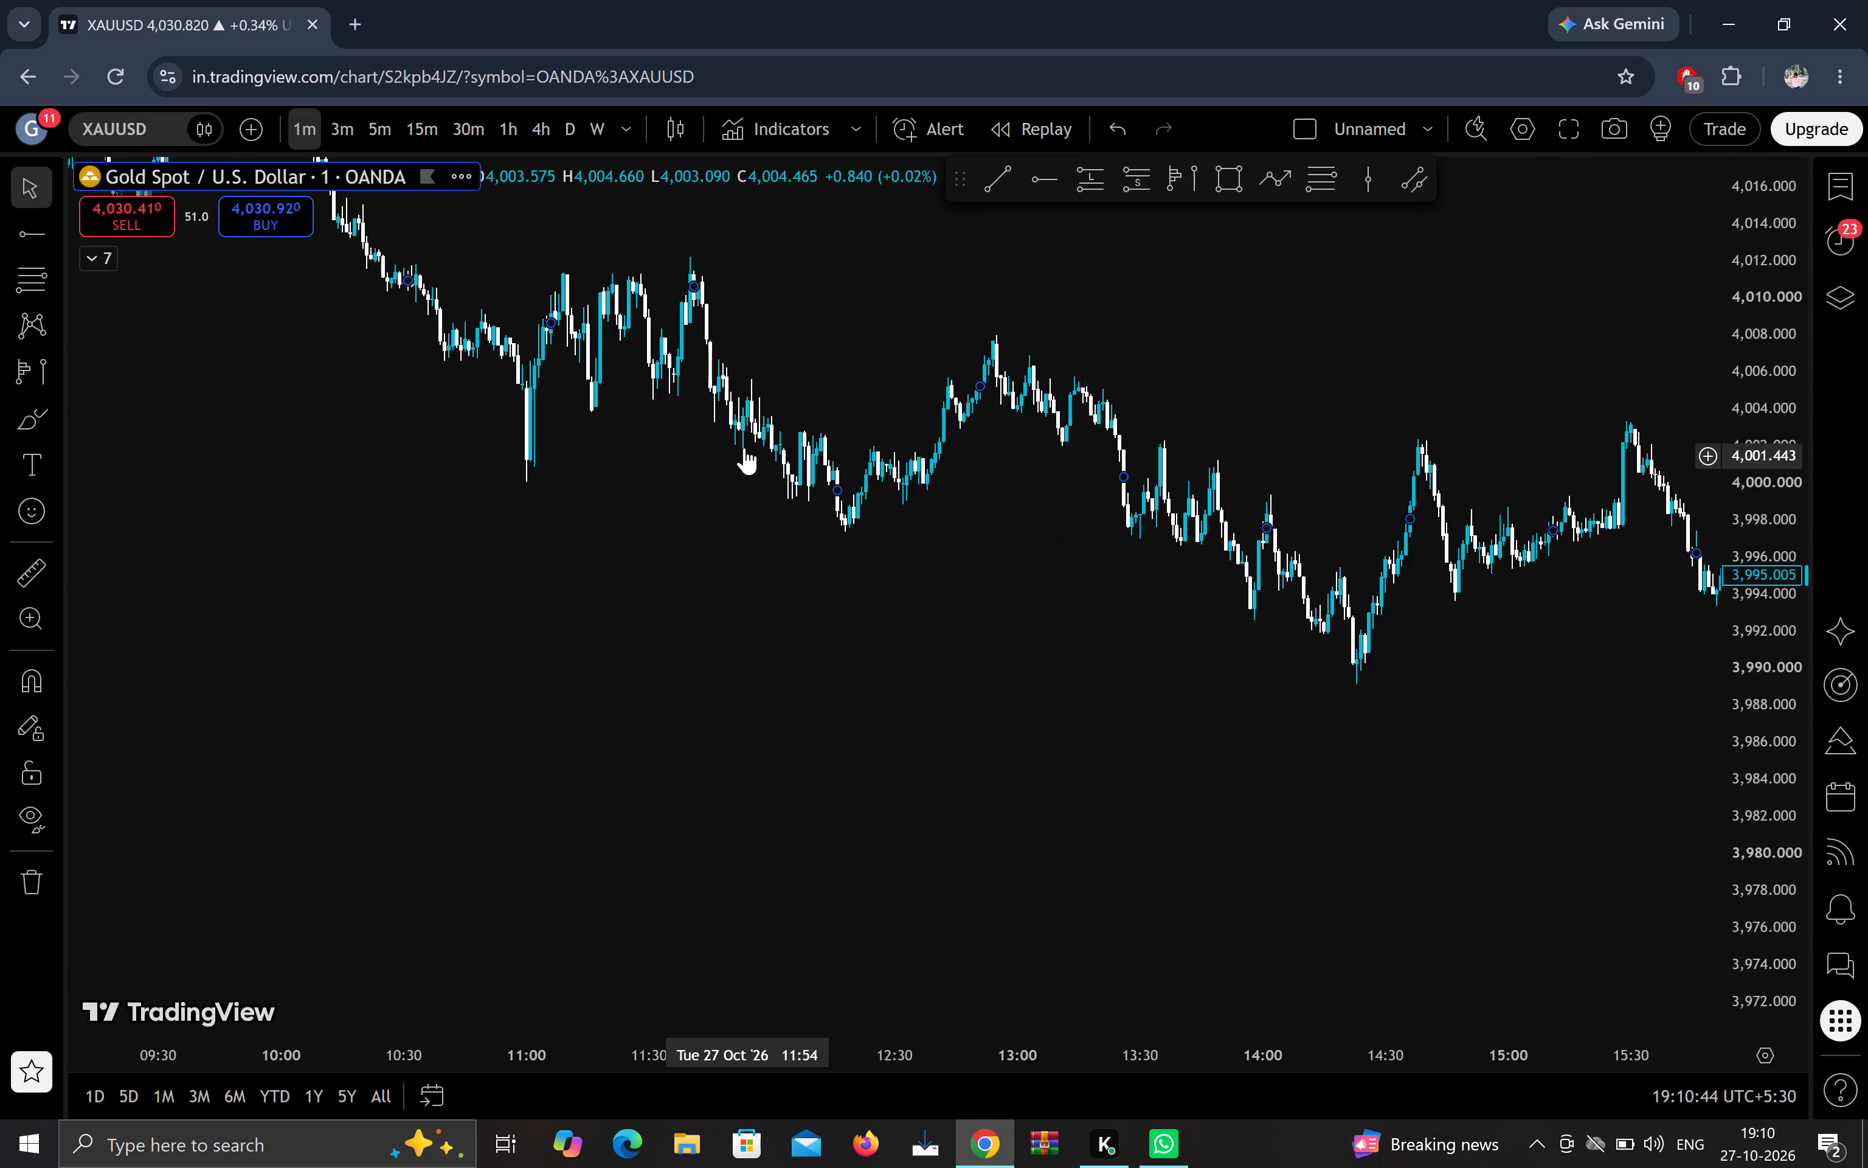
{"action": "left_click_drag", "start_coordinate": [744, 448], "coordinate": [1132, 807]}
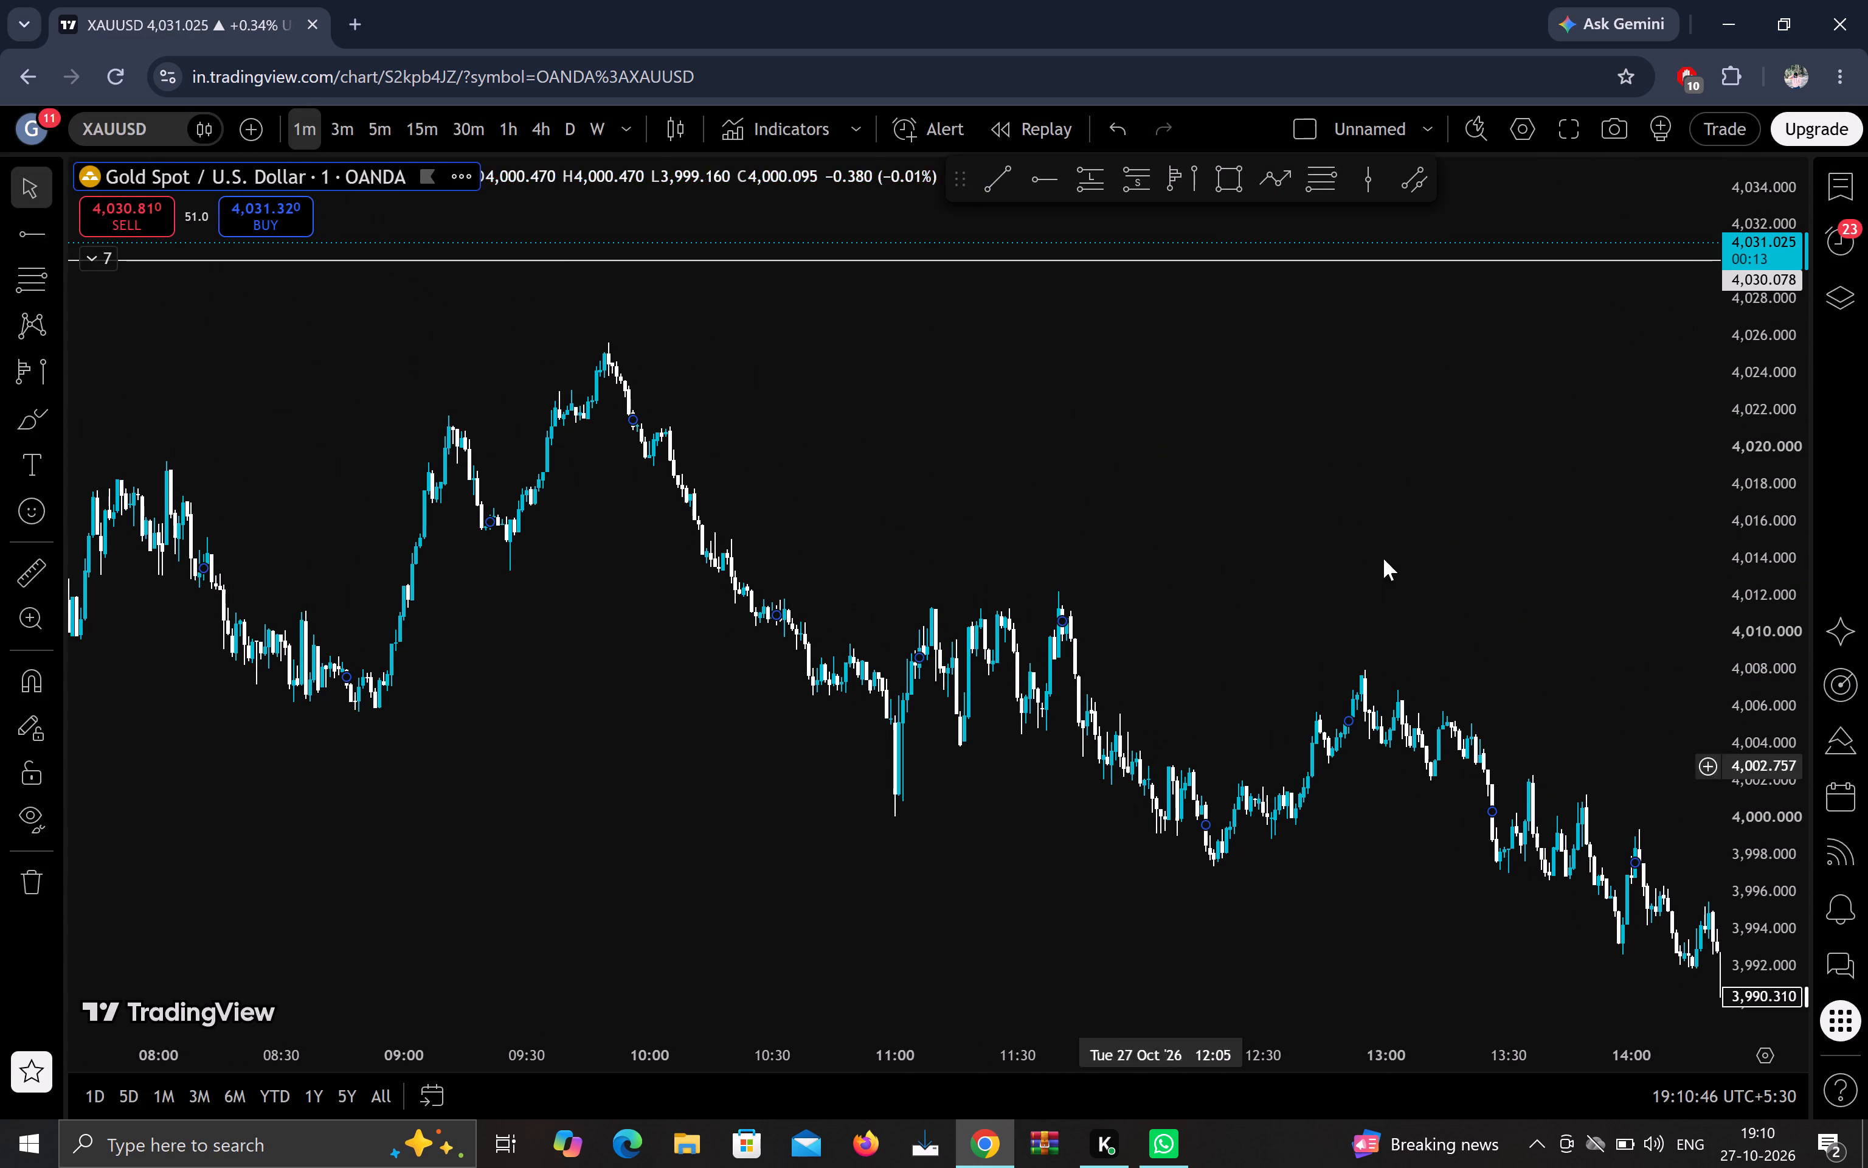
{"action": "left_click_drag", "start_coordinate": [1430, 518], "coordinate": [804, 440]}
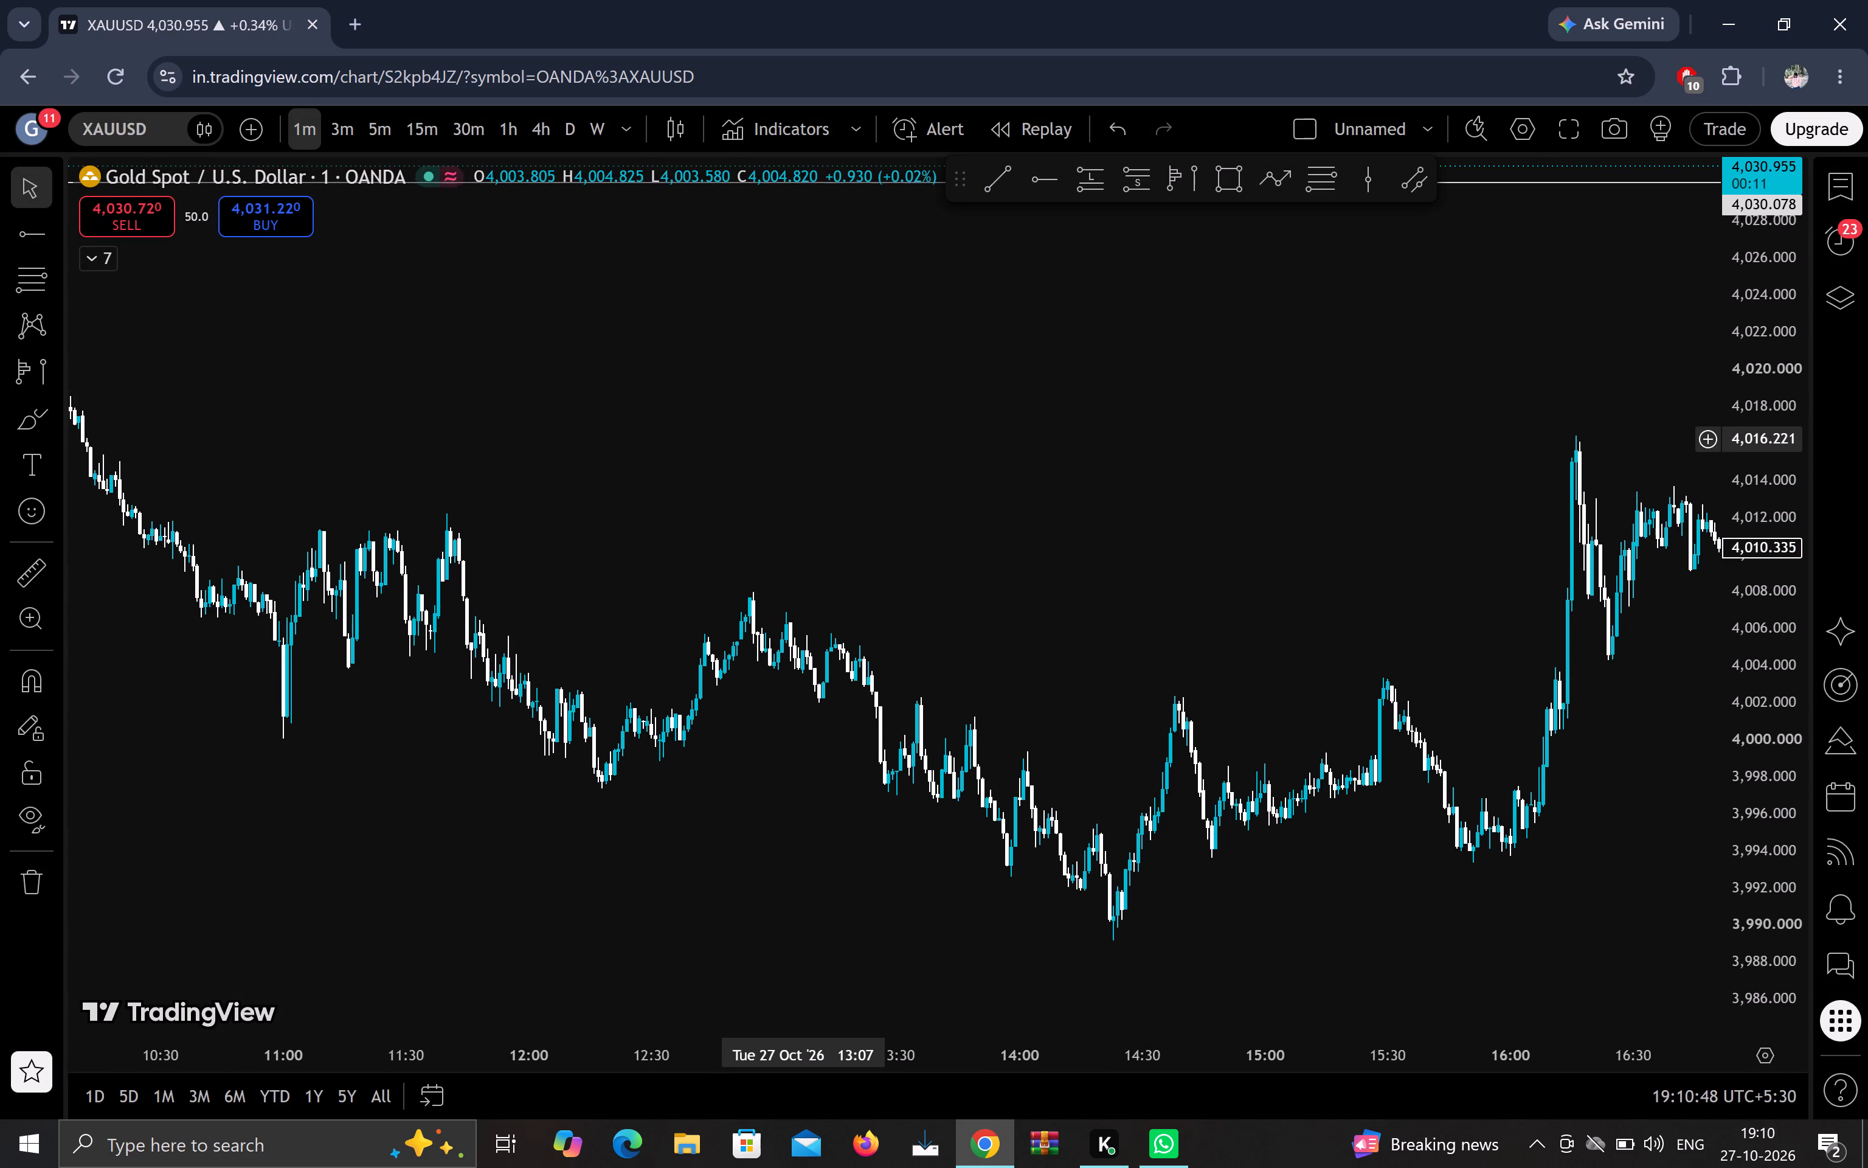
{"action": "left_click_drag", "start_coordinate": [804, 440], "coordinate": [541, 439]}
{"action": "scroll", "coordinate": [708, 442], "scroll_direction": "up", "scroll_amount": 4}
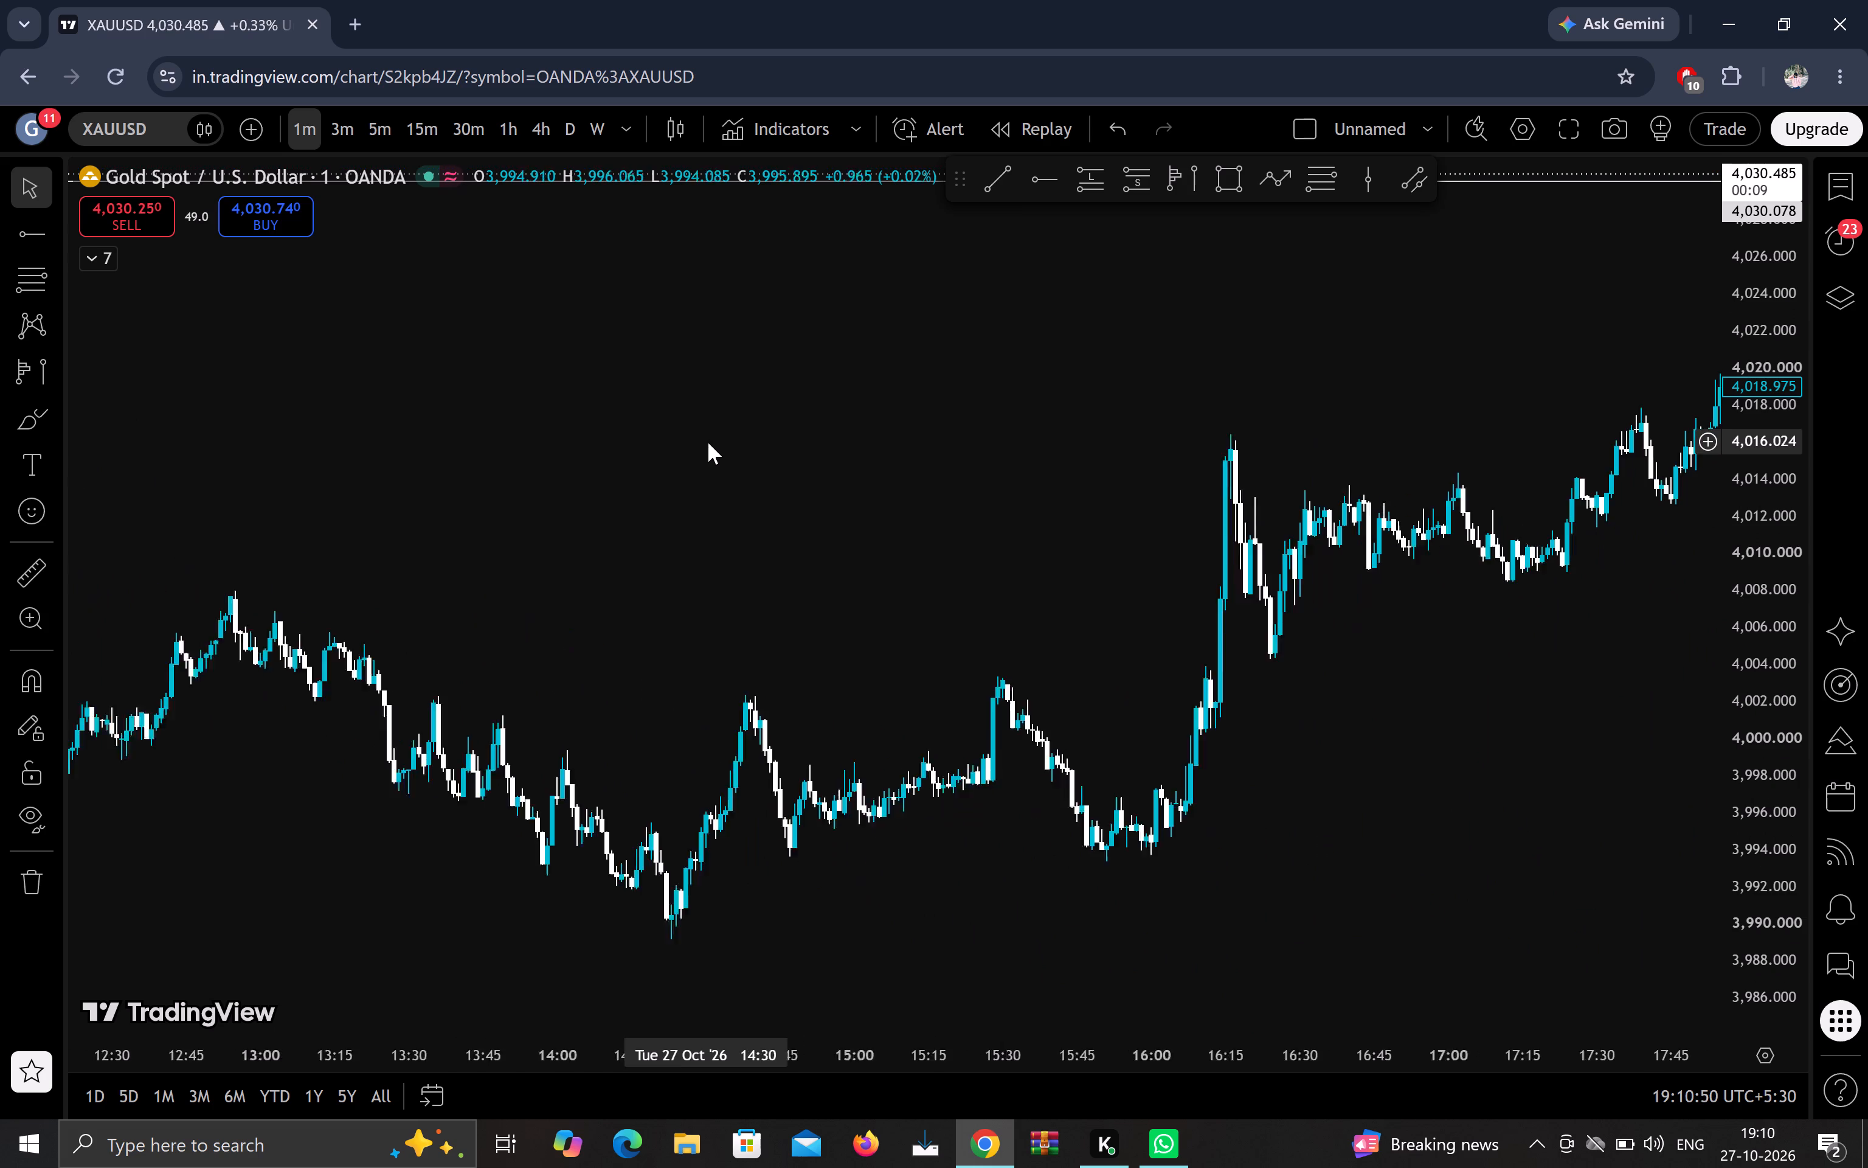
{"action": "scroll", "coordinate": [708, 442], "scroll_direction": "up", "scroll_amount": 1}
{"action": "scroll", "coordinate": [708, 442], "scroll_direction": "down", "scroll_amount": 20}
{"action": "scroll", "coordinate": [708, 442], "scroll_direction": "down", "scroll_amount": 8}
{"action": "scroll", "coordinate": [708, 442], "scroll_direction": "up", "scroll_amount": 8}
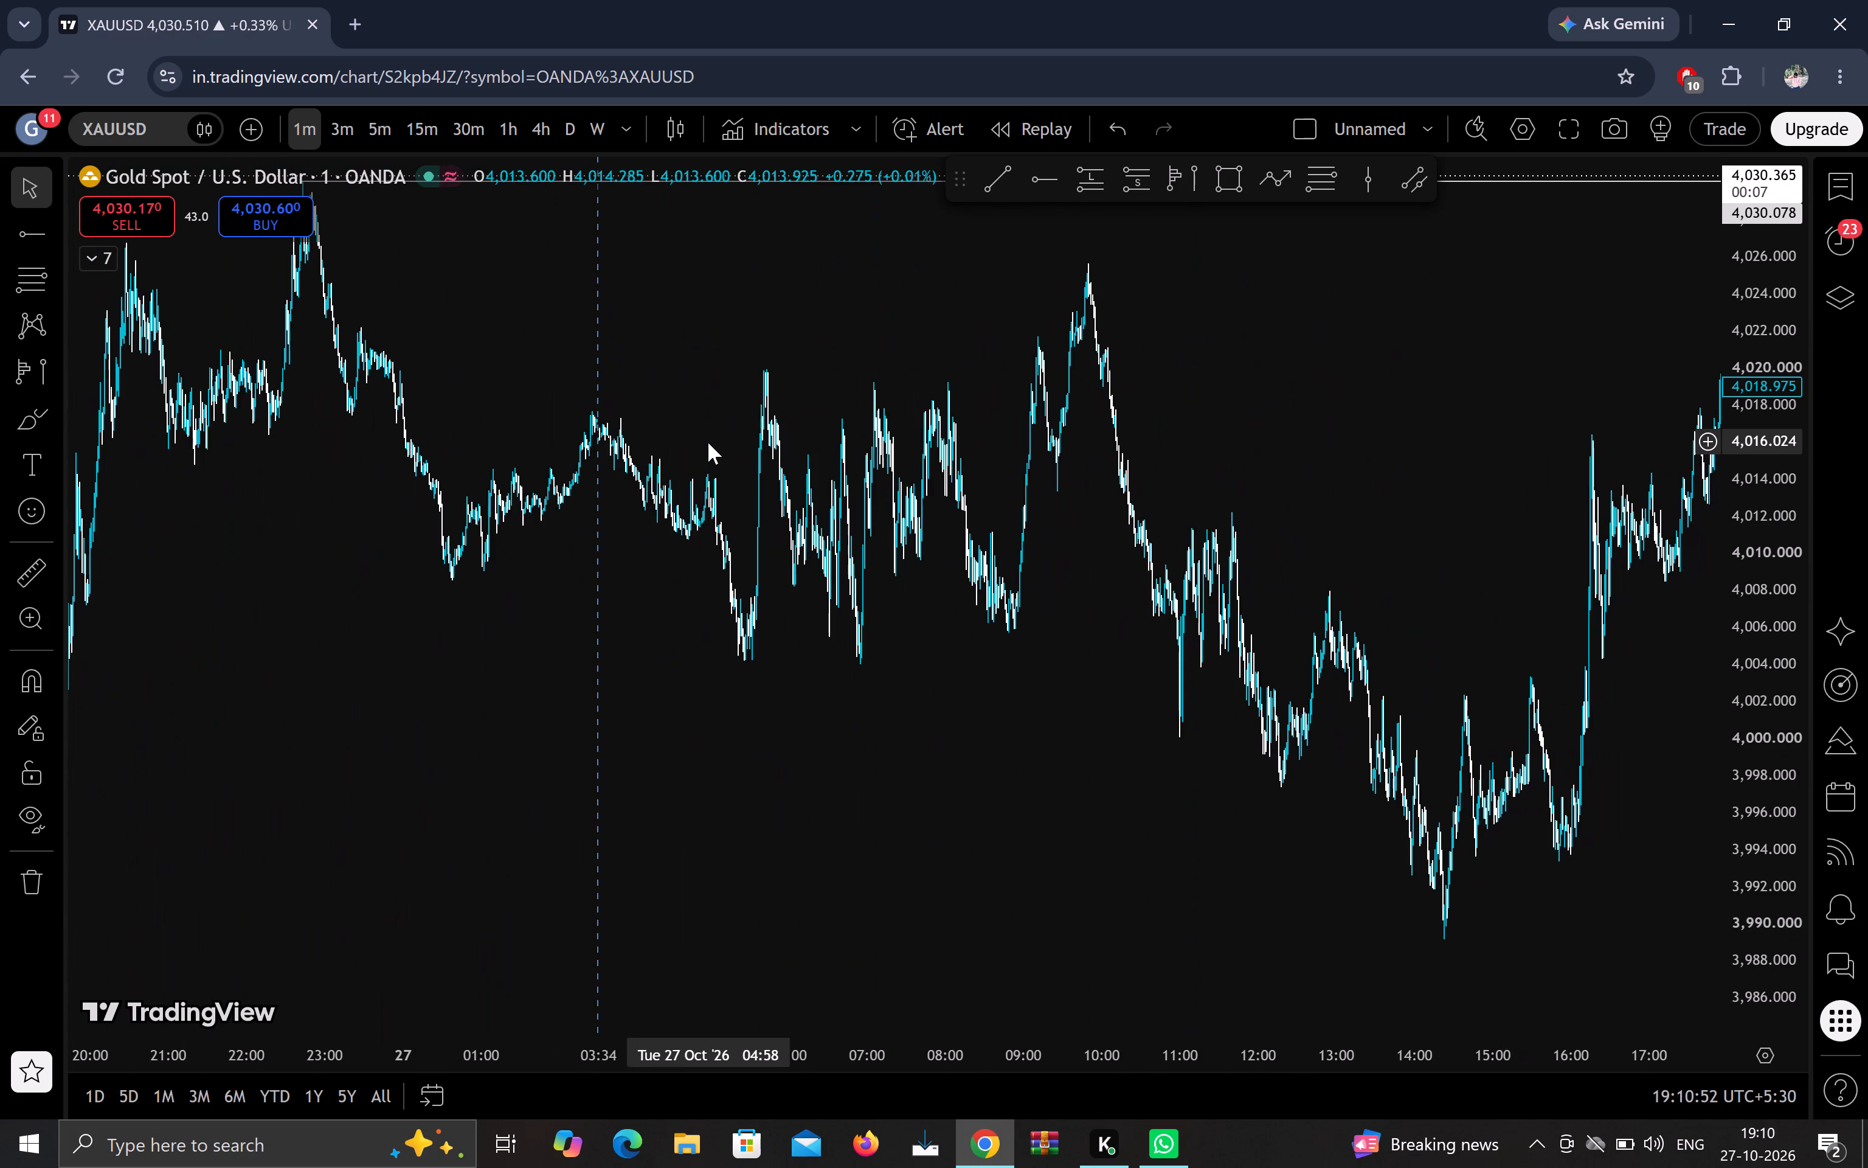
{"action": "scroll", "coordinate": [708, 442], "scroll_direction": "up", "scroll_amount": 5}
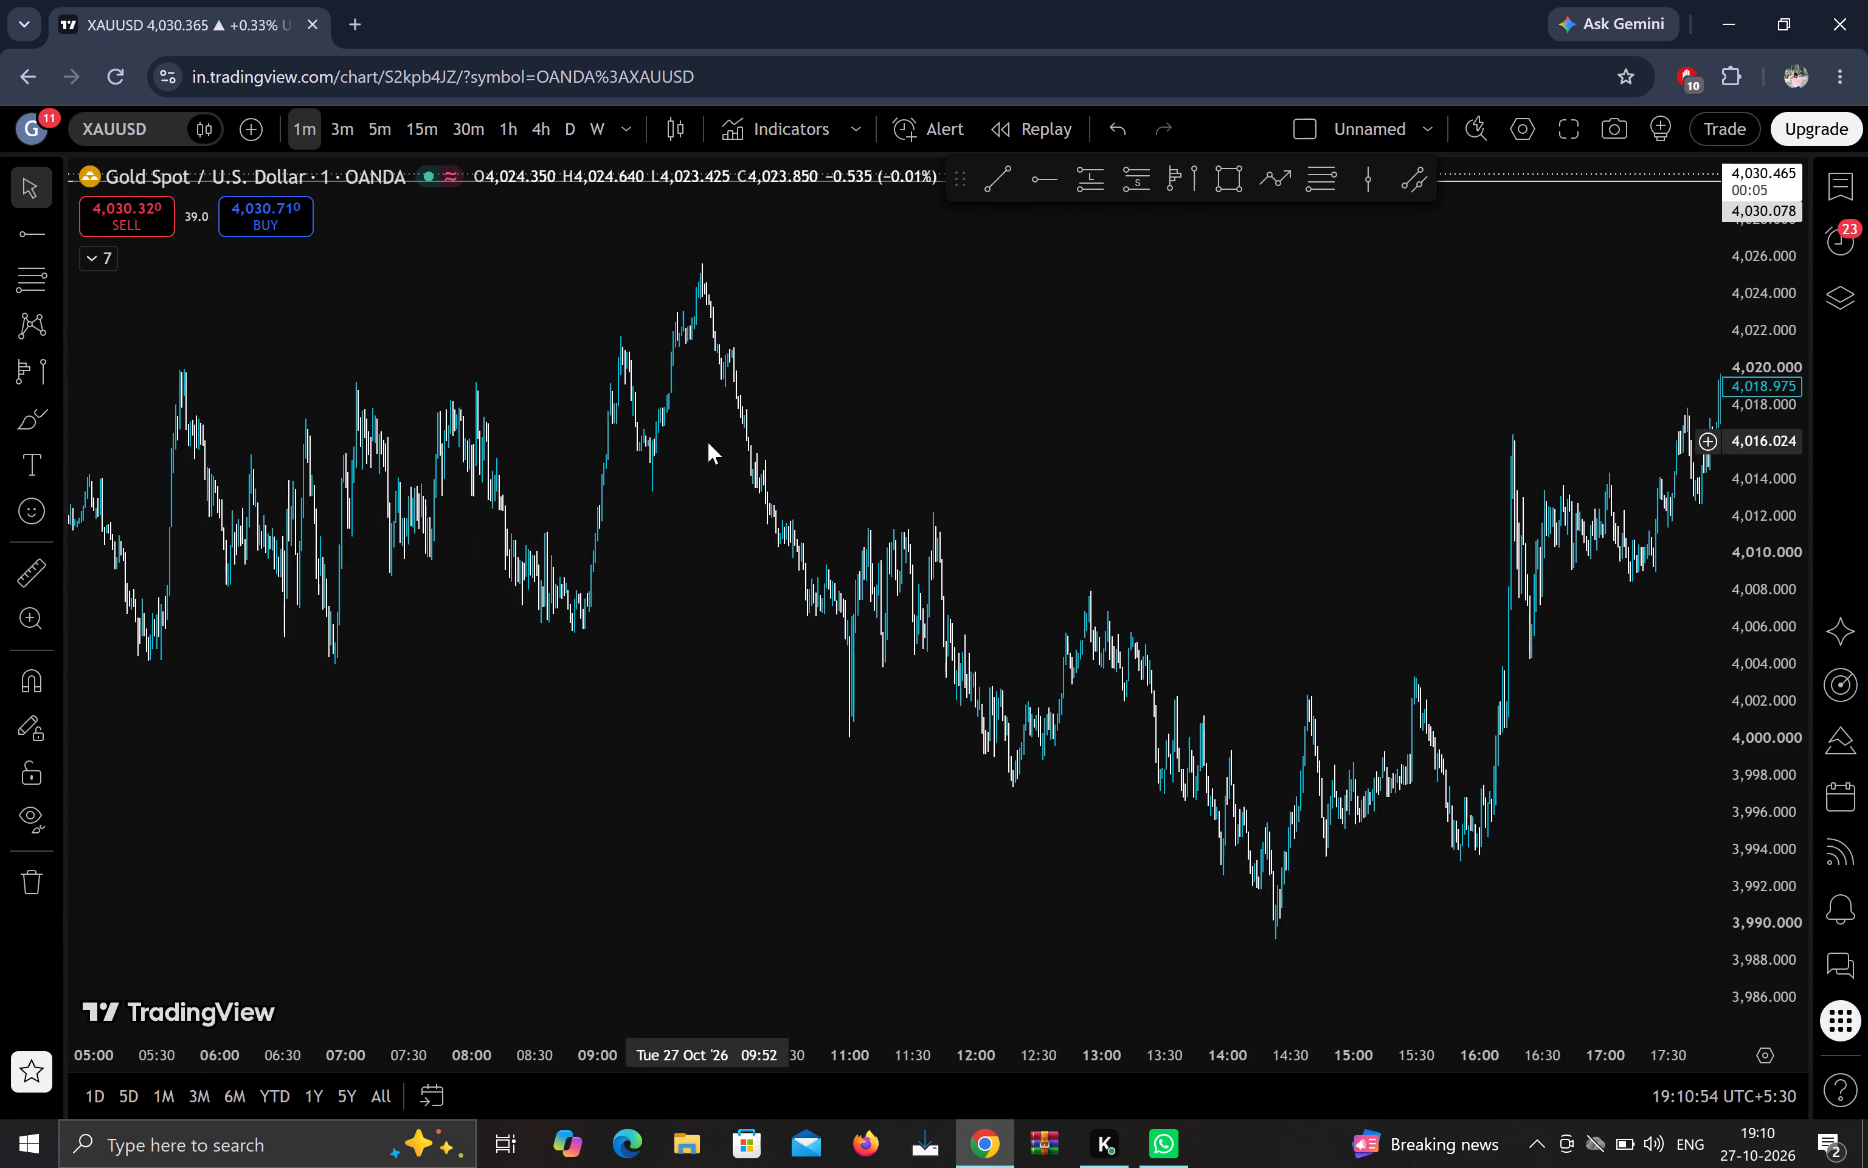
{"action": "scroll", "coordinate": [708, 442], "scroll_direction": "up", "scroll_amount": 2}
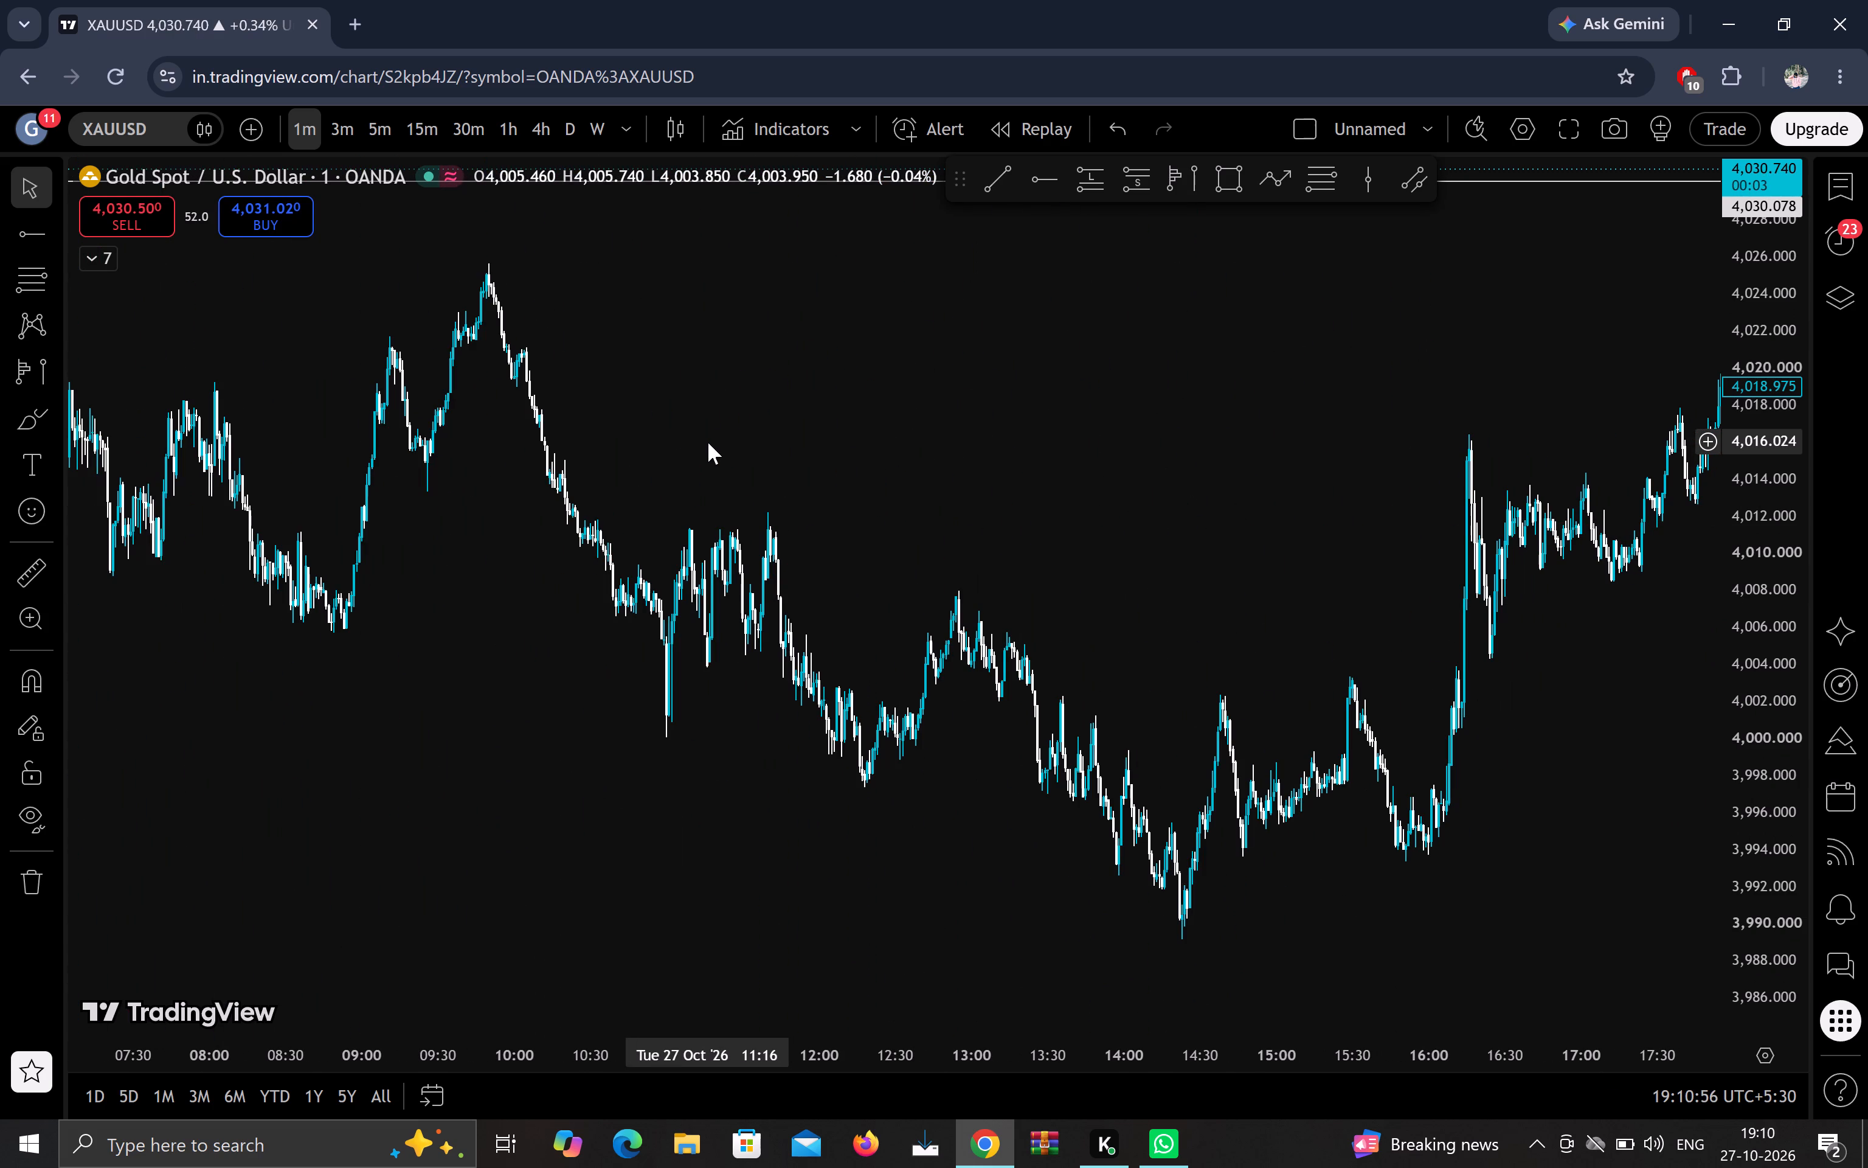
Examine the 18:07–19:10 volume profile together with the rally leading into it and the latest candles.
{"action": "left_click_drag", "start_coordinate": [1614, 238], "coordinate": [550, 588]}
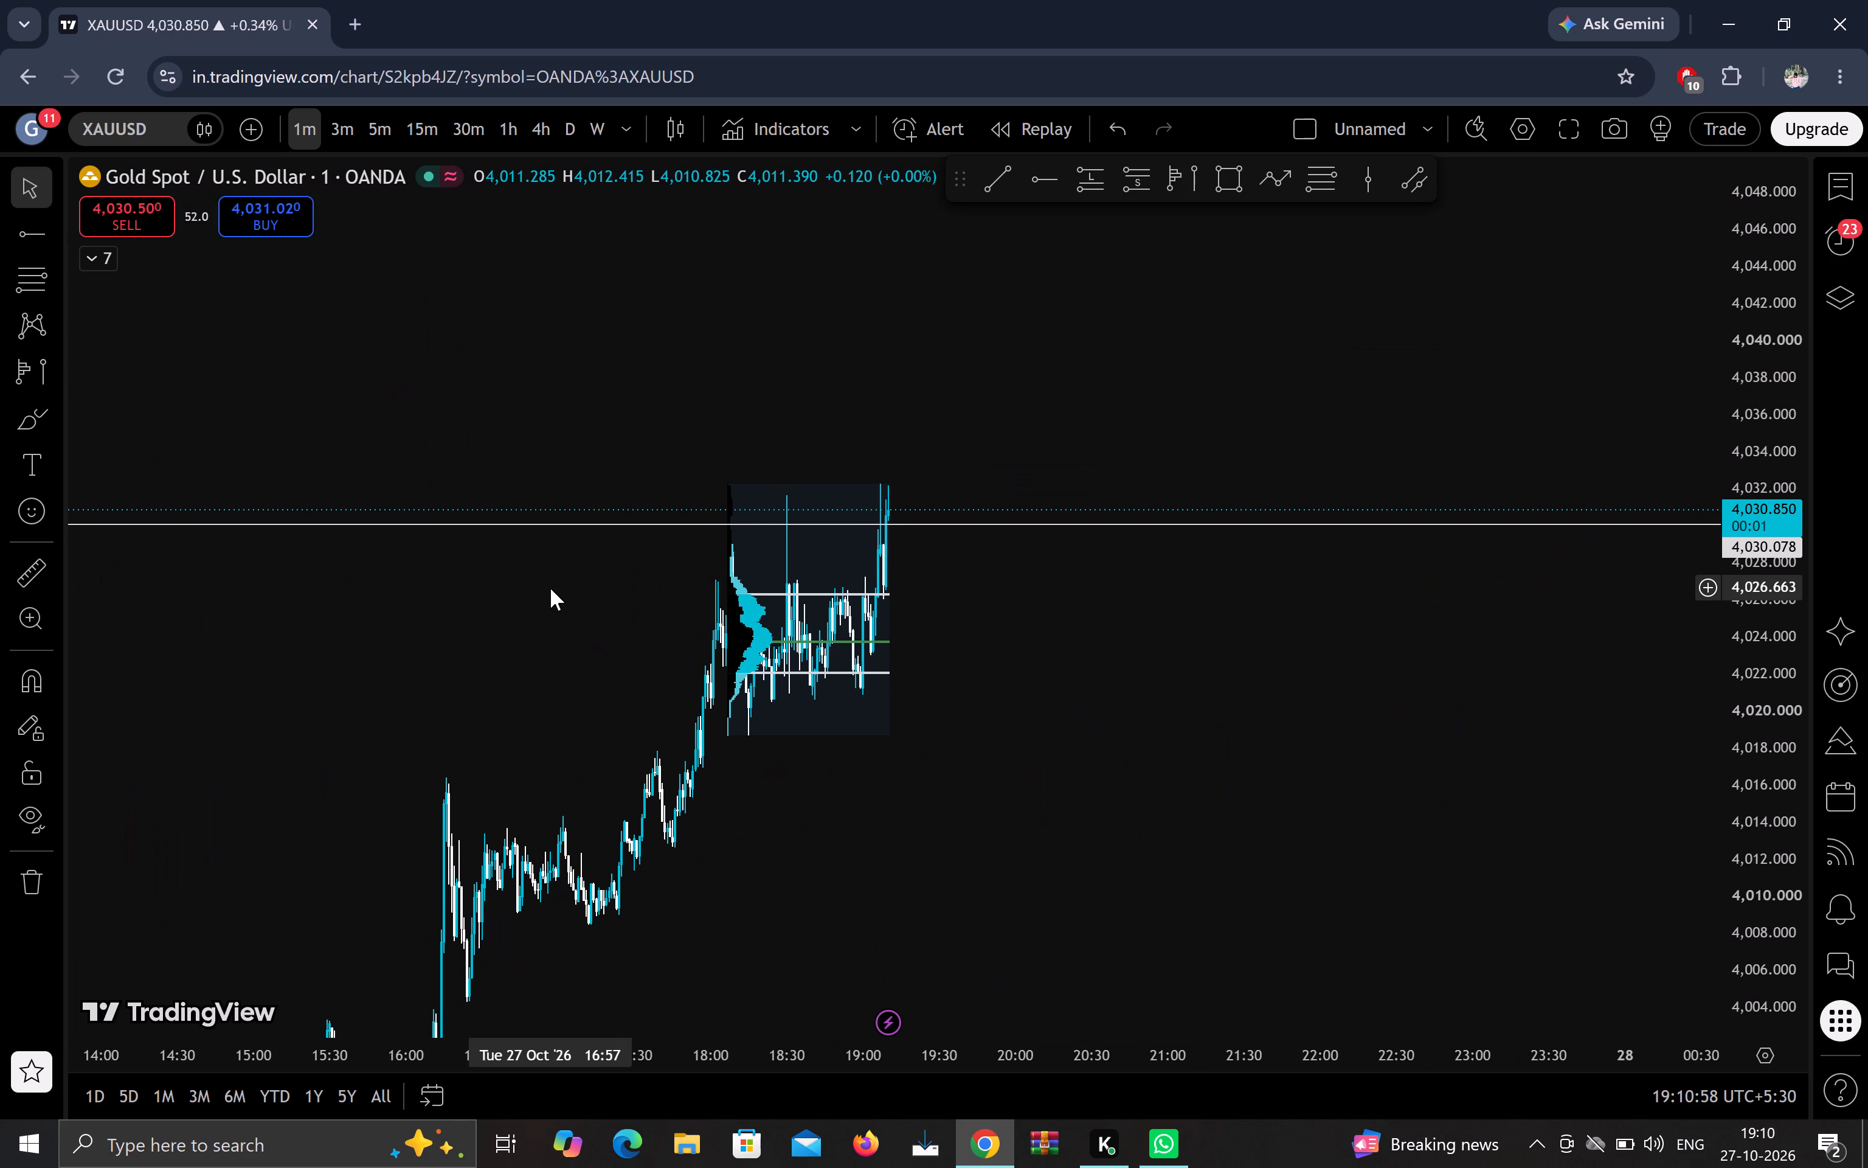
{"action": "scroll", "coordinate": [1001, 517], "scroll_direction": "down", "scroll_amount": 9}
{"action": "scroll", "coordinate": [1001, 517], "scroll_direction": "up", "scroll_amount": 8}
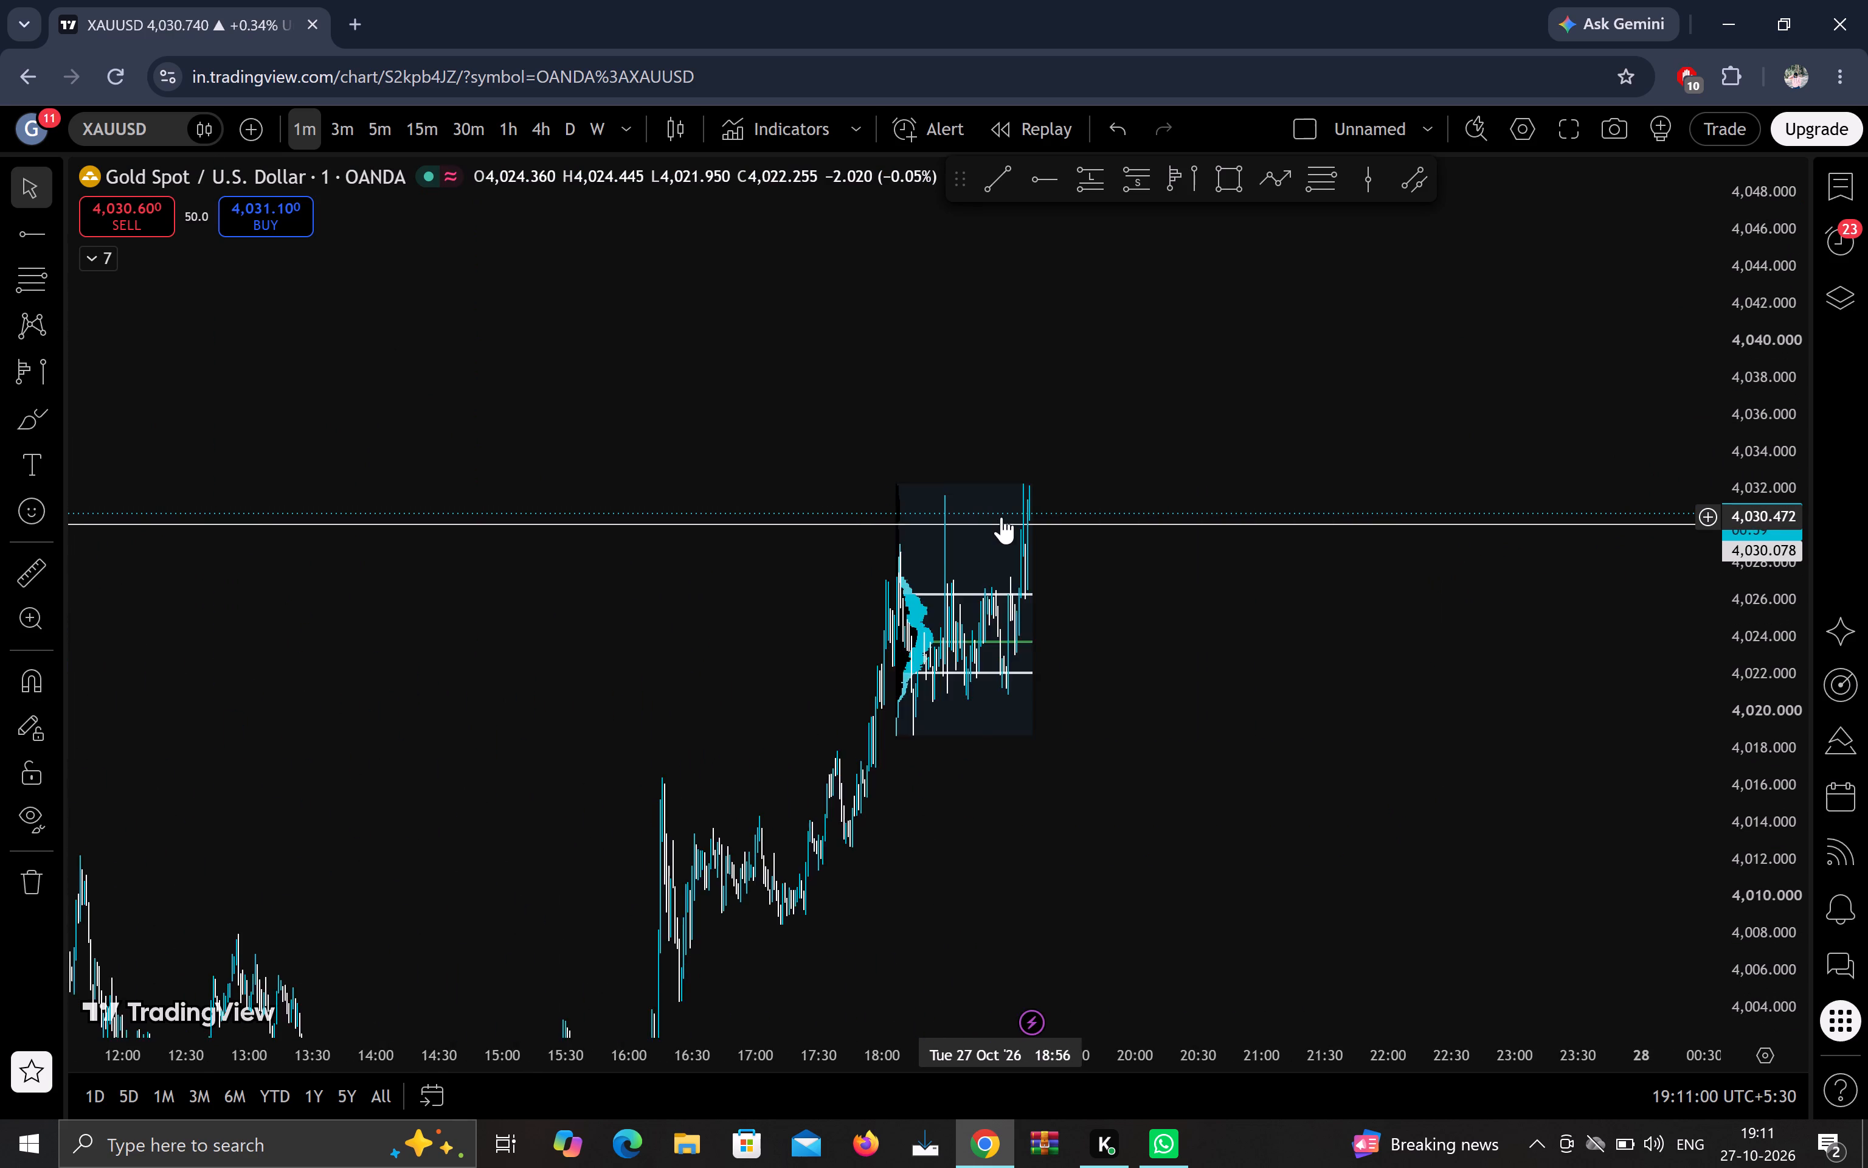
{"action": "scroll", "coordinate": [1001, 517], "scroll_direction": "up", "scroll_amount": 9}
{"action": "left_click_drag", "start_coordinate": [495, 706], "coordinate": [1219, 558]}
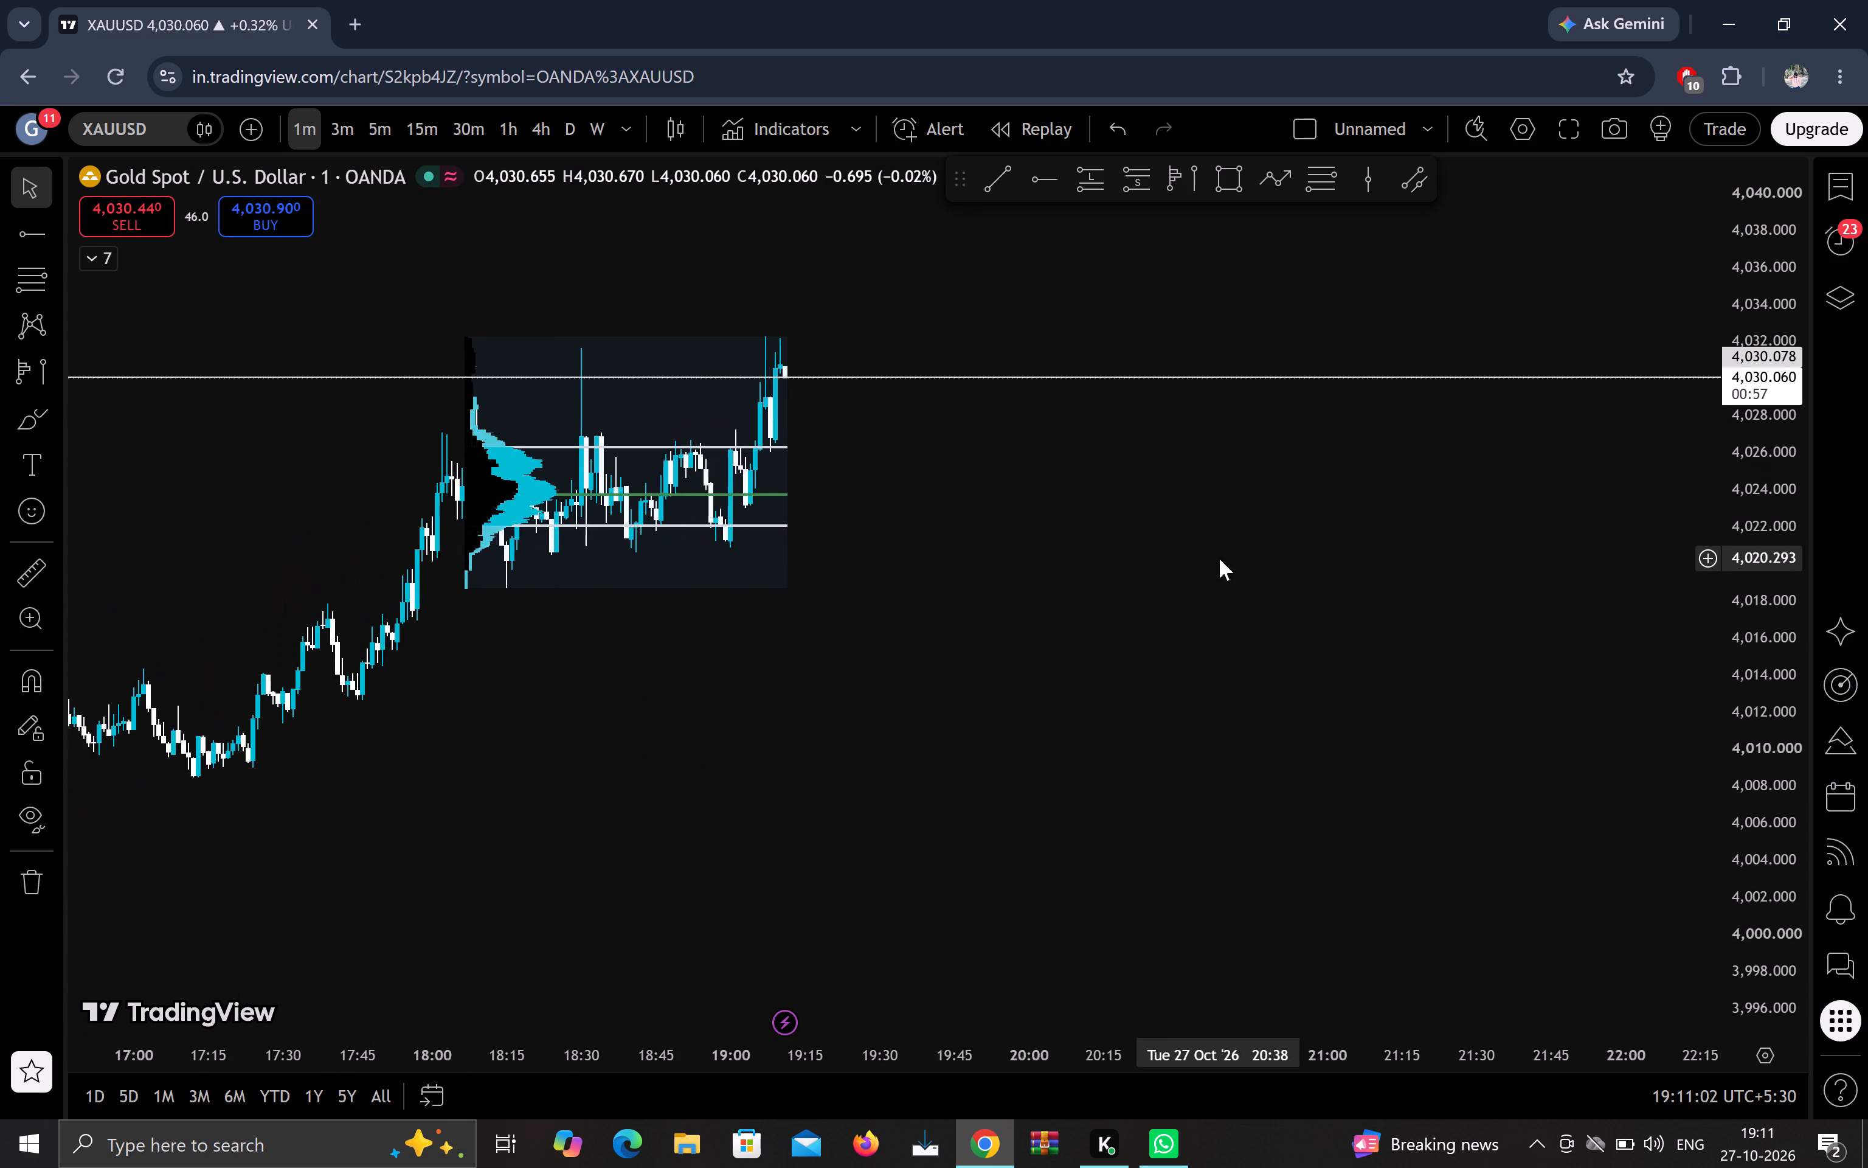
{"action": "left_click_drag", "start_coordinate": [1031, 575], "coordinate": [1085, 635]}
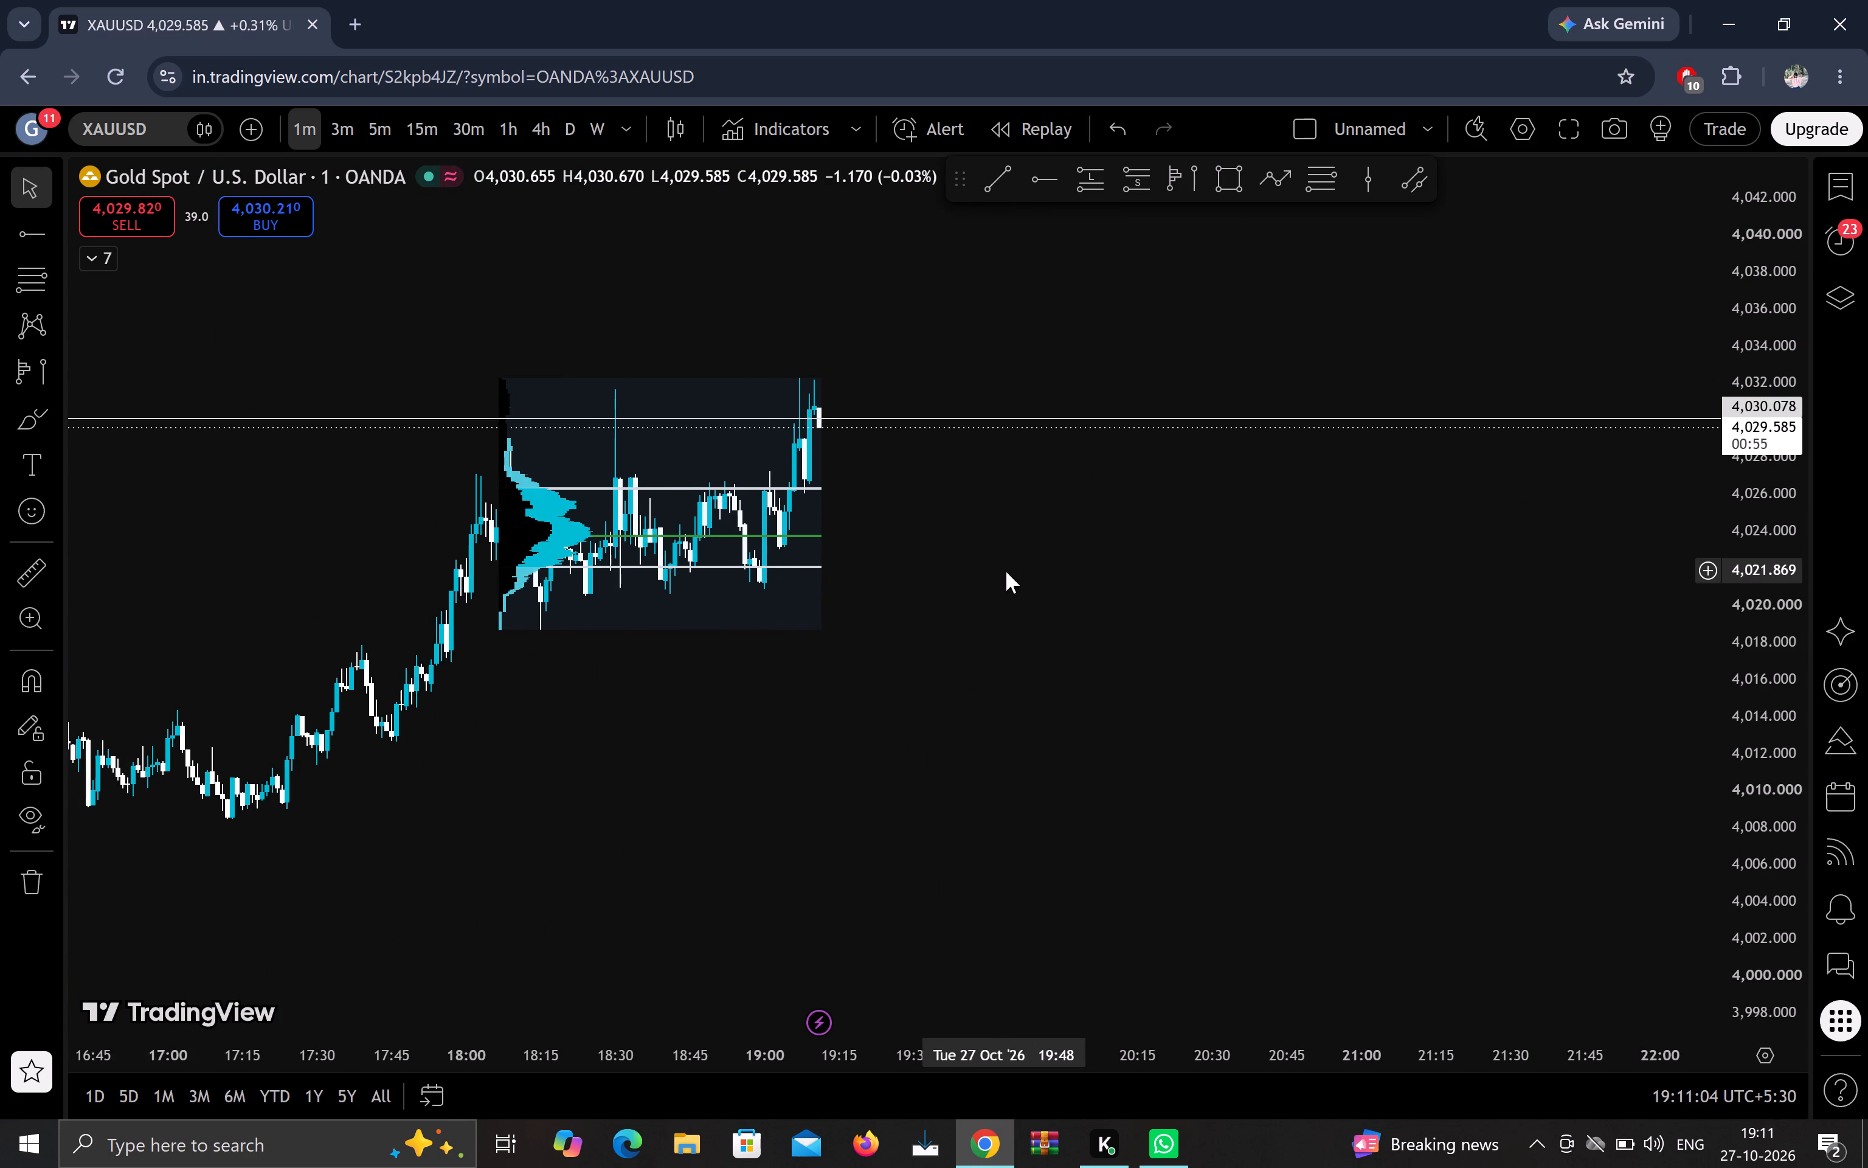
{"action": "scroll", "coordinate": [1006, 571], "scroll_direction": "down", "scroll_amount": 1}
{"action": "scroll", "coordinate": [1006, 571], "scroll_direction": "up", "scroll_amount": 10}
{"action": "left_click_drag", "start_coordinate": [624, 669], "coordinate": [988, 634]}
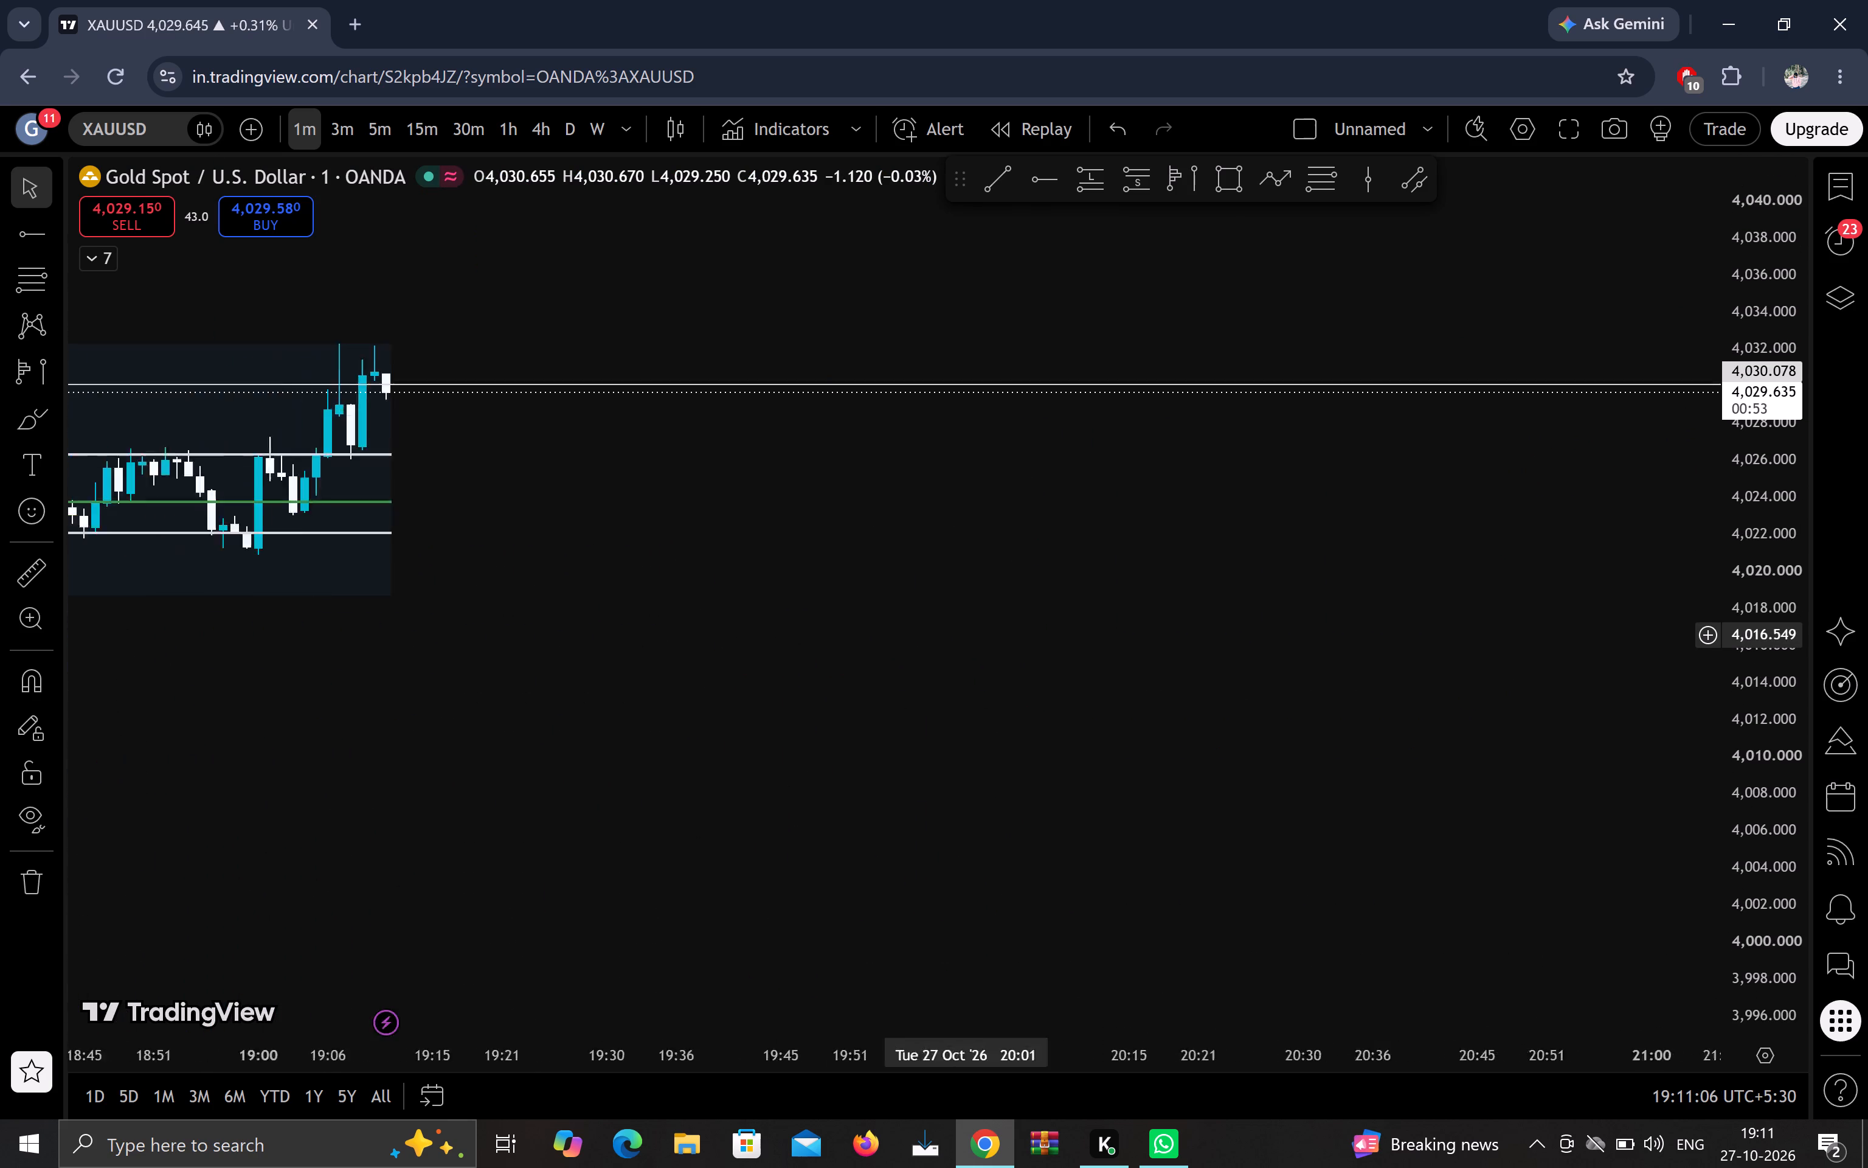
{"action": "left_click_drag", "start_coordinate": [988, 634], "coordinate": [1298, 714]}
{"action": "left_click_drag", "start_coordinate": [831, 718], "coordinate": [1262, 711]}
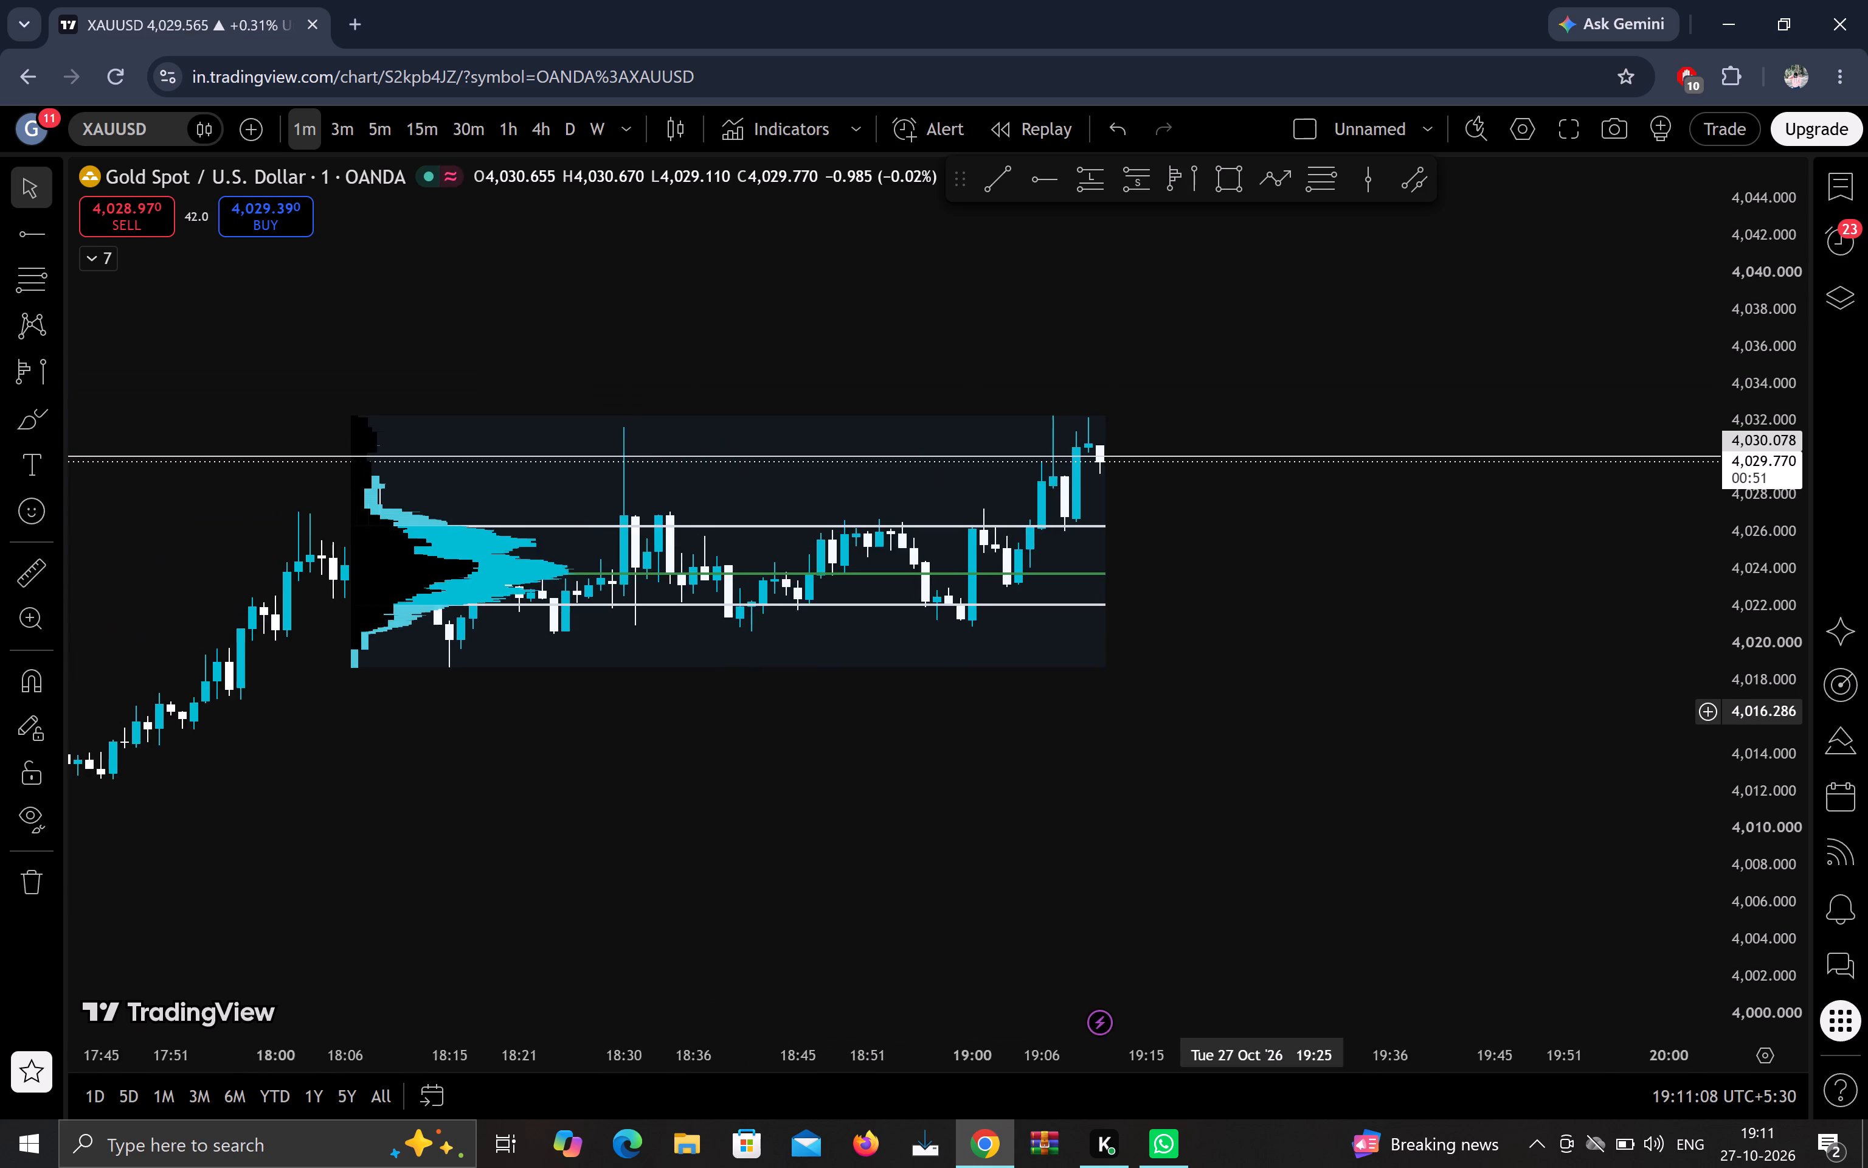
{"action": "left_click_drag", "start_coordinate": [1262, 711], "coordinate": [1326, 704]}
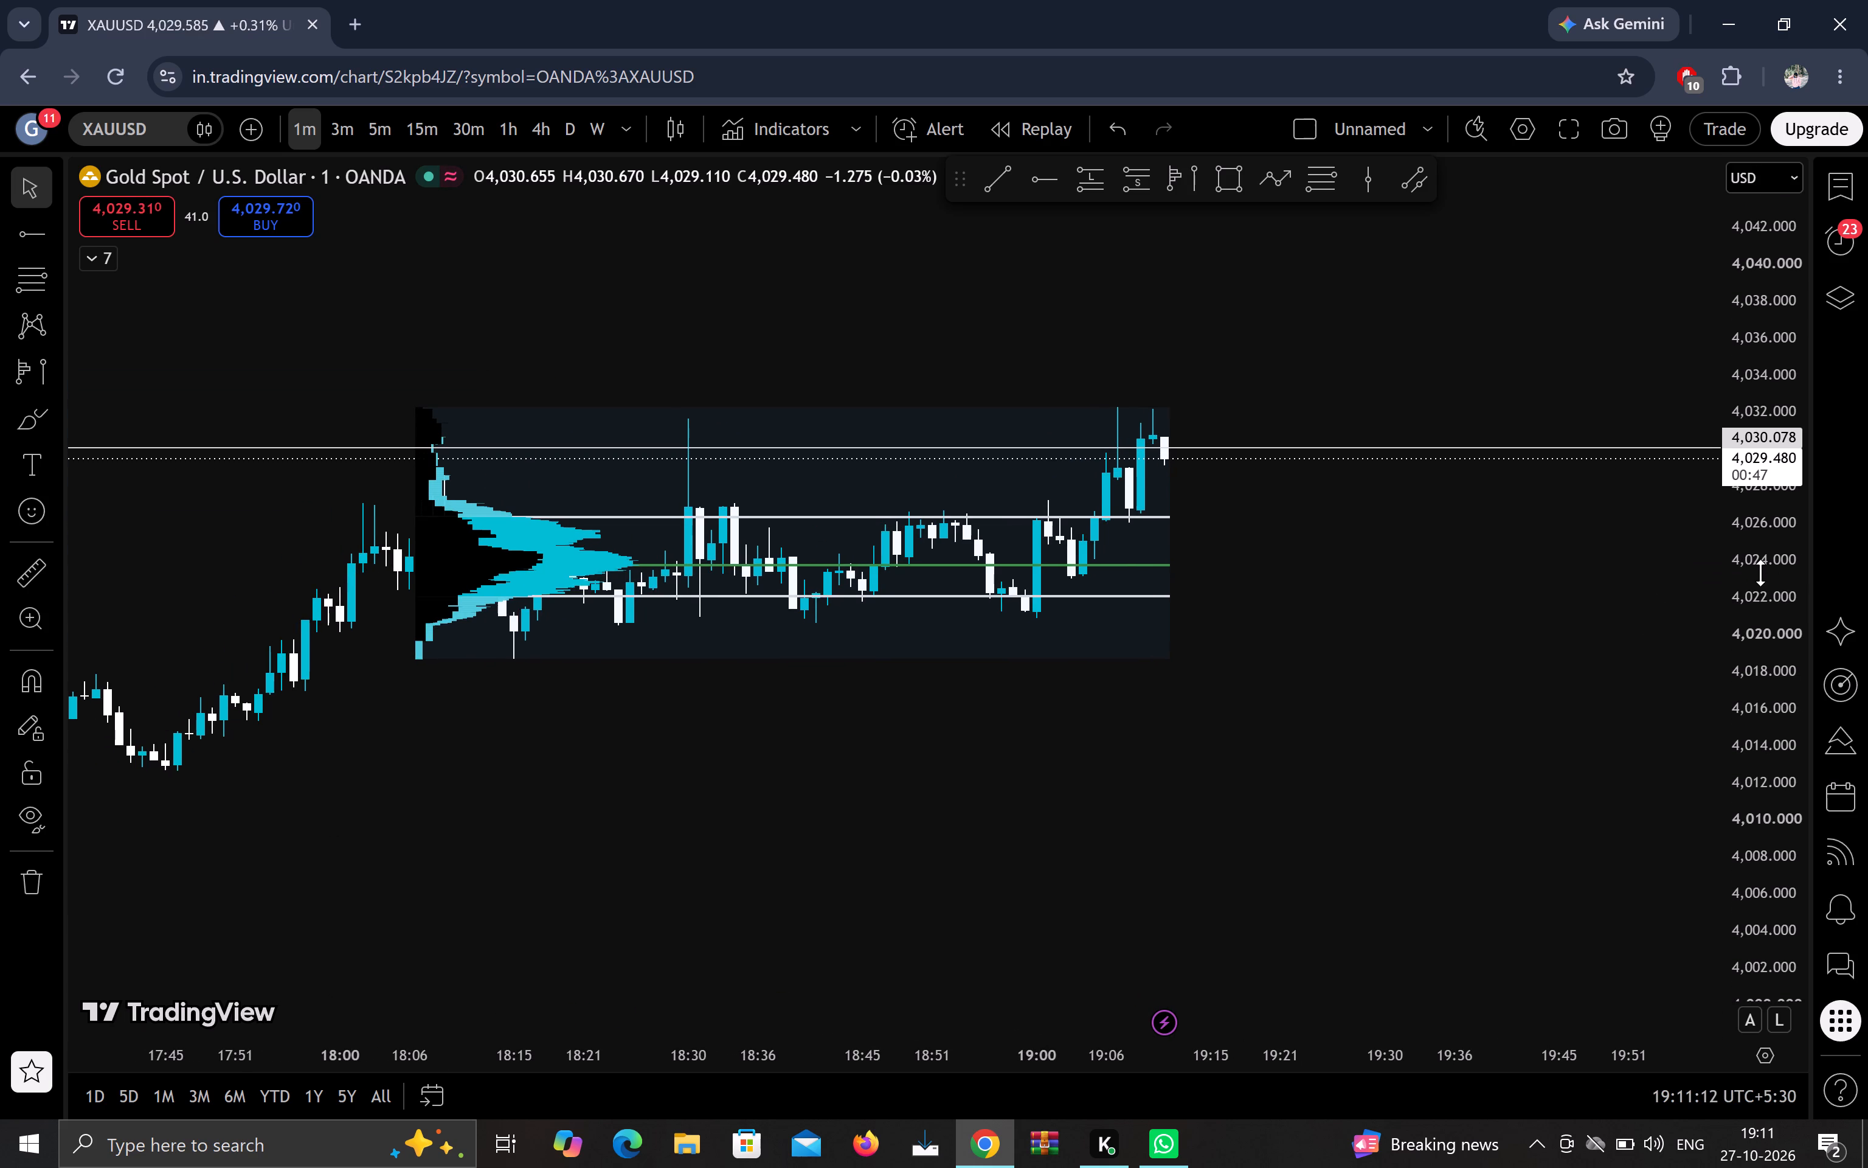
Examine the candles inside the volume profile at an enlarged price scale, comparing them with its white and green levels.
{"action": "scroll", "coordinate": [1760, 572], "scroll_direction": "down", "scroll_amount": 19}
{"action": "scroll", "coordinate": [1760, 572], "scroll_direction": "up", "scroll_amount": 4}
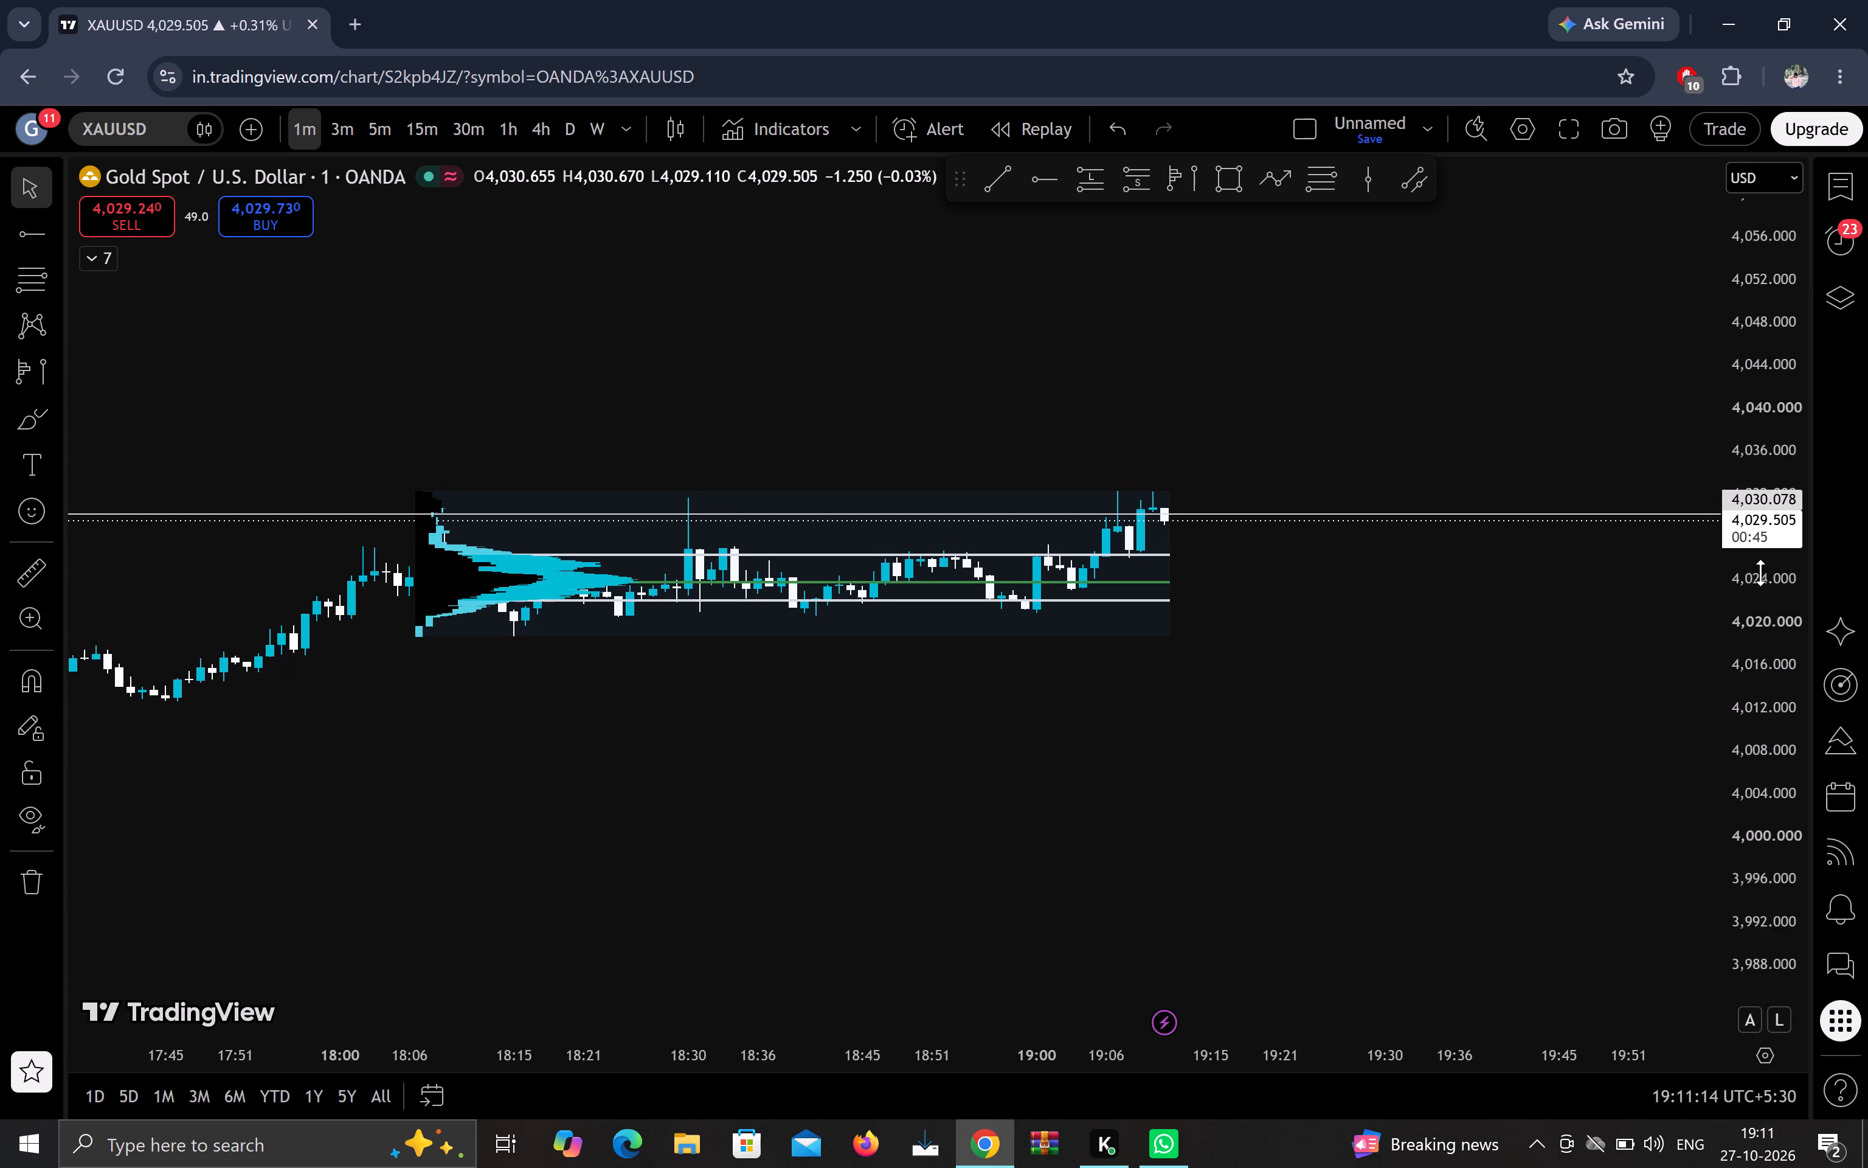
{"action": "scroll", "coordinate": [1760, 572], "scroll_direction": "up", "scroll_amount": 20}
{"action": "scroll", "coordinate": [1760, 572], "scroll_direction": "up", "scroll_amount": 20}
{"action": "scroll", "coordinate": [1760, 572], "scroll_direction": "up", "scroll_amount": 8}
{"action": "left_click_drag", "start_coordinate": [1399, 542], "coordinate": [1399, 548]}
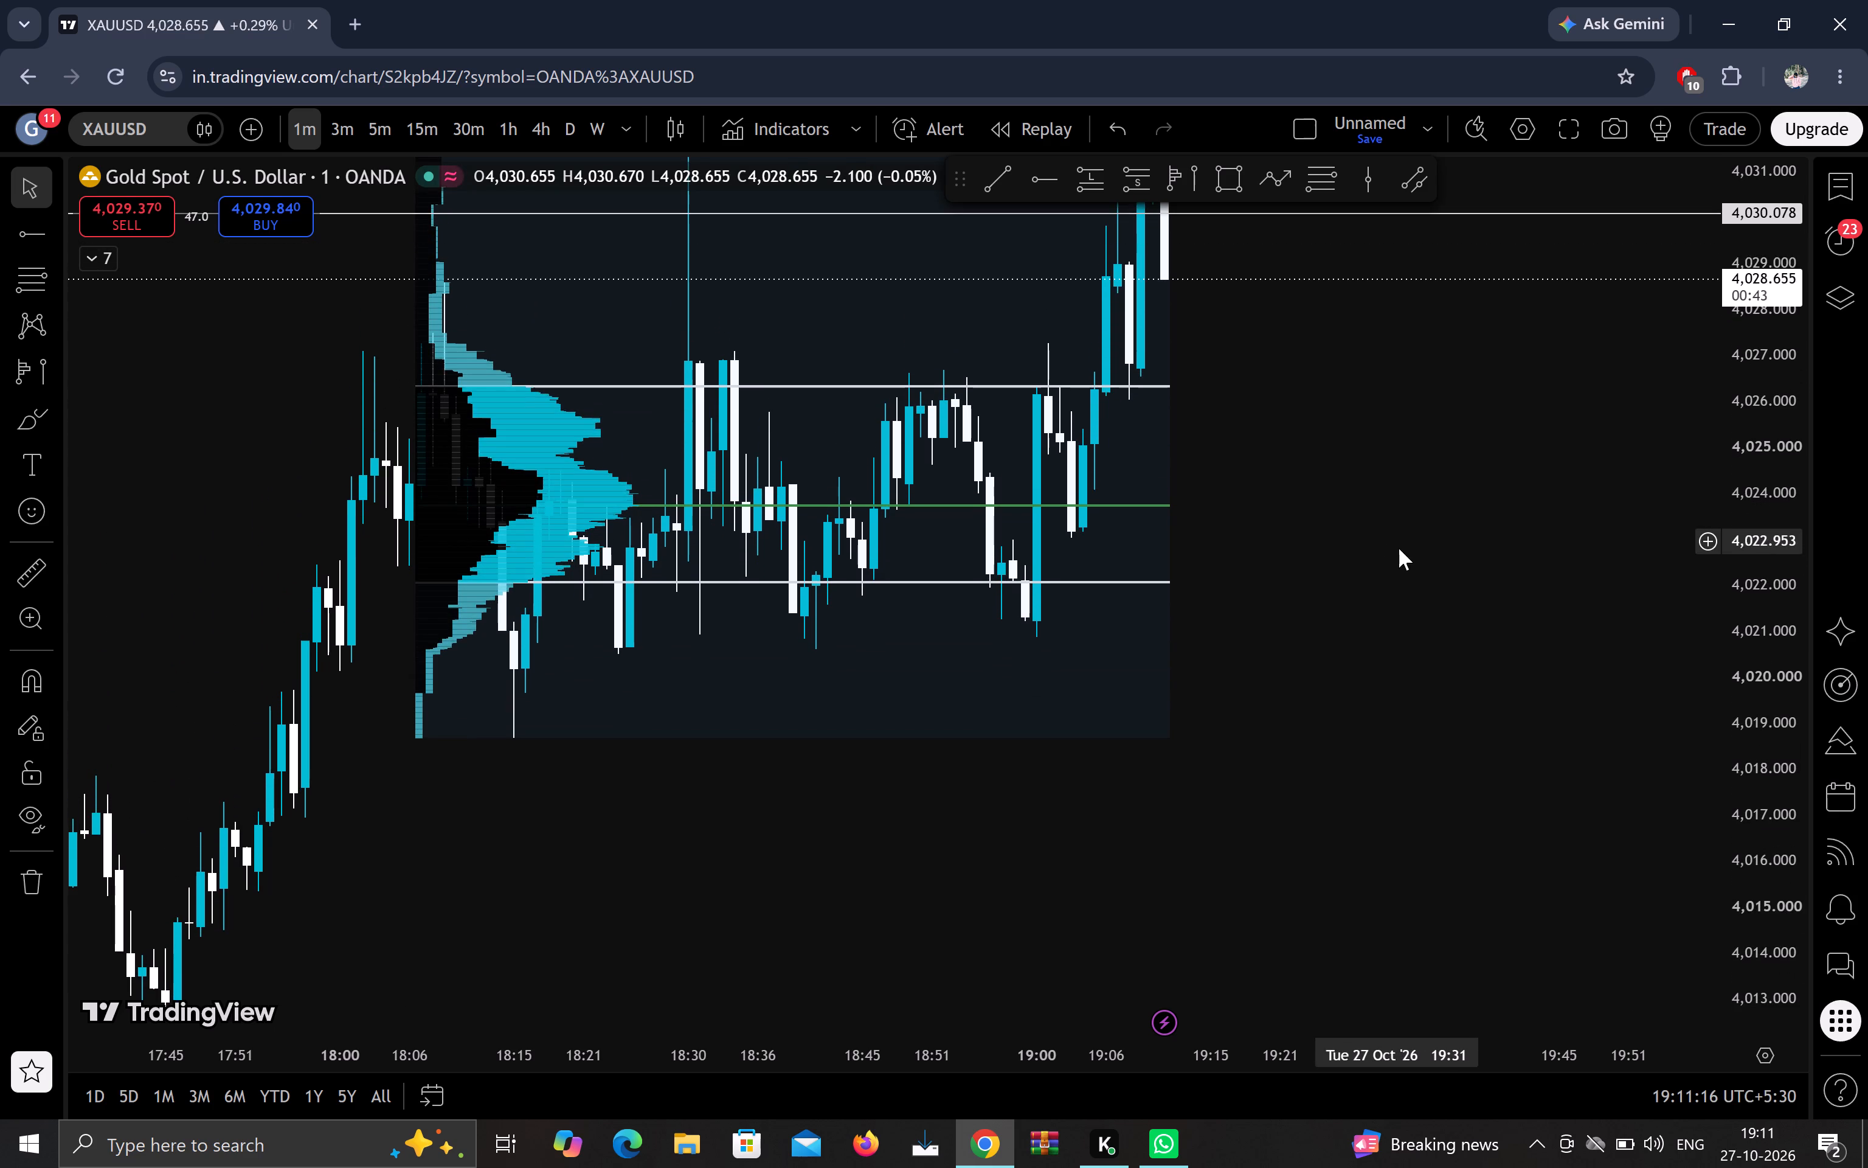
{"action": "left_click_drag", "start_coordinate": [1399, 548], "coordinate": [1410, 756]}
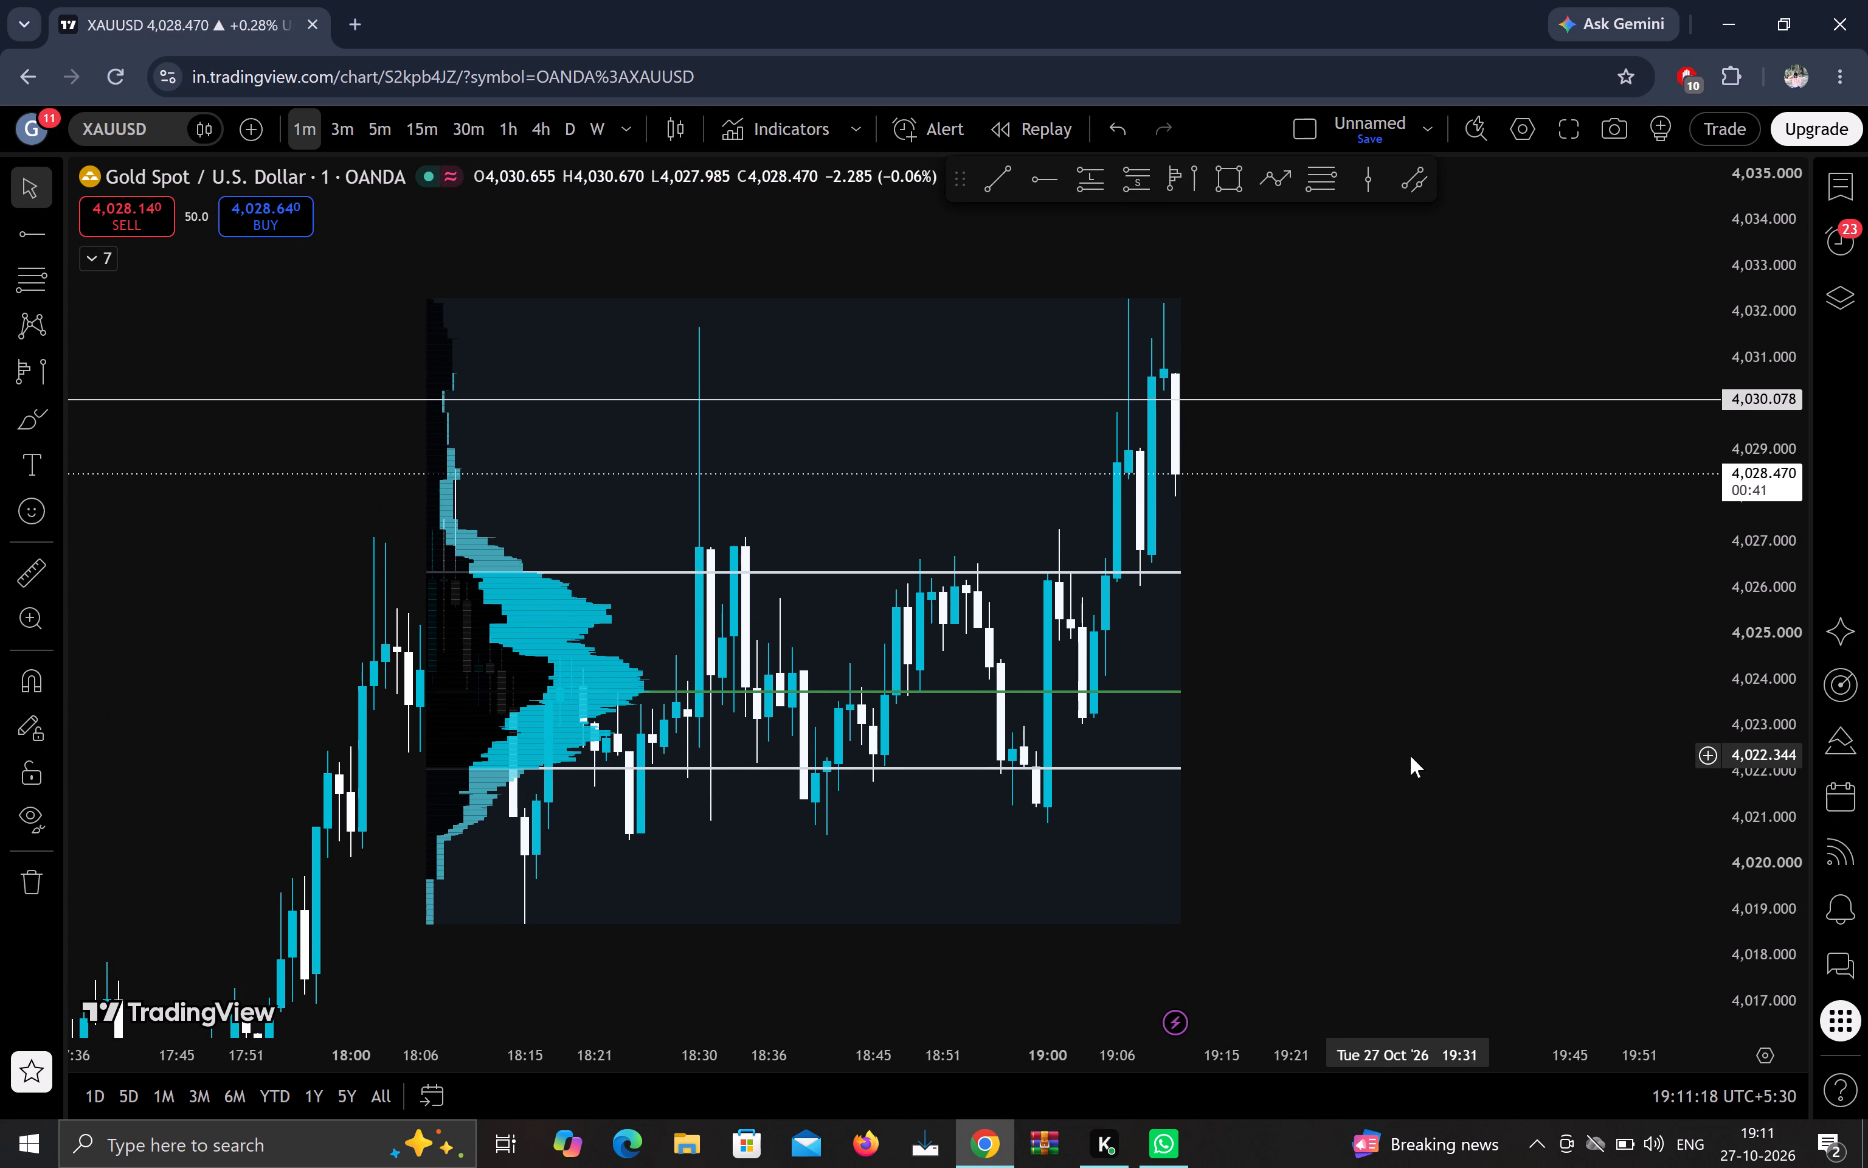
{"action": "scroll", "coordinate": [1466, 614], "scroll_direction": "down", "scroll_amount": 3}
{"action": "scroll", "coordinate": [1466, 614], "scroll_direction": "up", "scroll_amount": 10}
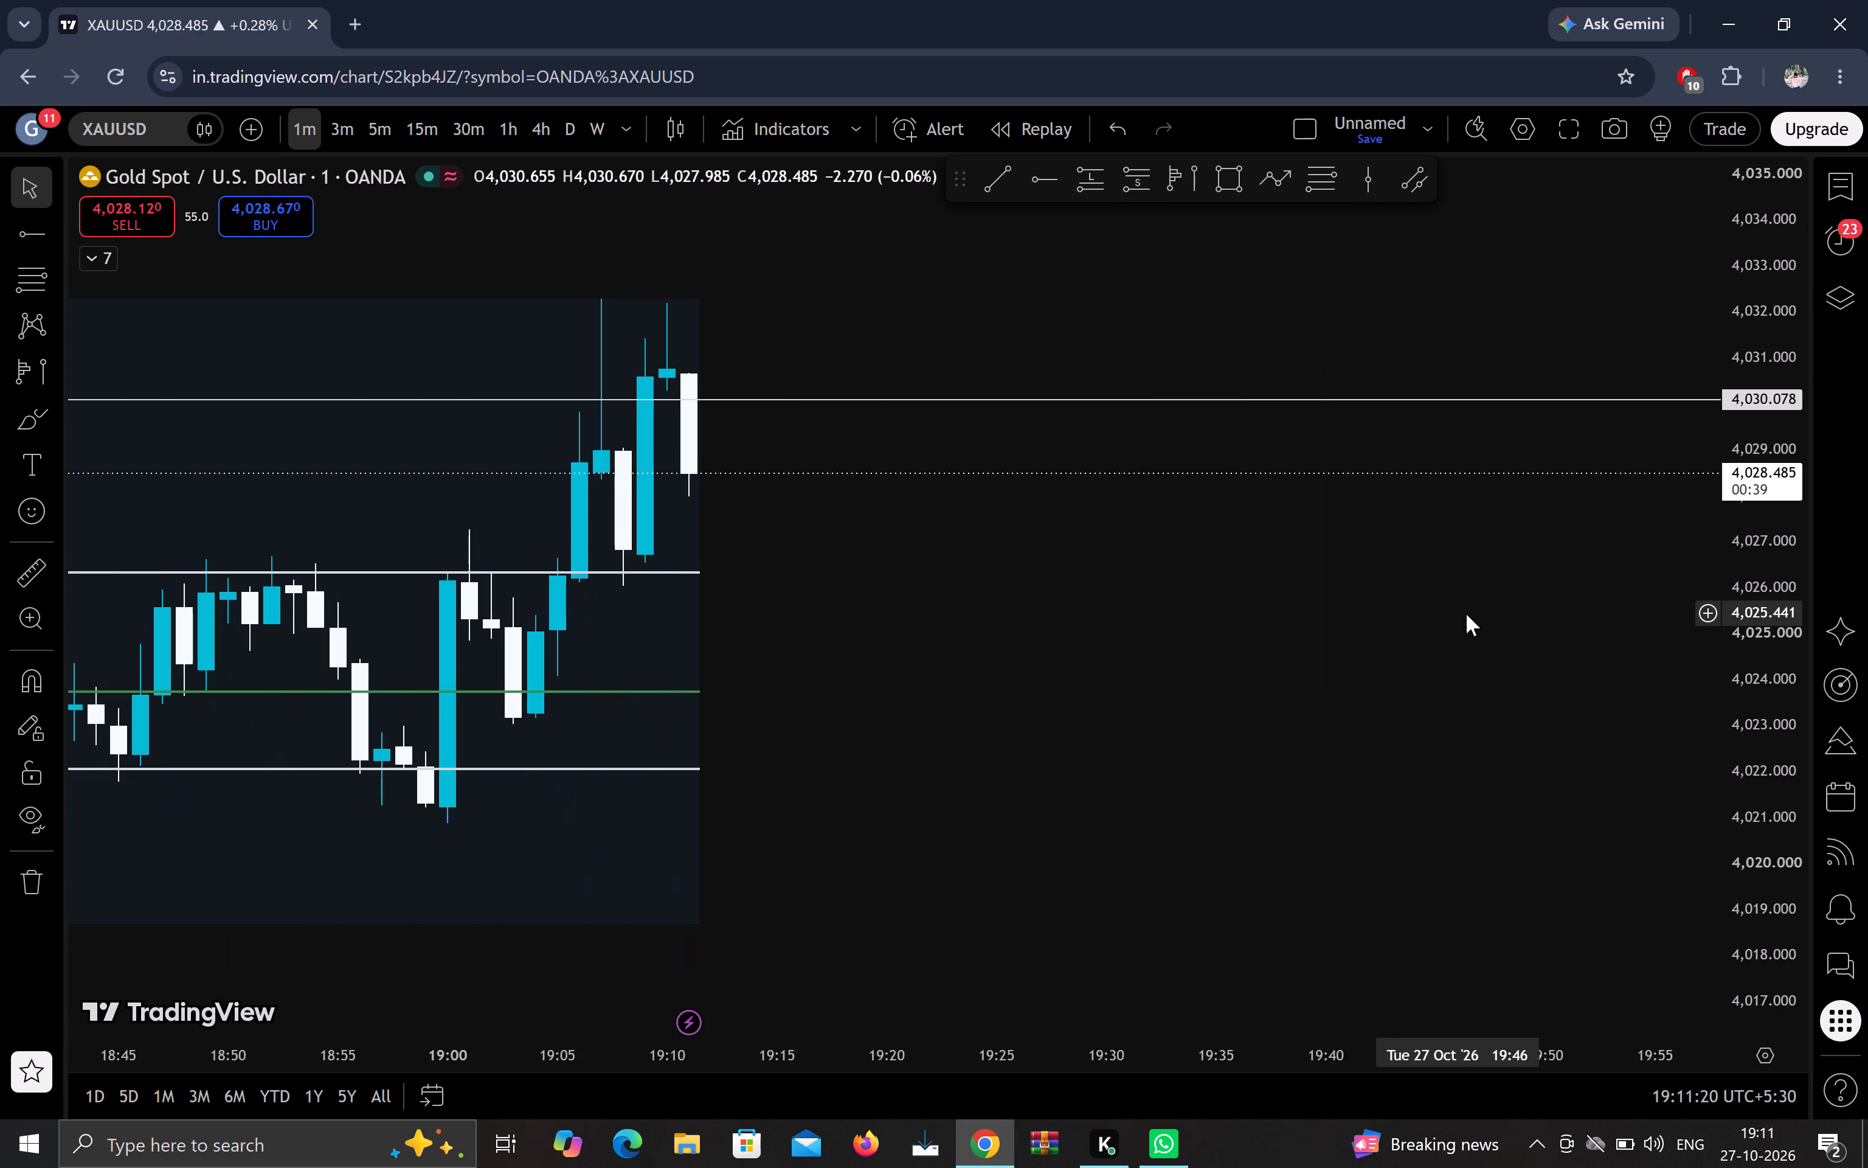
{"action": "left_click_drag", "start_coordinate": [1074, 718], "coordinate": [1236, 687]}
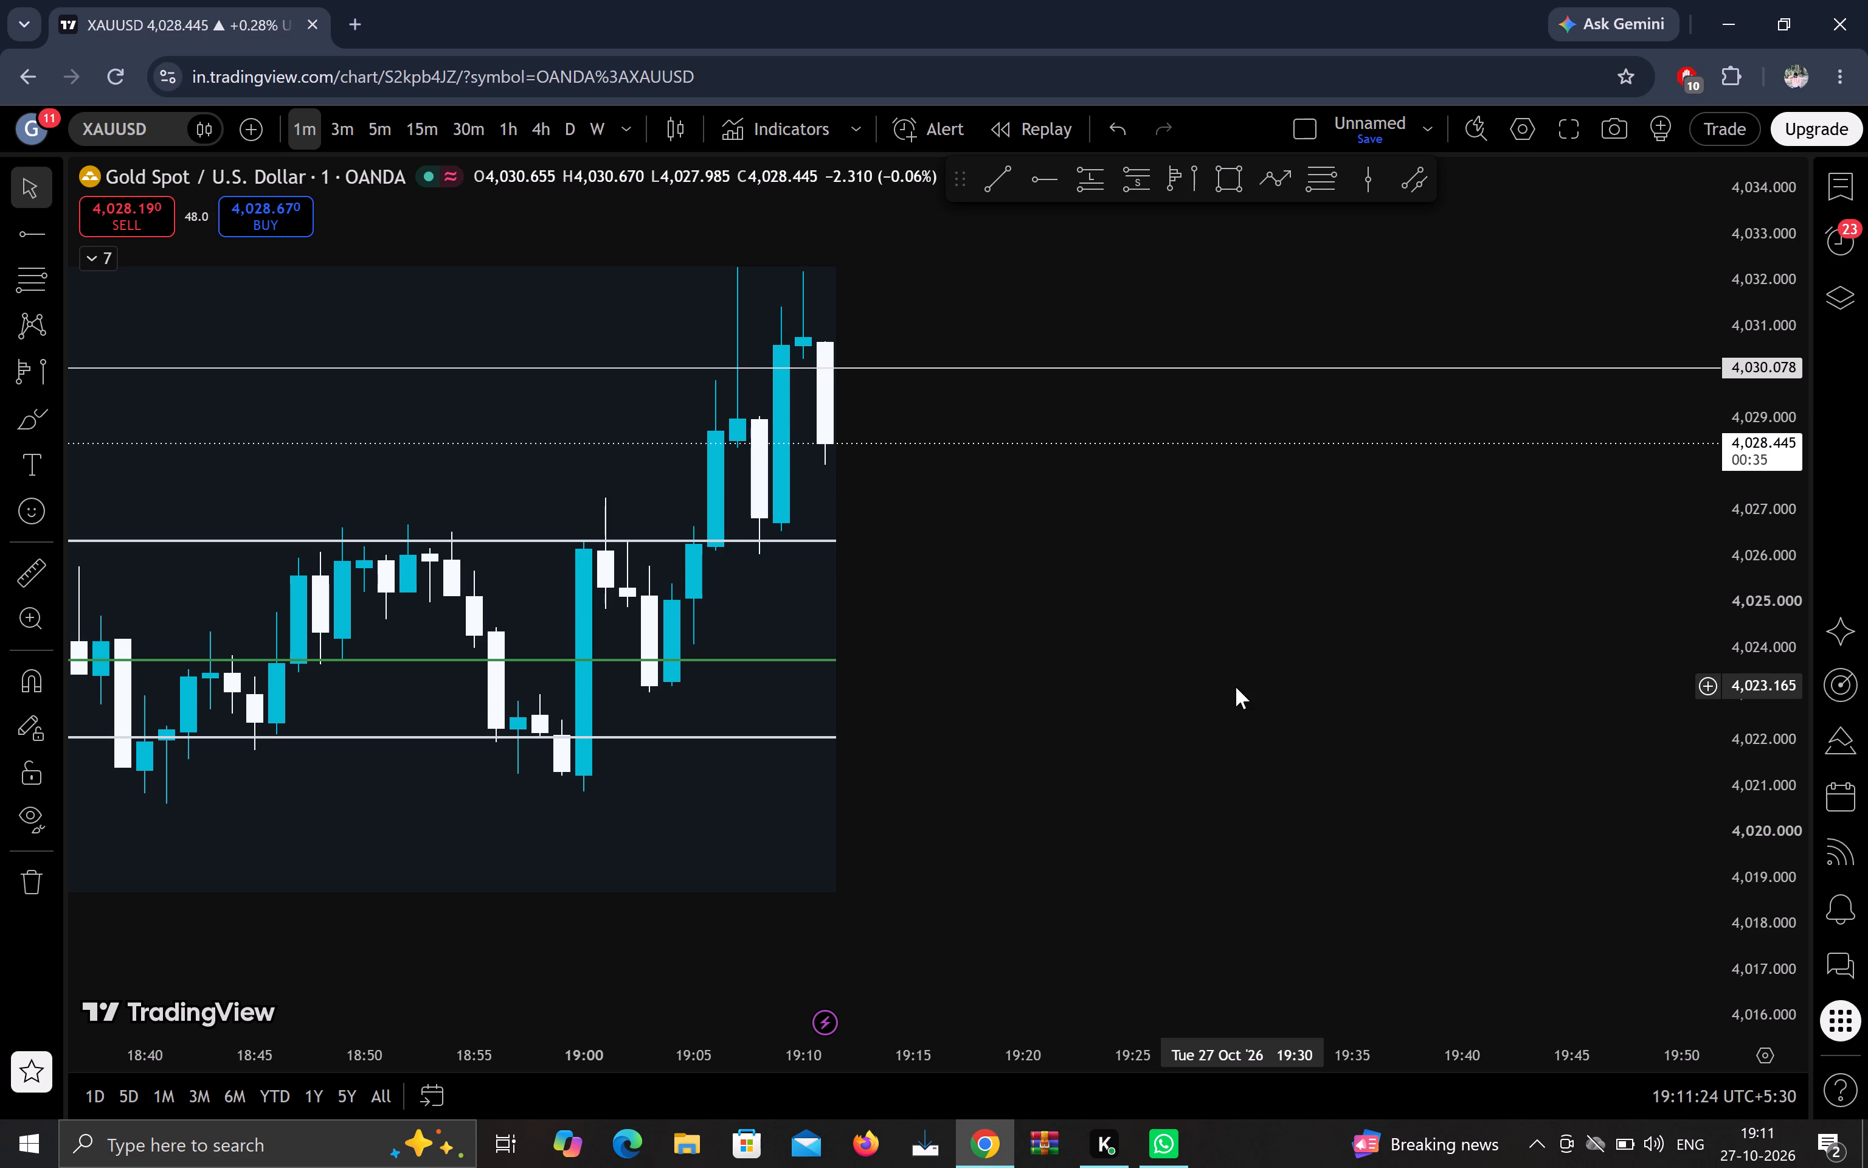
{"action": "left_click_drag", "start_coordinate": [950, 742], "coordinate": [1402, 588]}
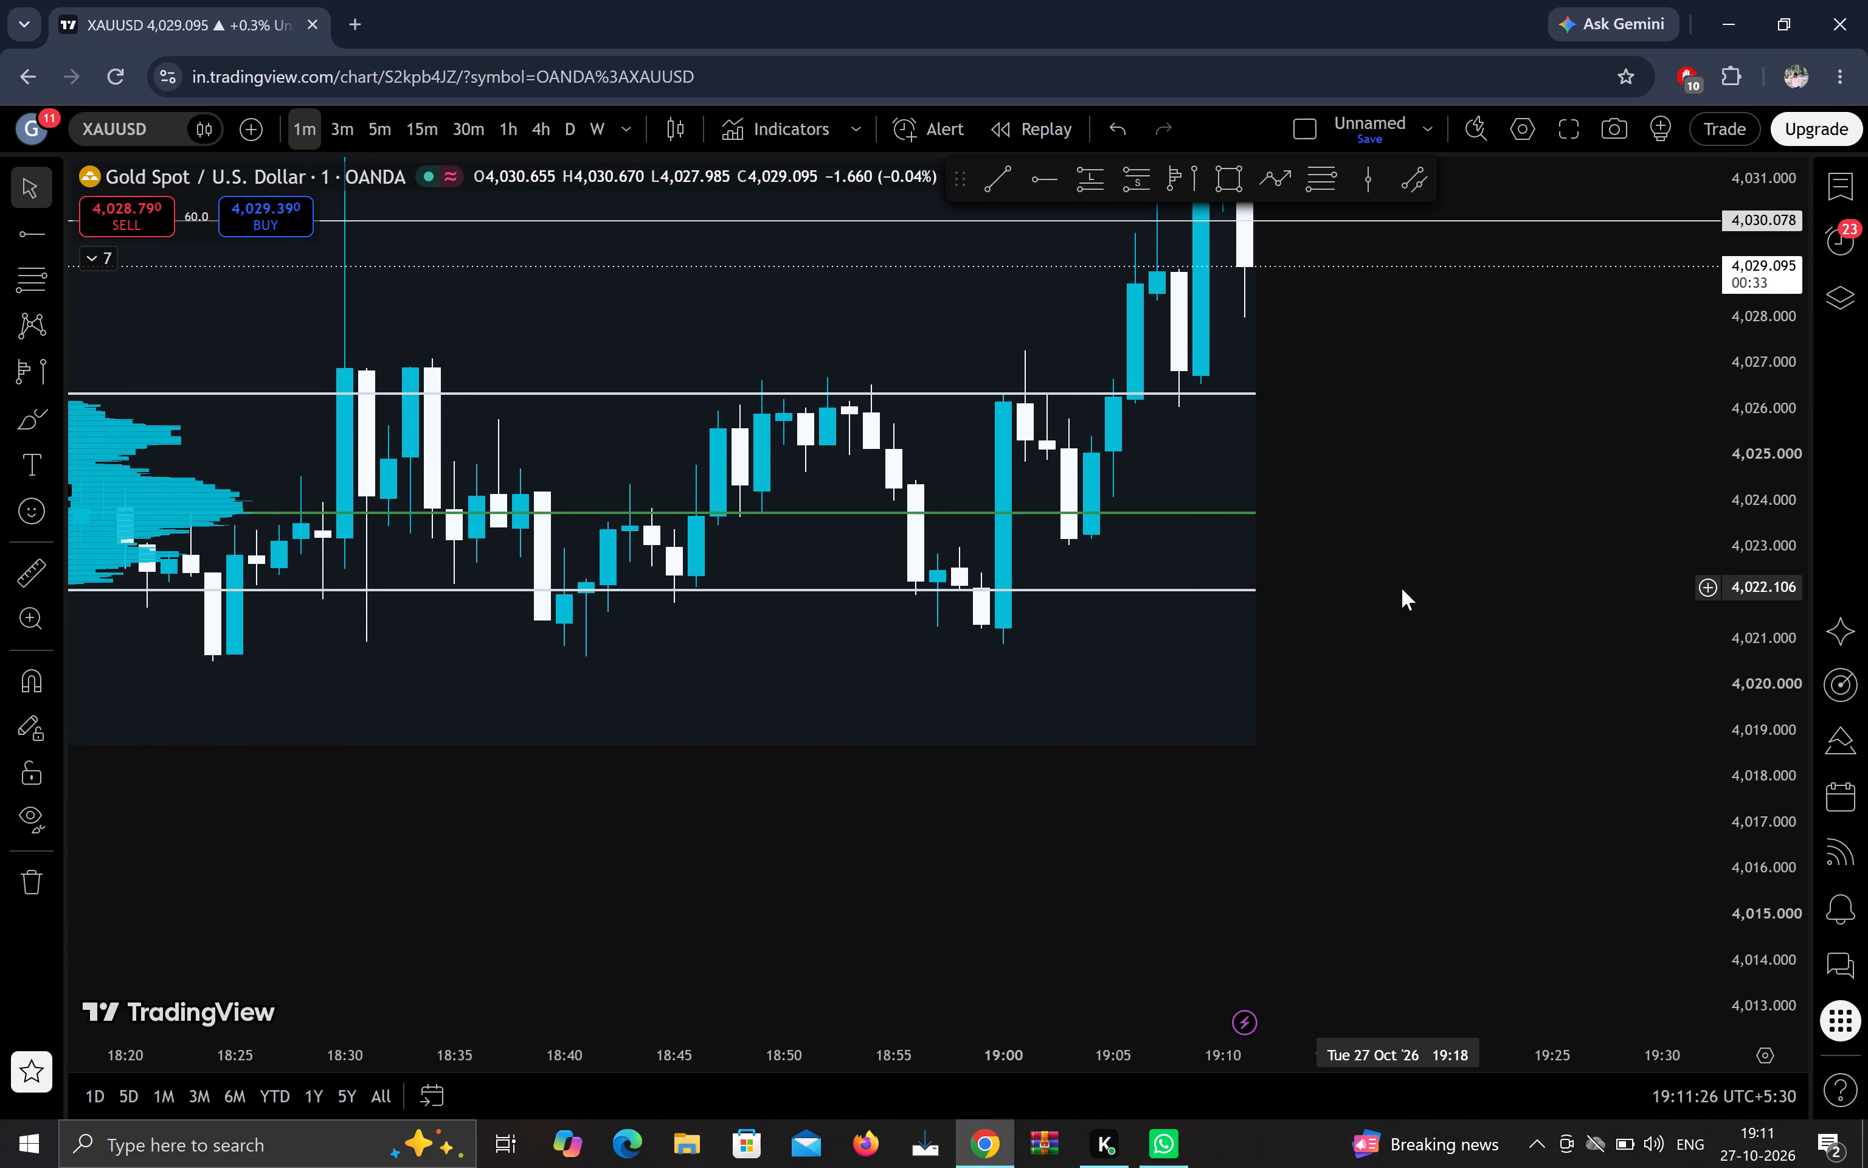
Measure the price range from the profile's upper white line at 19:06 down to about 4,015.6 at 19:15.
{"action": "left_click", "coordinate": [33, 589]}
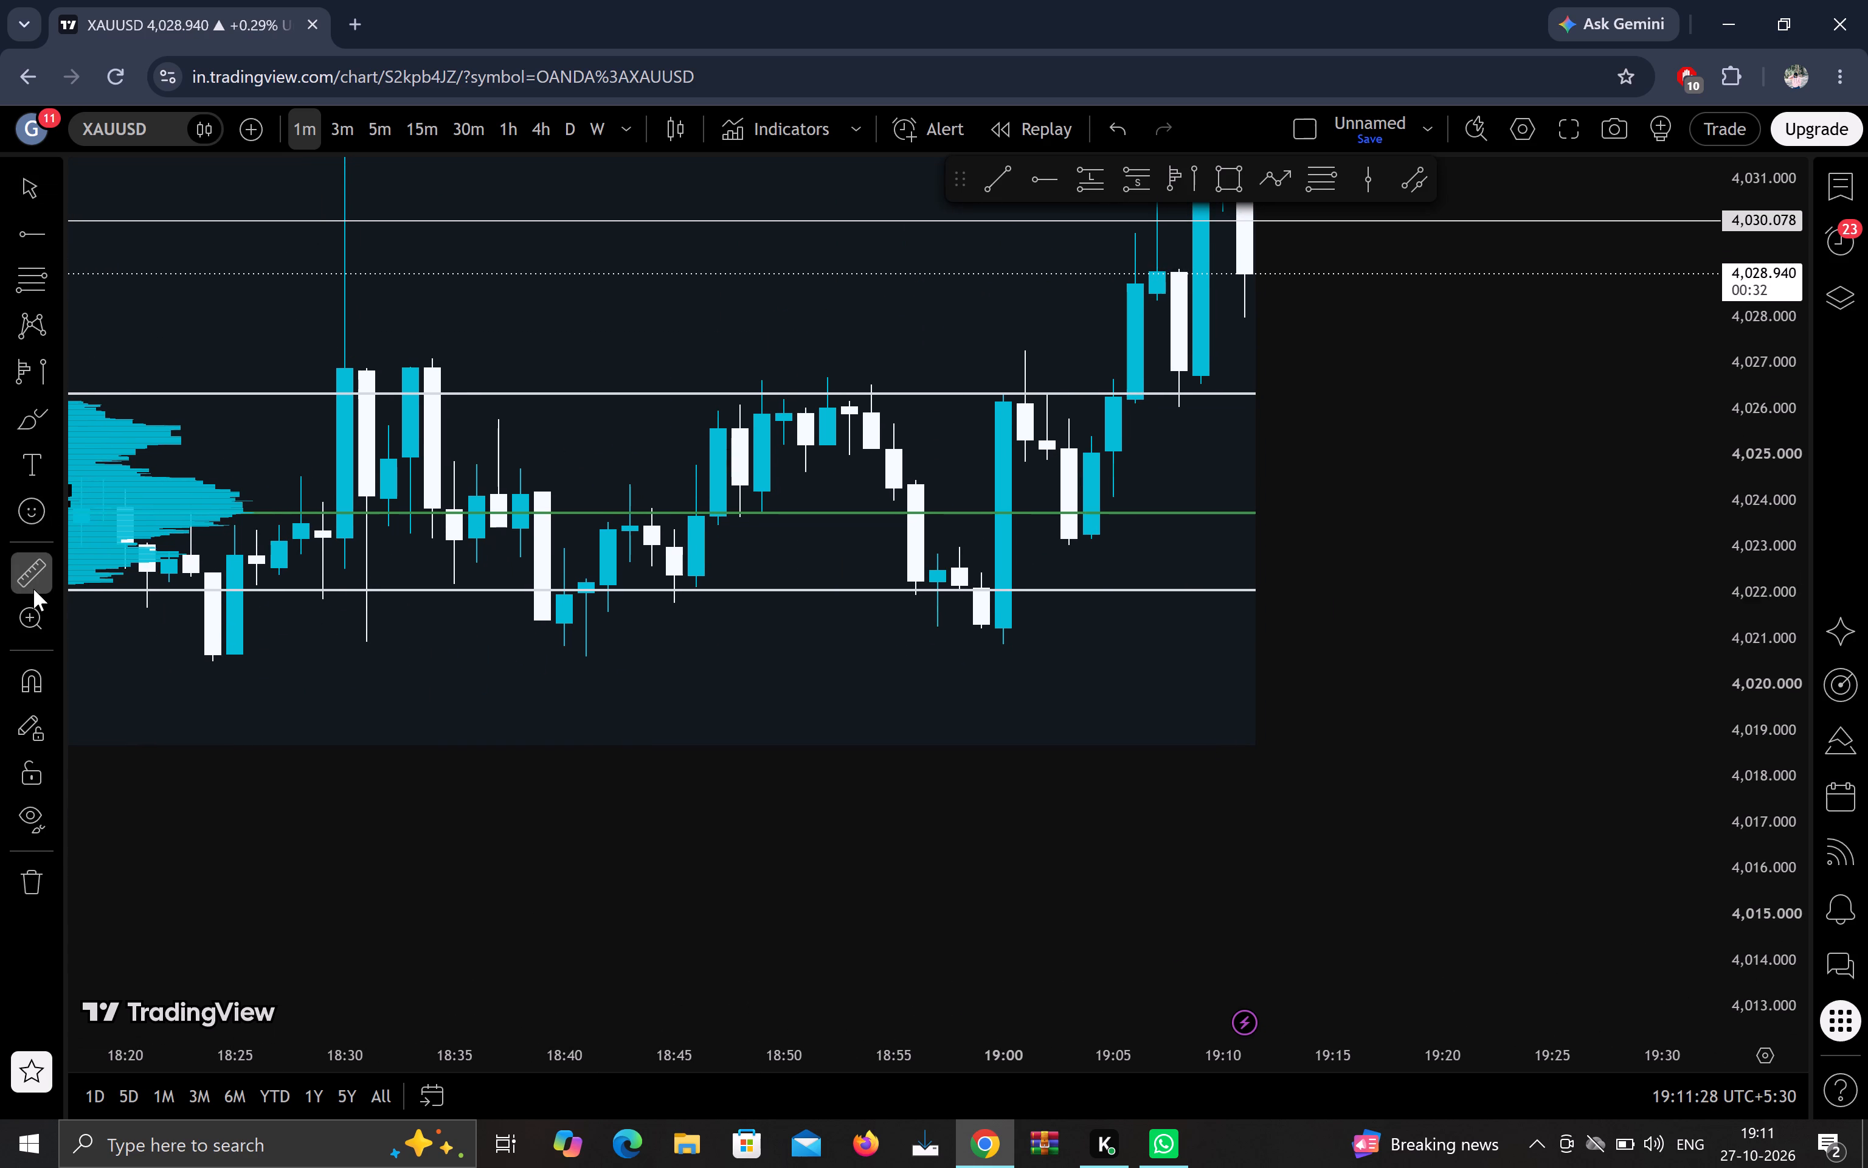
{"action": "left_click", "coordinate": [1141, 397]}
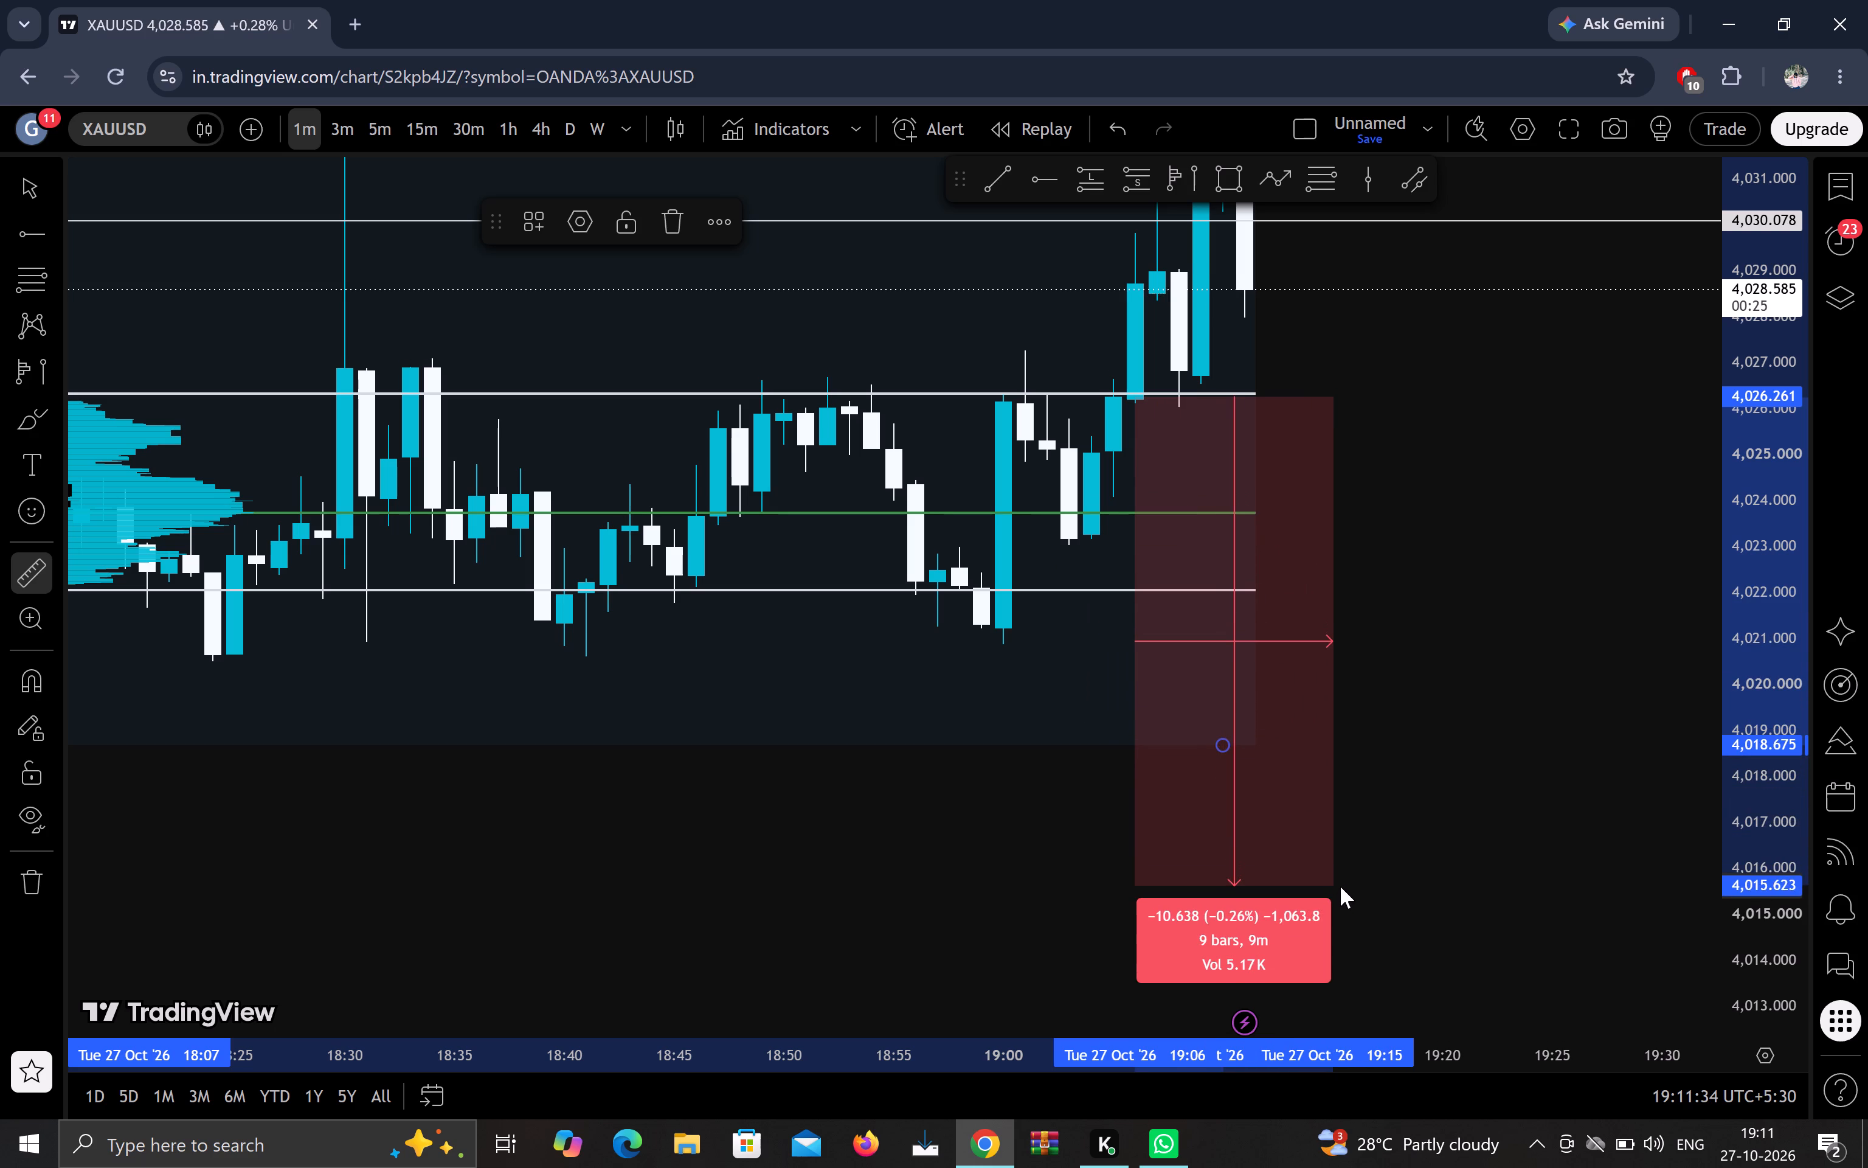
{"action": "left_click", "coordinate": [1343, 889]}
{"action": "left_click", "coordinate": [1454, 687]}
Examine the latest candles around the 4,030.078 horizontal line and the upper edge of the volume profile.
{"action": "left_click_drag", "start_coordinate": [1484, 450], "coordinate": [1375, 695]}
{"action": "scroll", "coordinate": [1375, 695], "scroll_direction": "up", "scroll_amount": 9}
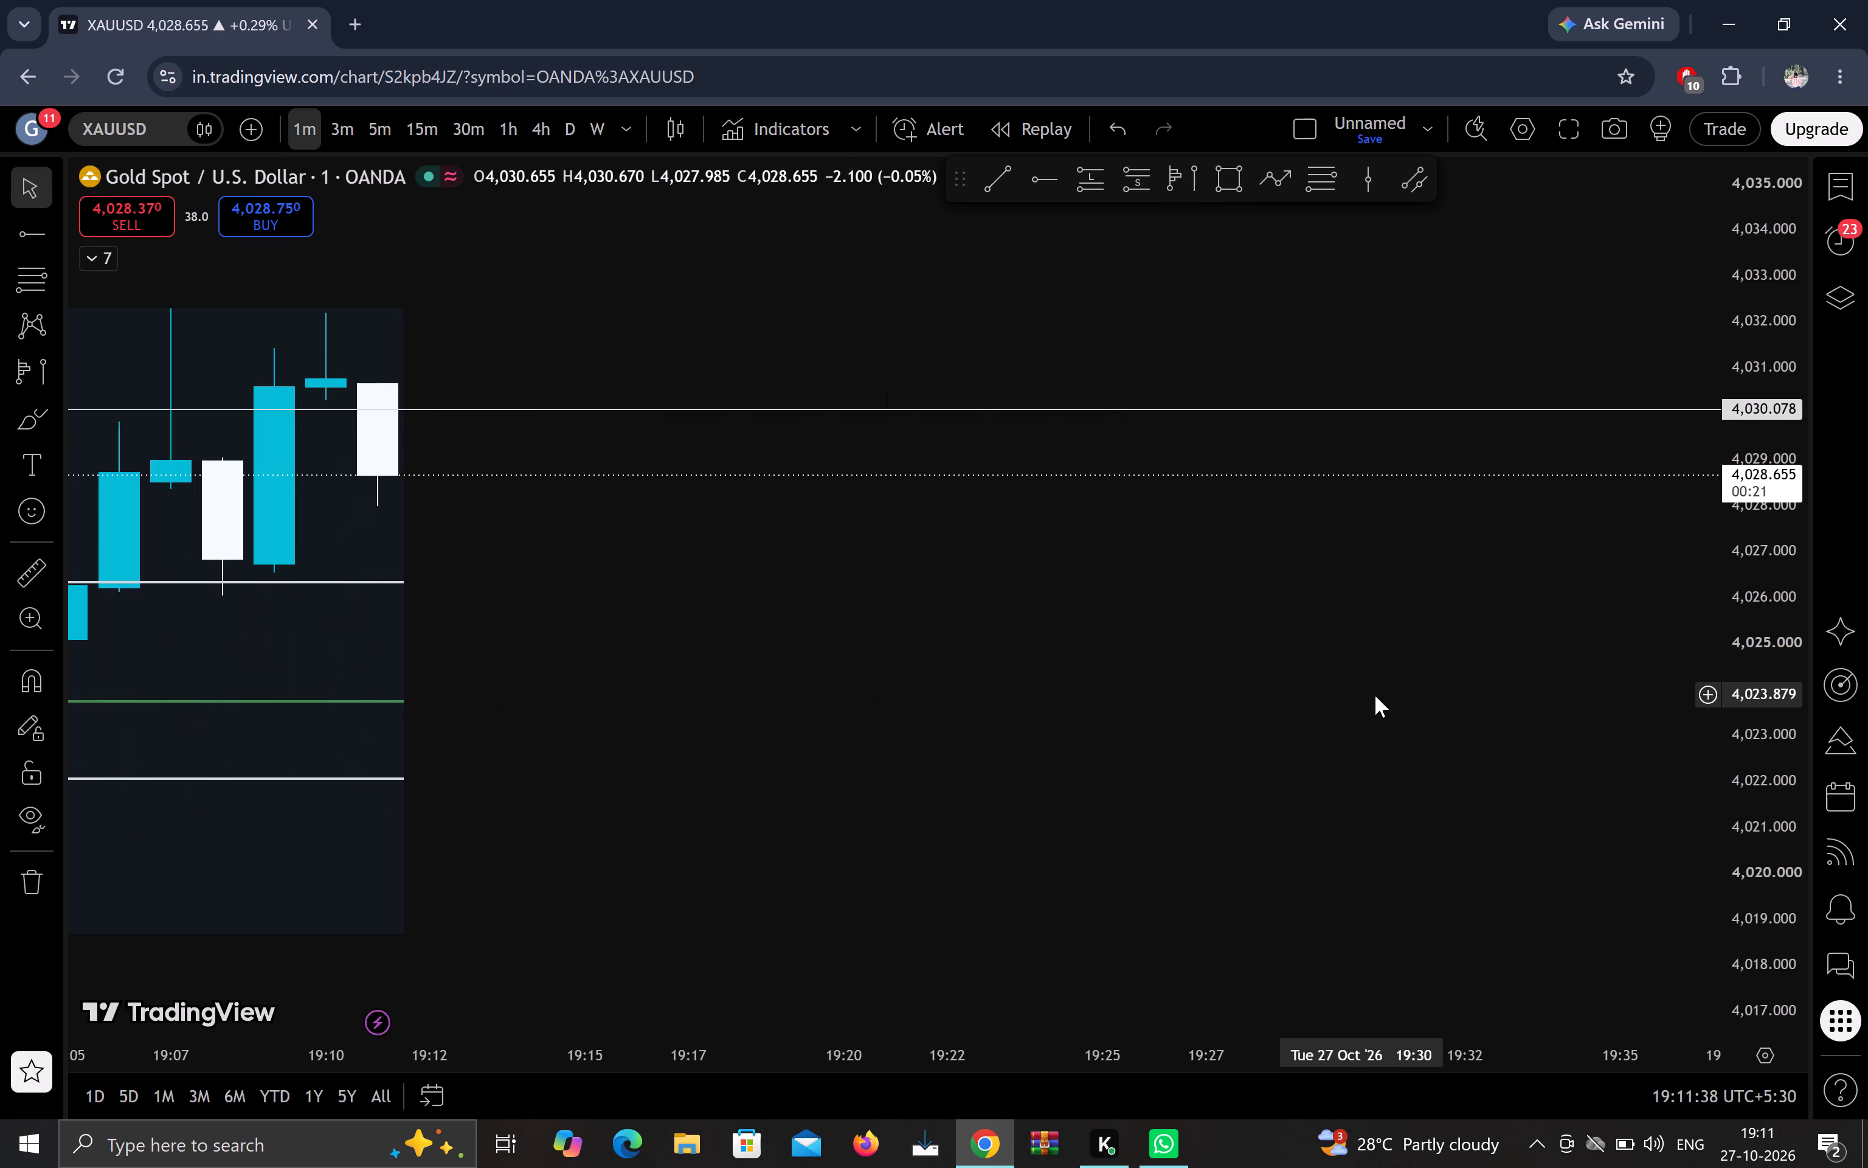
{"action": "scroll", "coordinate": [1375, 695], "scroll_direction": "down", "scroll_amount": 20}
{"action": "scroll", "coordinate": [1375, 695], "scroll_direction": "down", "scroll_amount": 1}
{"action": "scroll", "coordinate": [1375, 695], "scroll_direction": "up", "scroll_amount": 9}
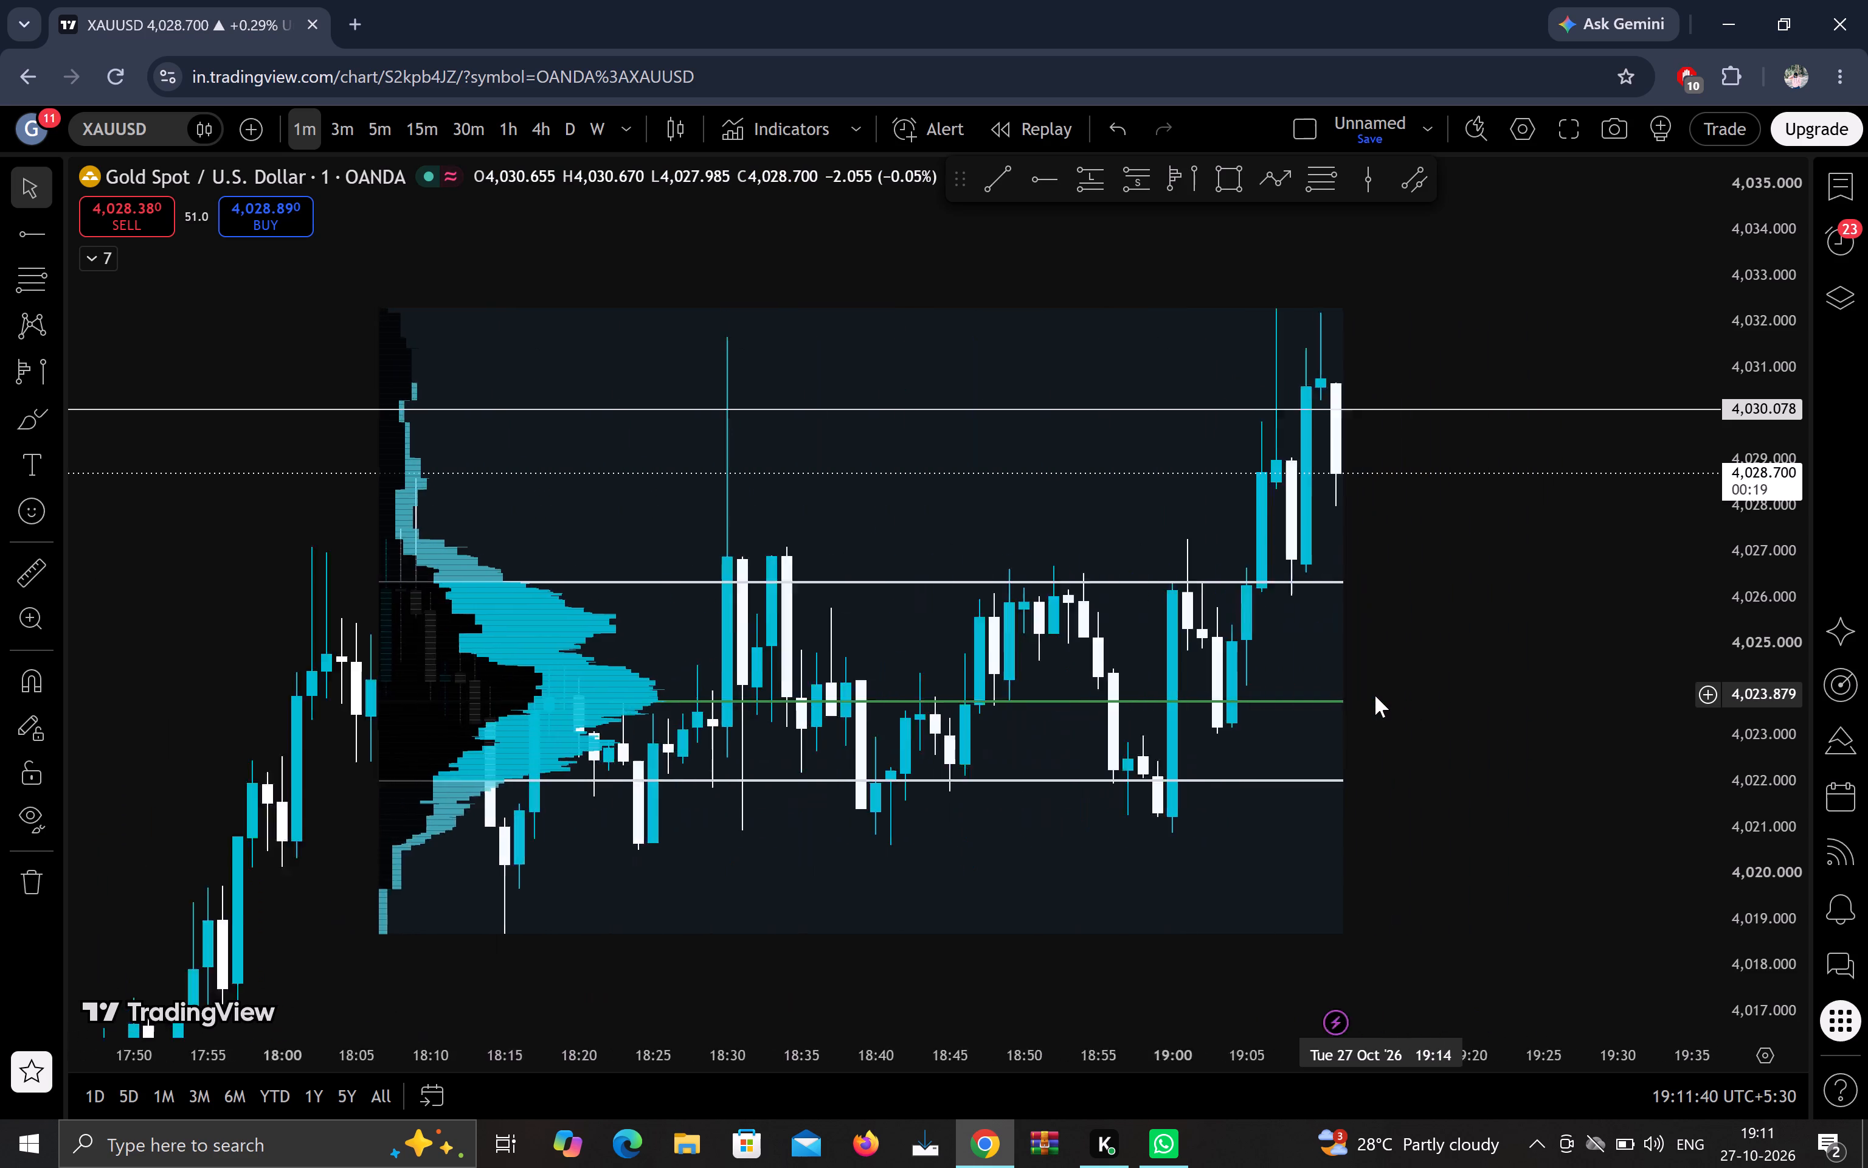
{"action": "scroll", "coordinate": [1375, 695], "scroll_direction": "up", "scroll_amount": 3}
{"action": "scroll", "coordinate": [1375, 695], "scroll_direction": "right", "scroll_amount": 1}
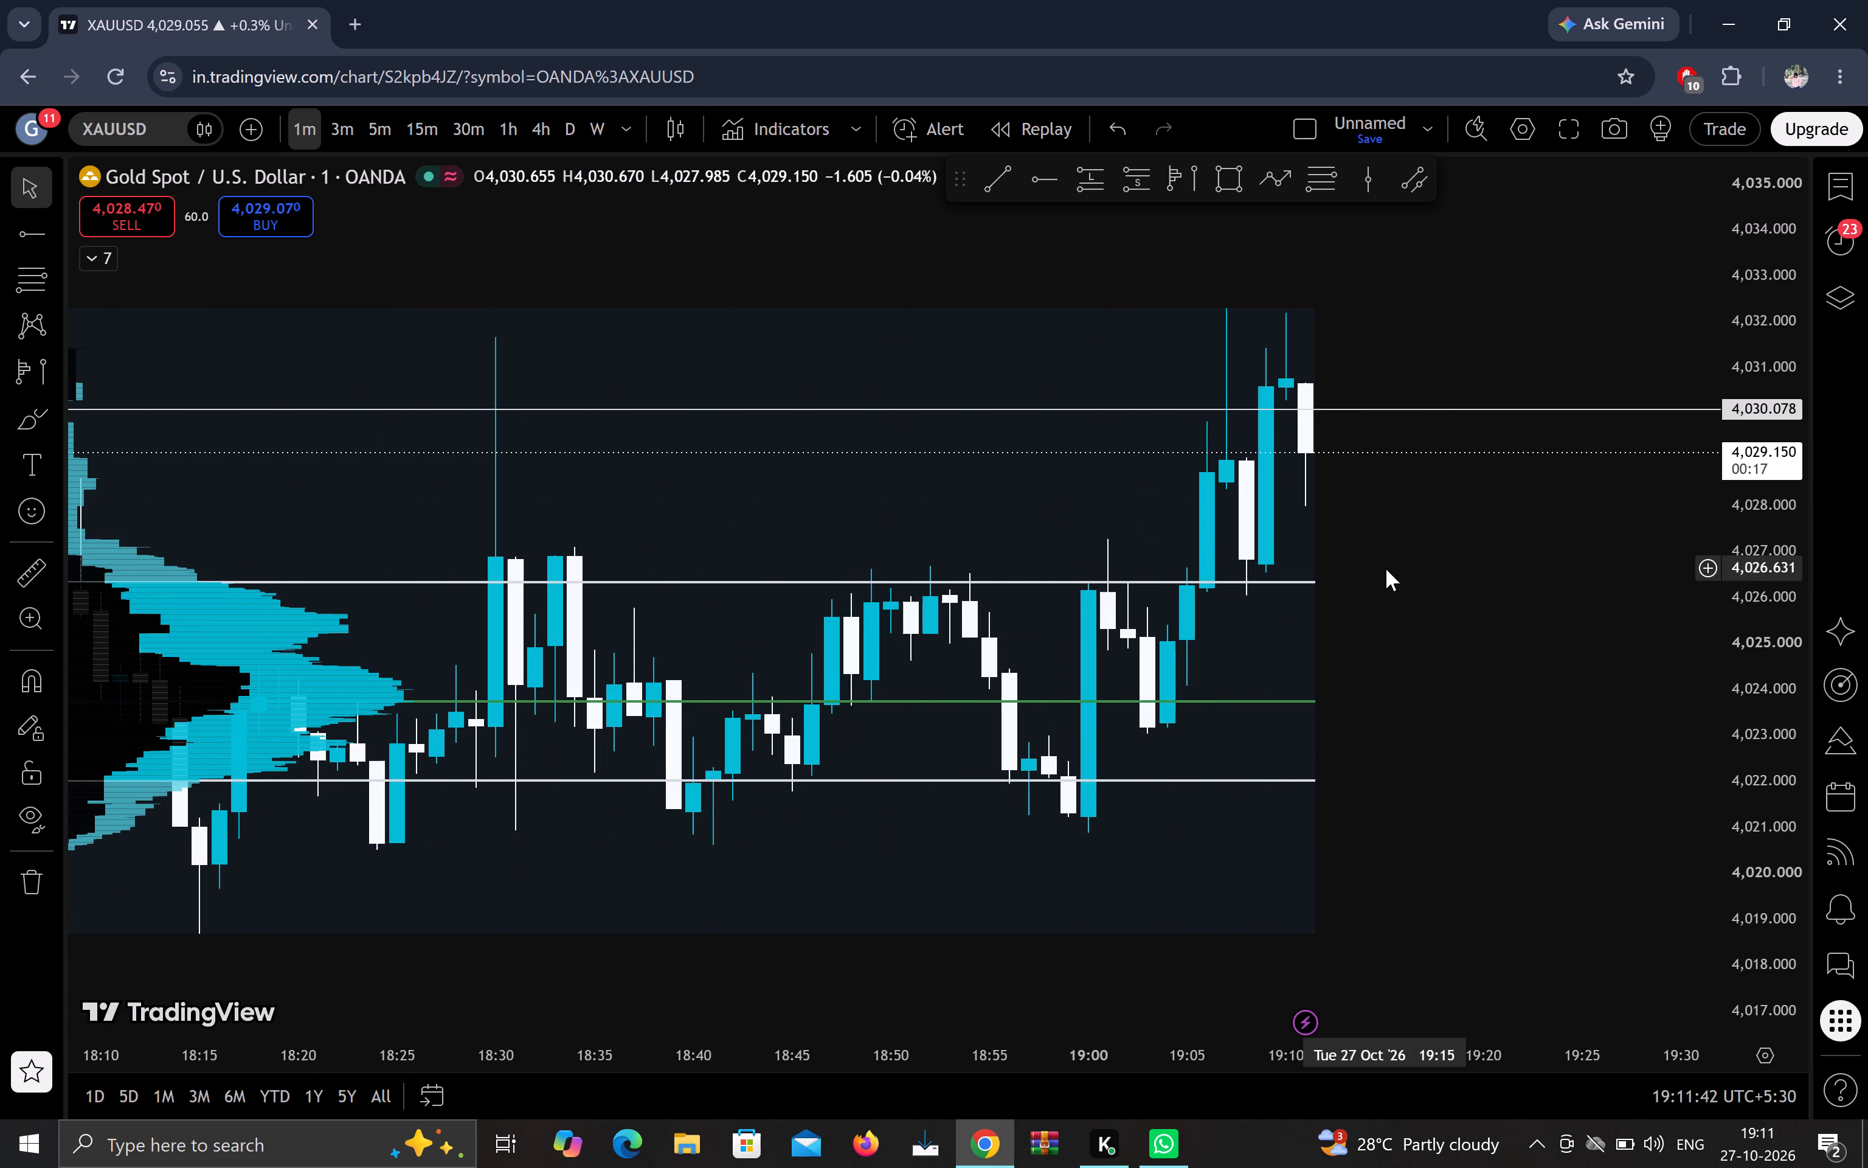
{"action": "left_click_drag", "start_coordinate": [1387, 570], "coordinate": [1639, 534]}
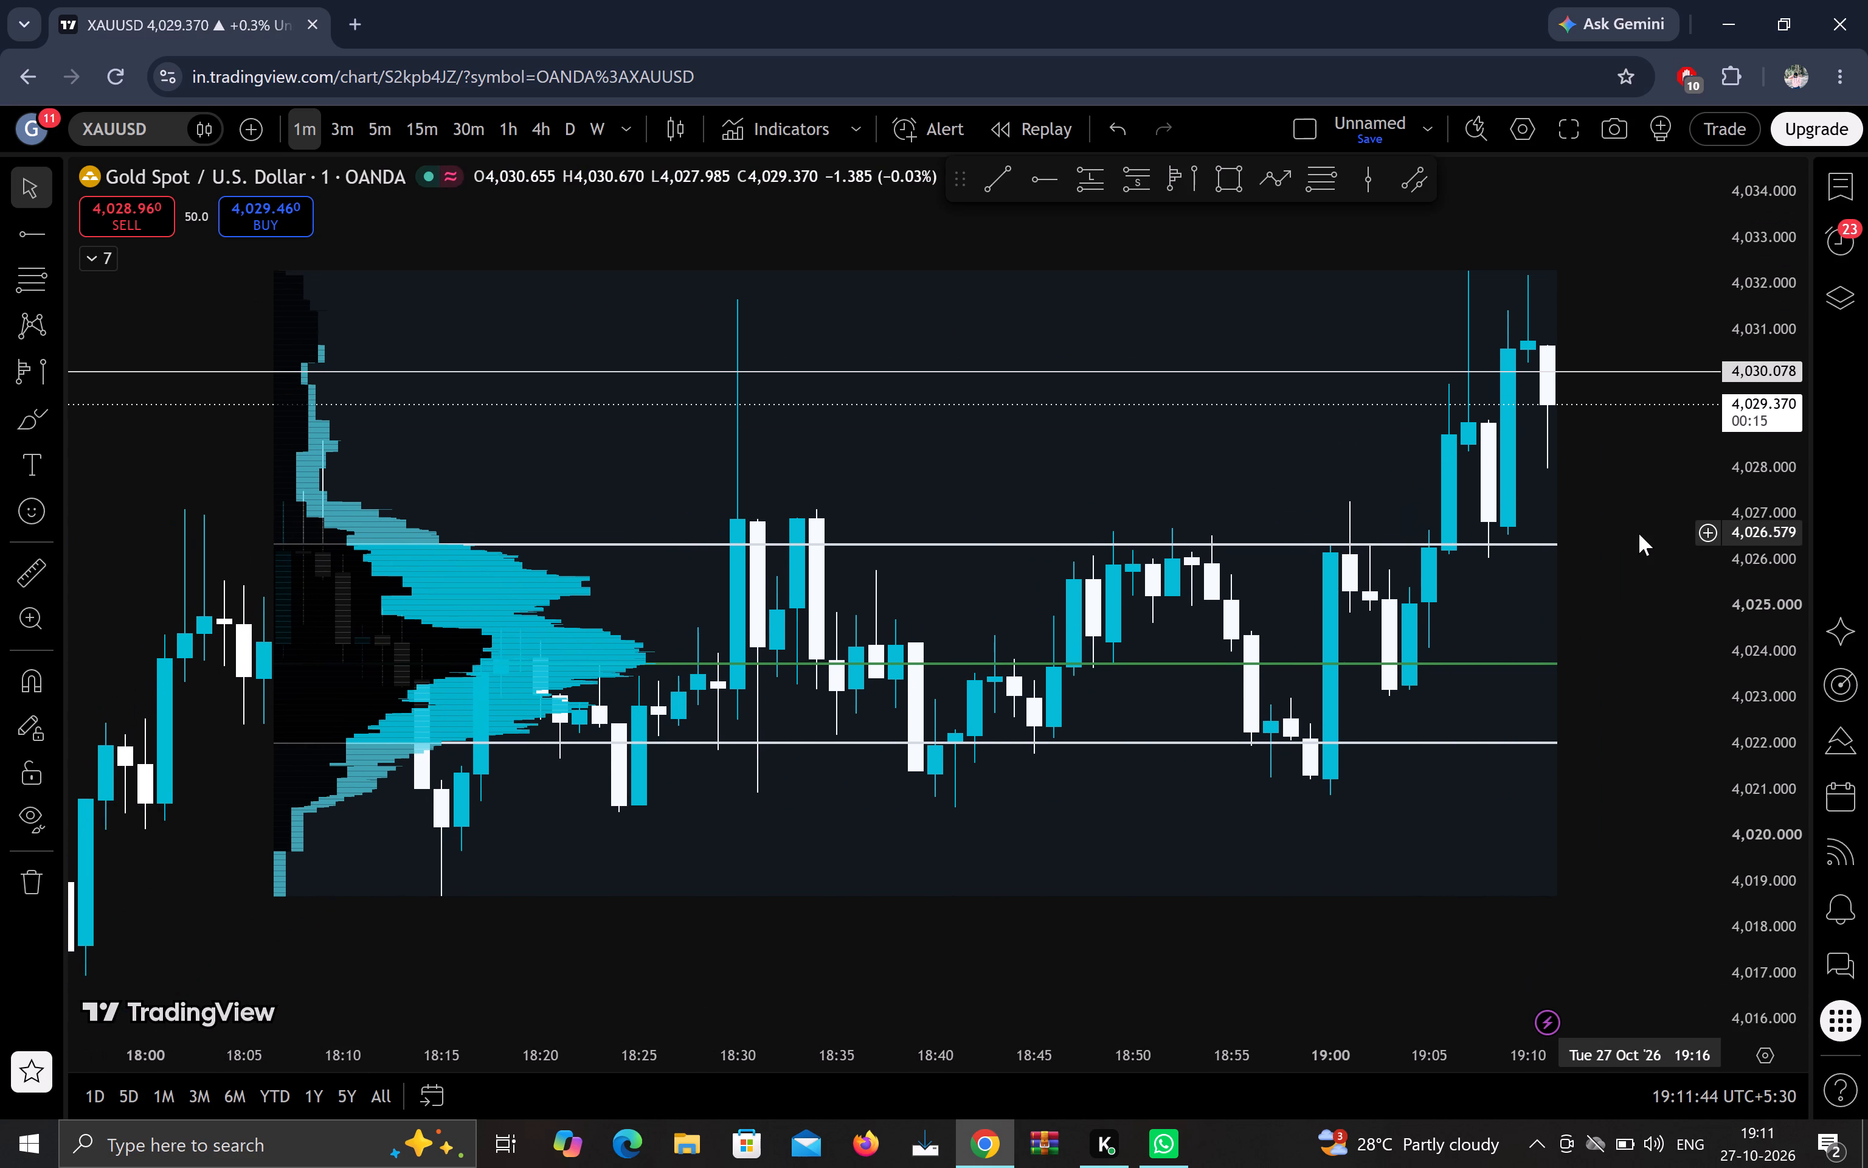
{"action": "left_click_drag", "start_coordinate": [1639, 534], "coordinate": [1524, 554]}
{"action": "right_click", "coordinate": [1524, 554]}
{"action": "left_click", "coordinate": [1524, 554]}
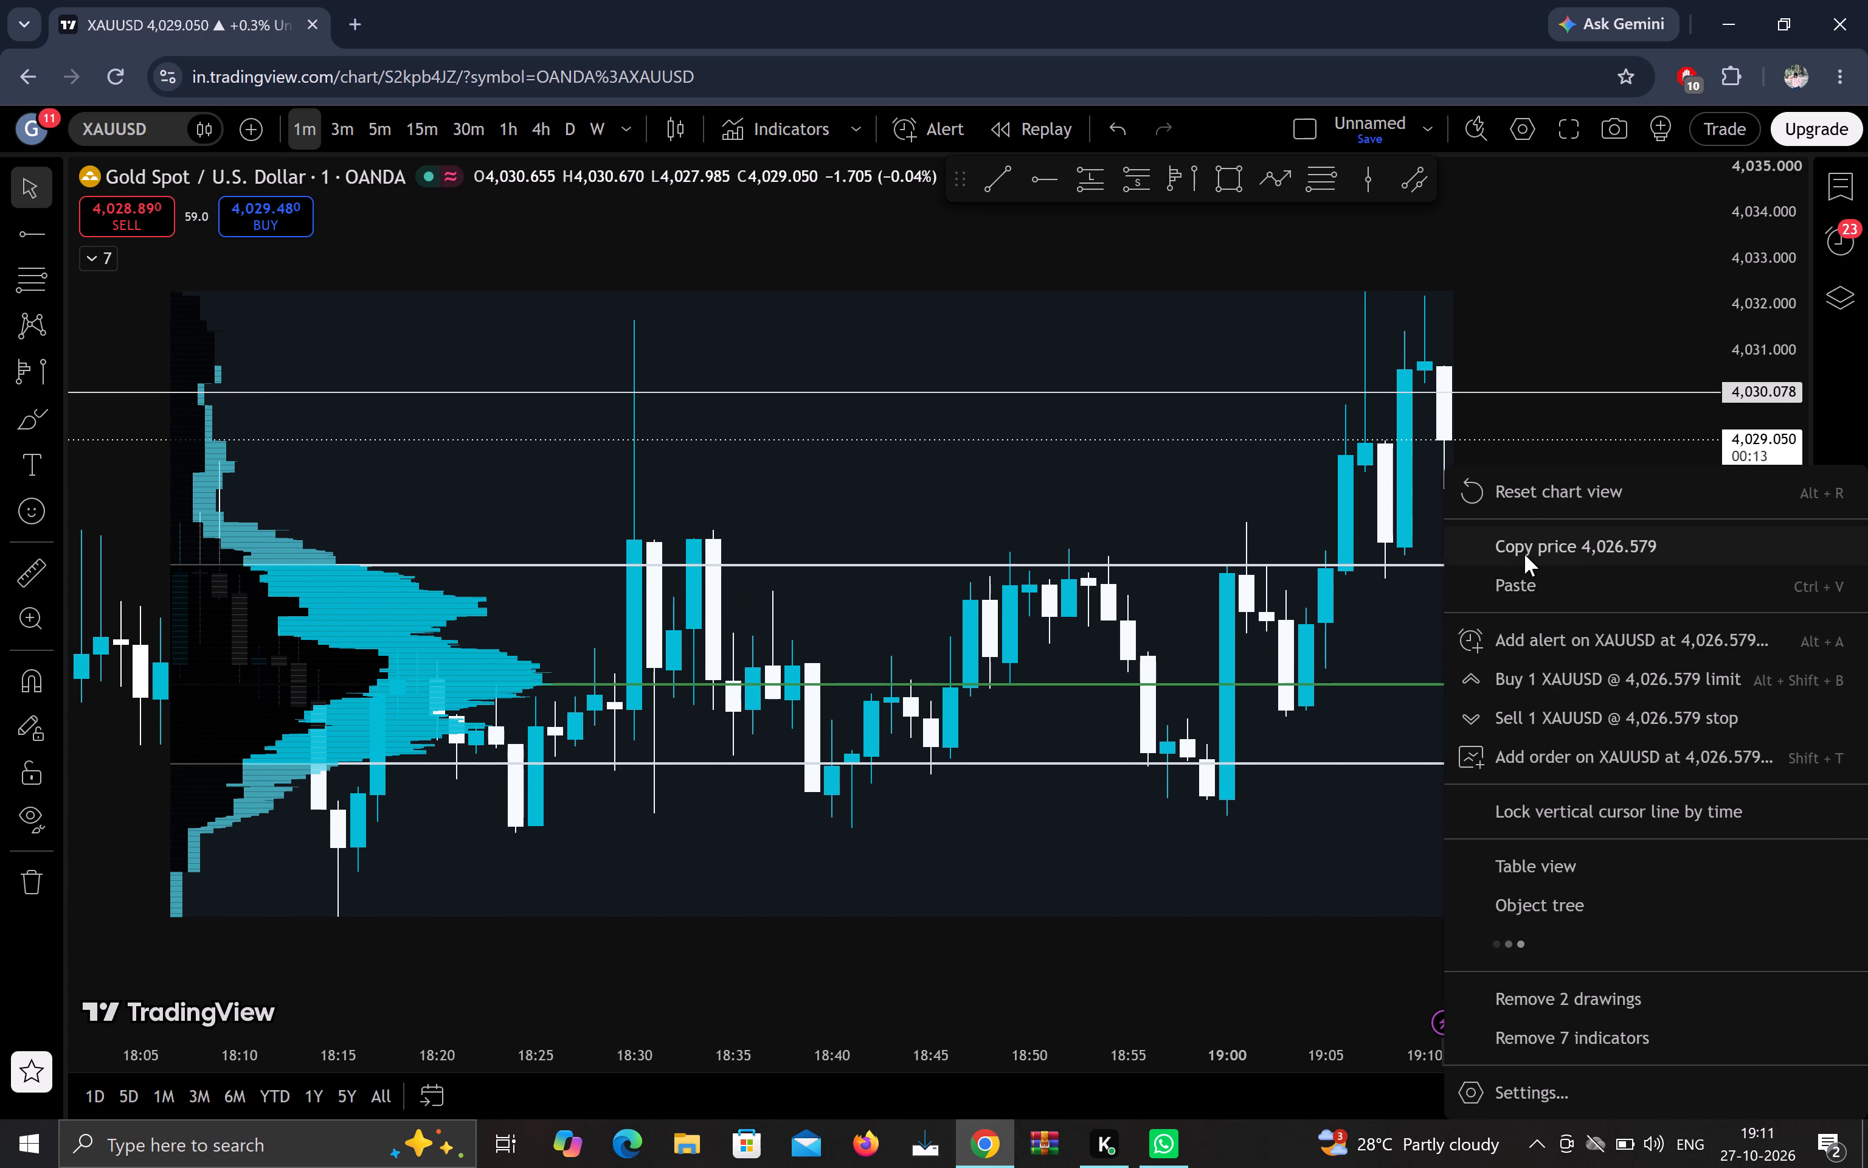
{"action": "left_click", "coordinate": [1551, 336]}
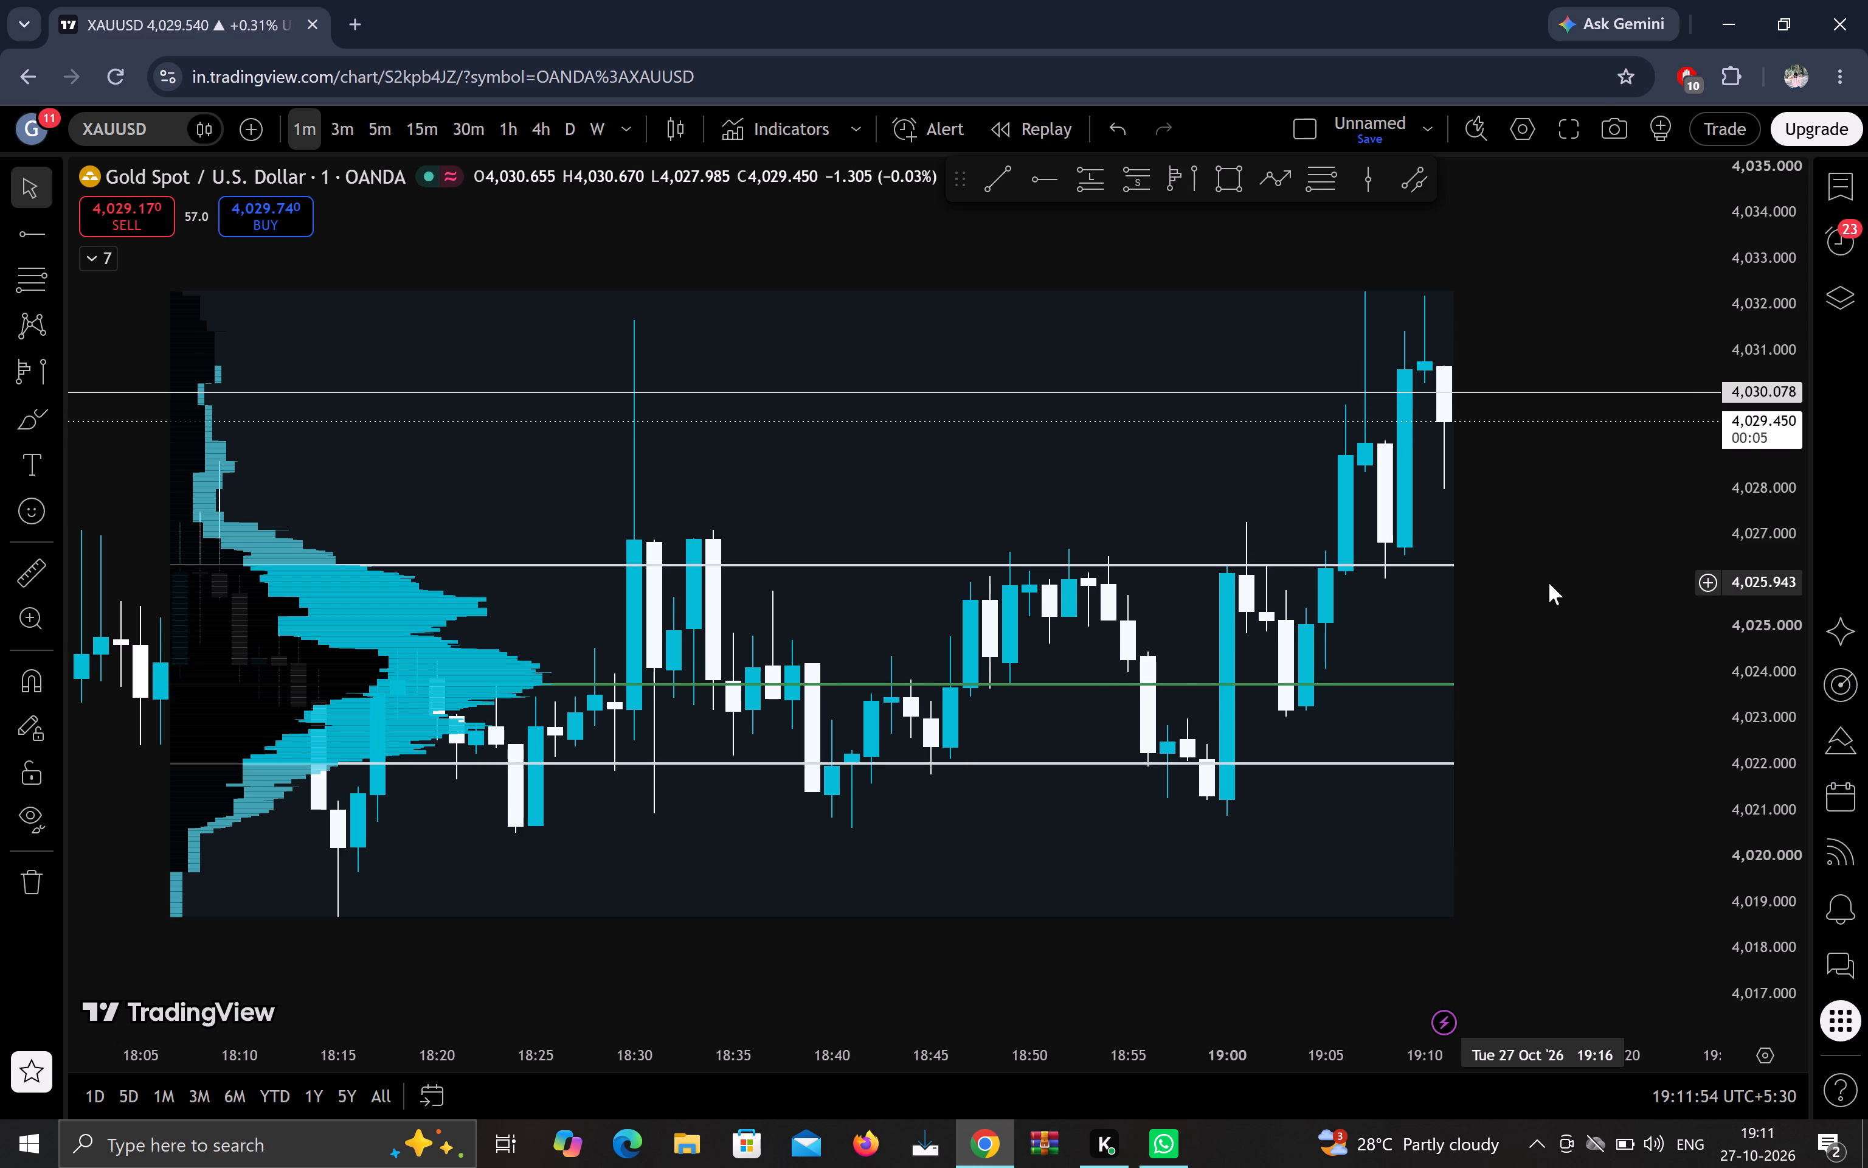
Extend the start of the fixed range volume profile back to 18:02 on 27 Oct.
{"action": "scroll", "coordinate": [1549, 583], "scroll_direction": "up", "scroll_amount": 1}
{"action": "scroll", "coordinate": [1549, 583], "scroll_direction": "down", "scroll_amount": 6}
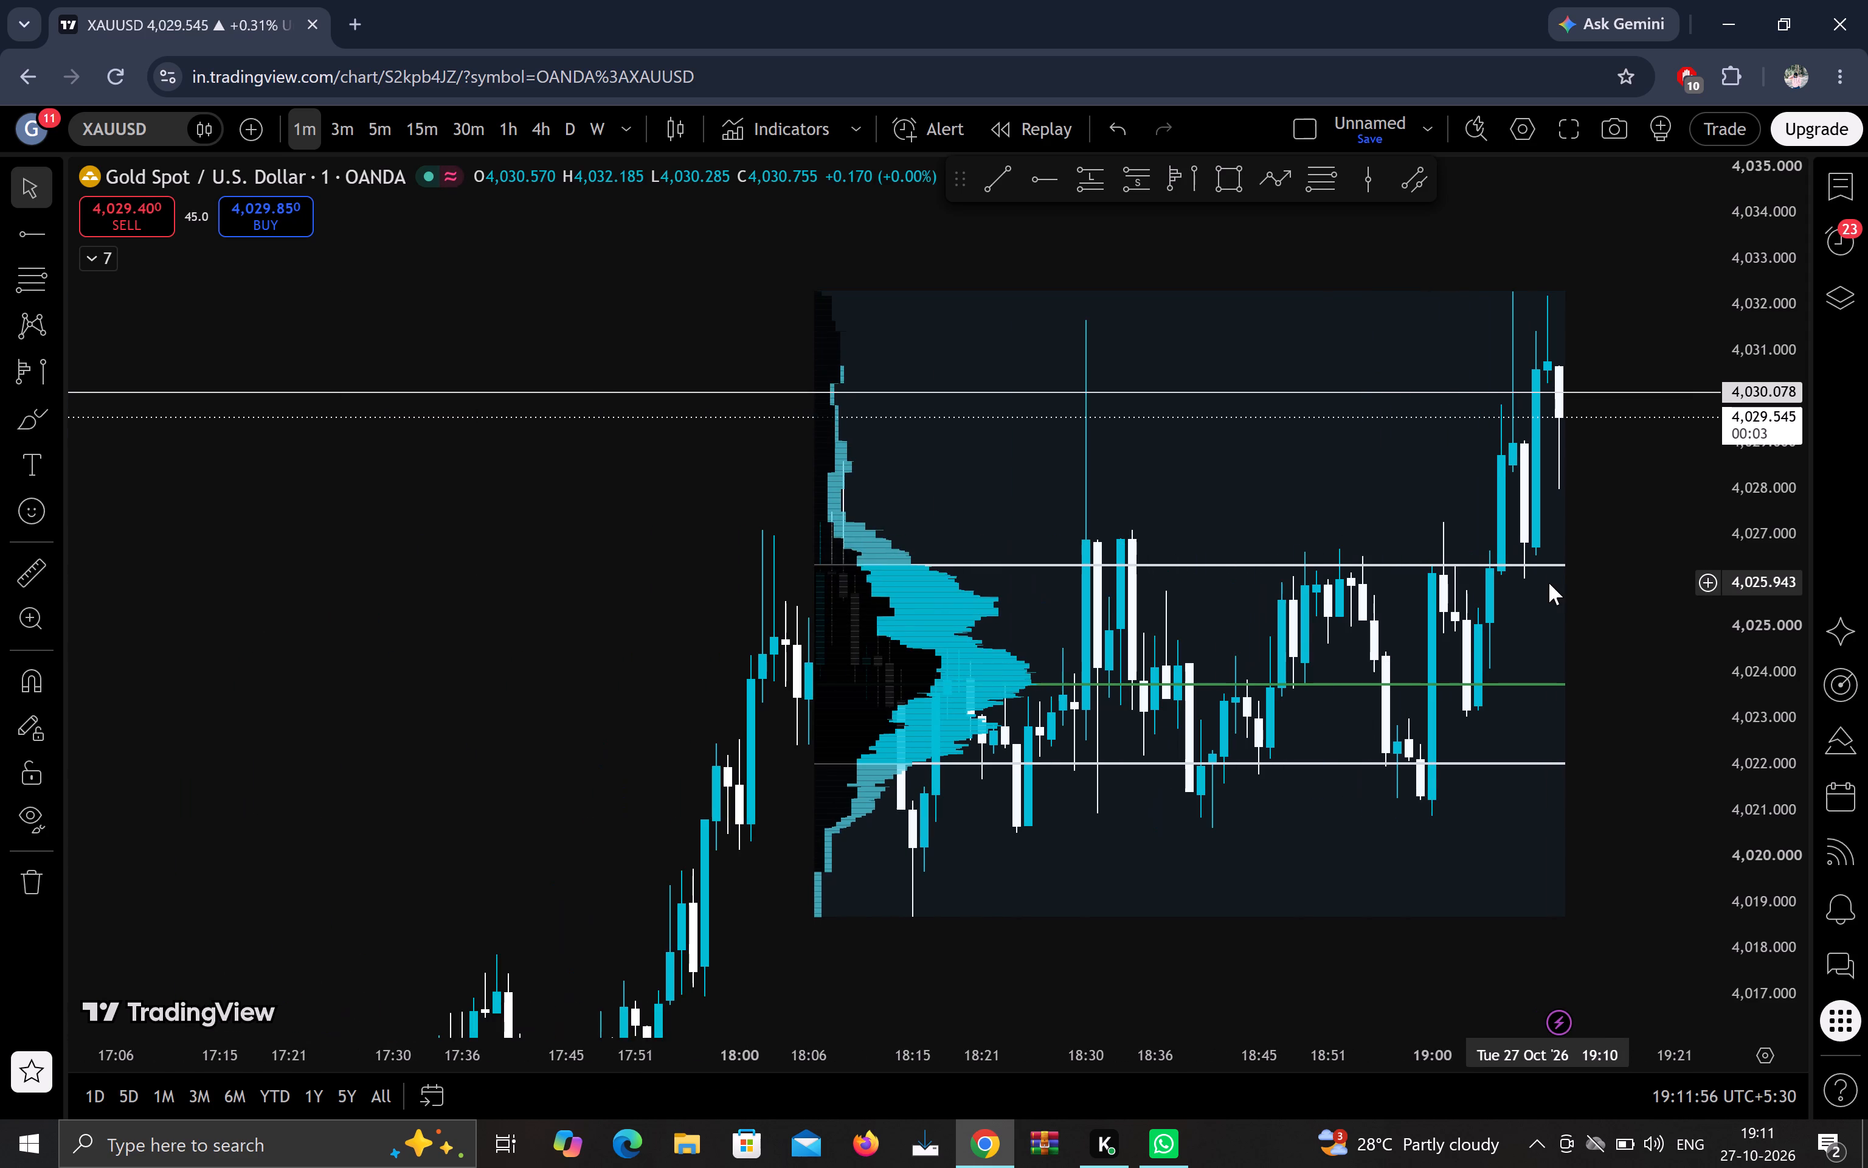
{"action": "left_click_drag", "start_coordinate": [683, 652], "coordinate": [763, 643]}
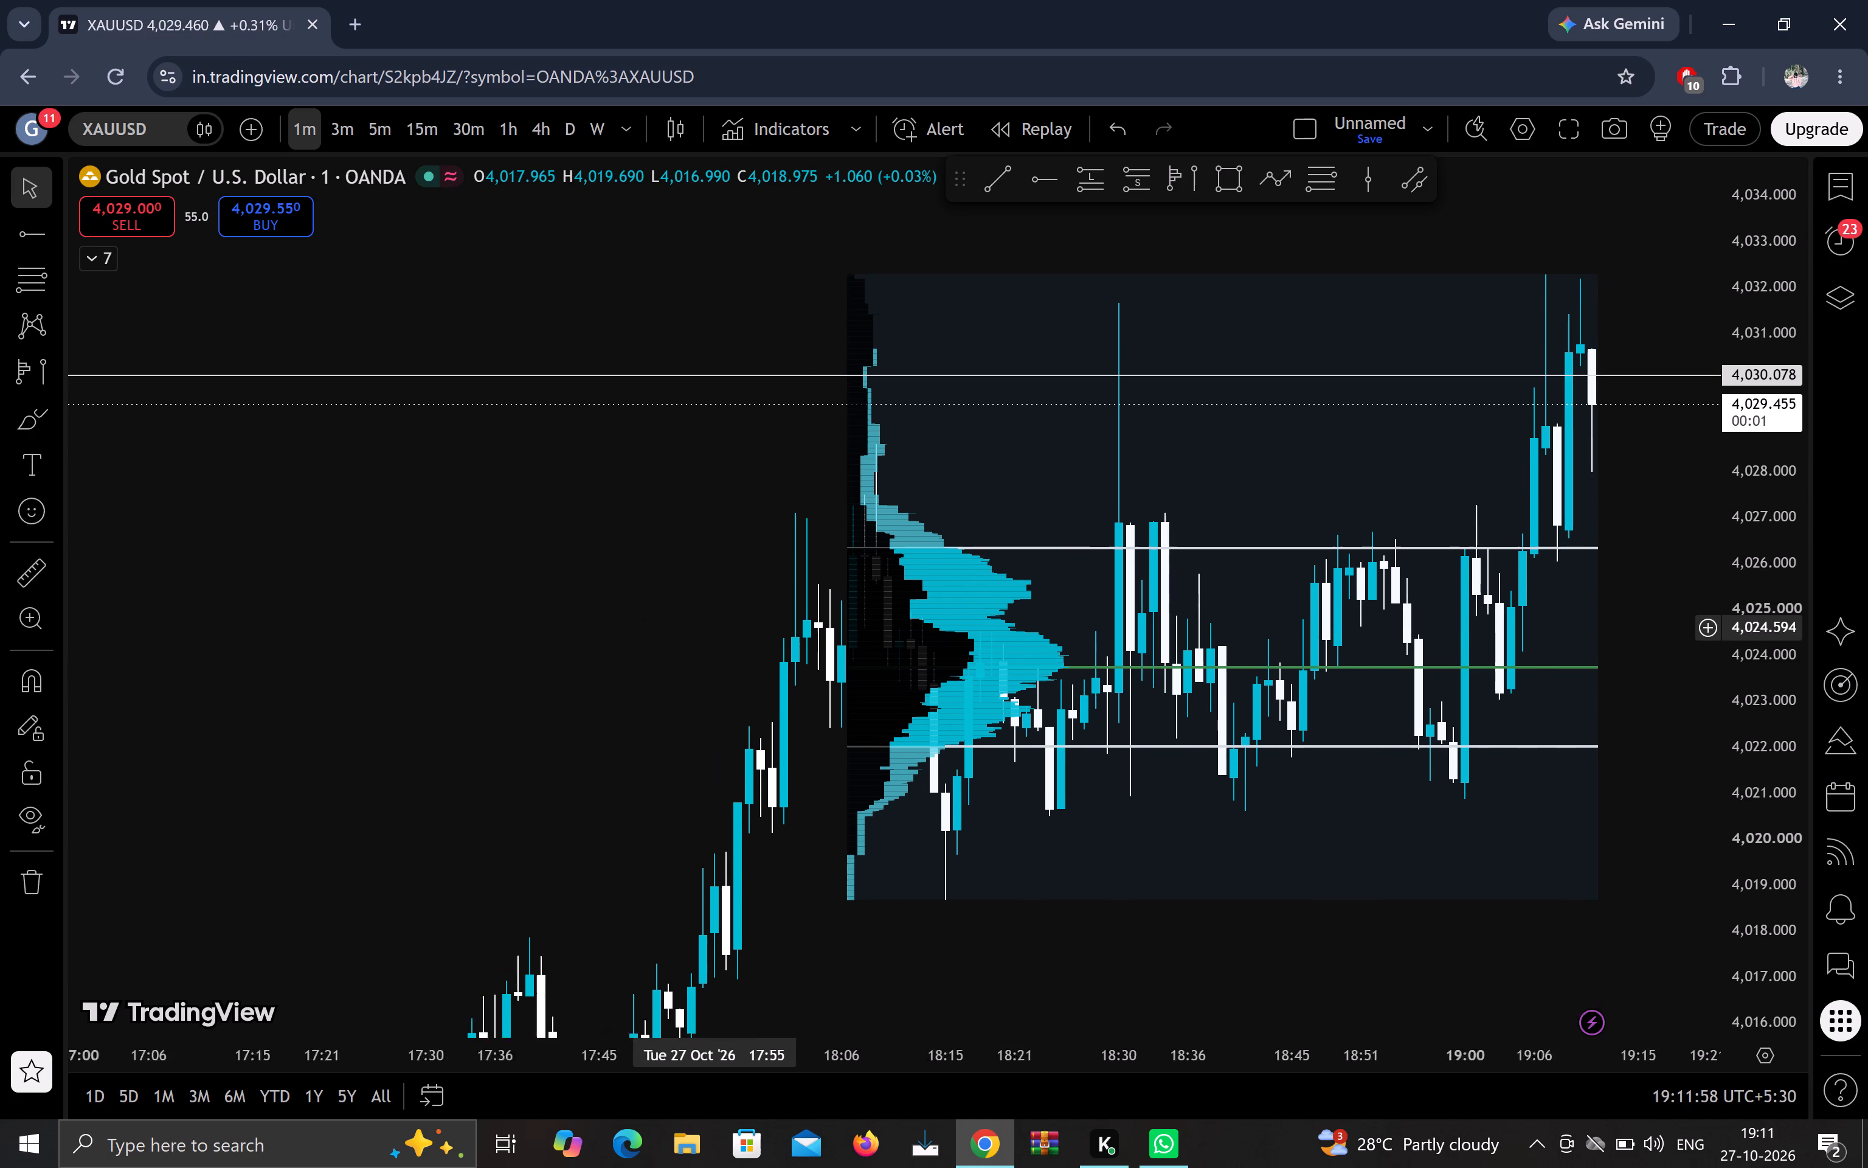
{"action": "left_click_drag", "start_coordinate": [763, 643], "coordinate": [805, 658]}
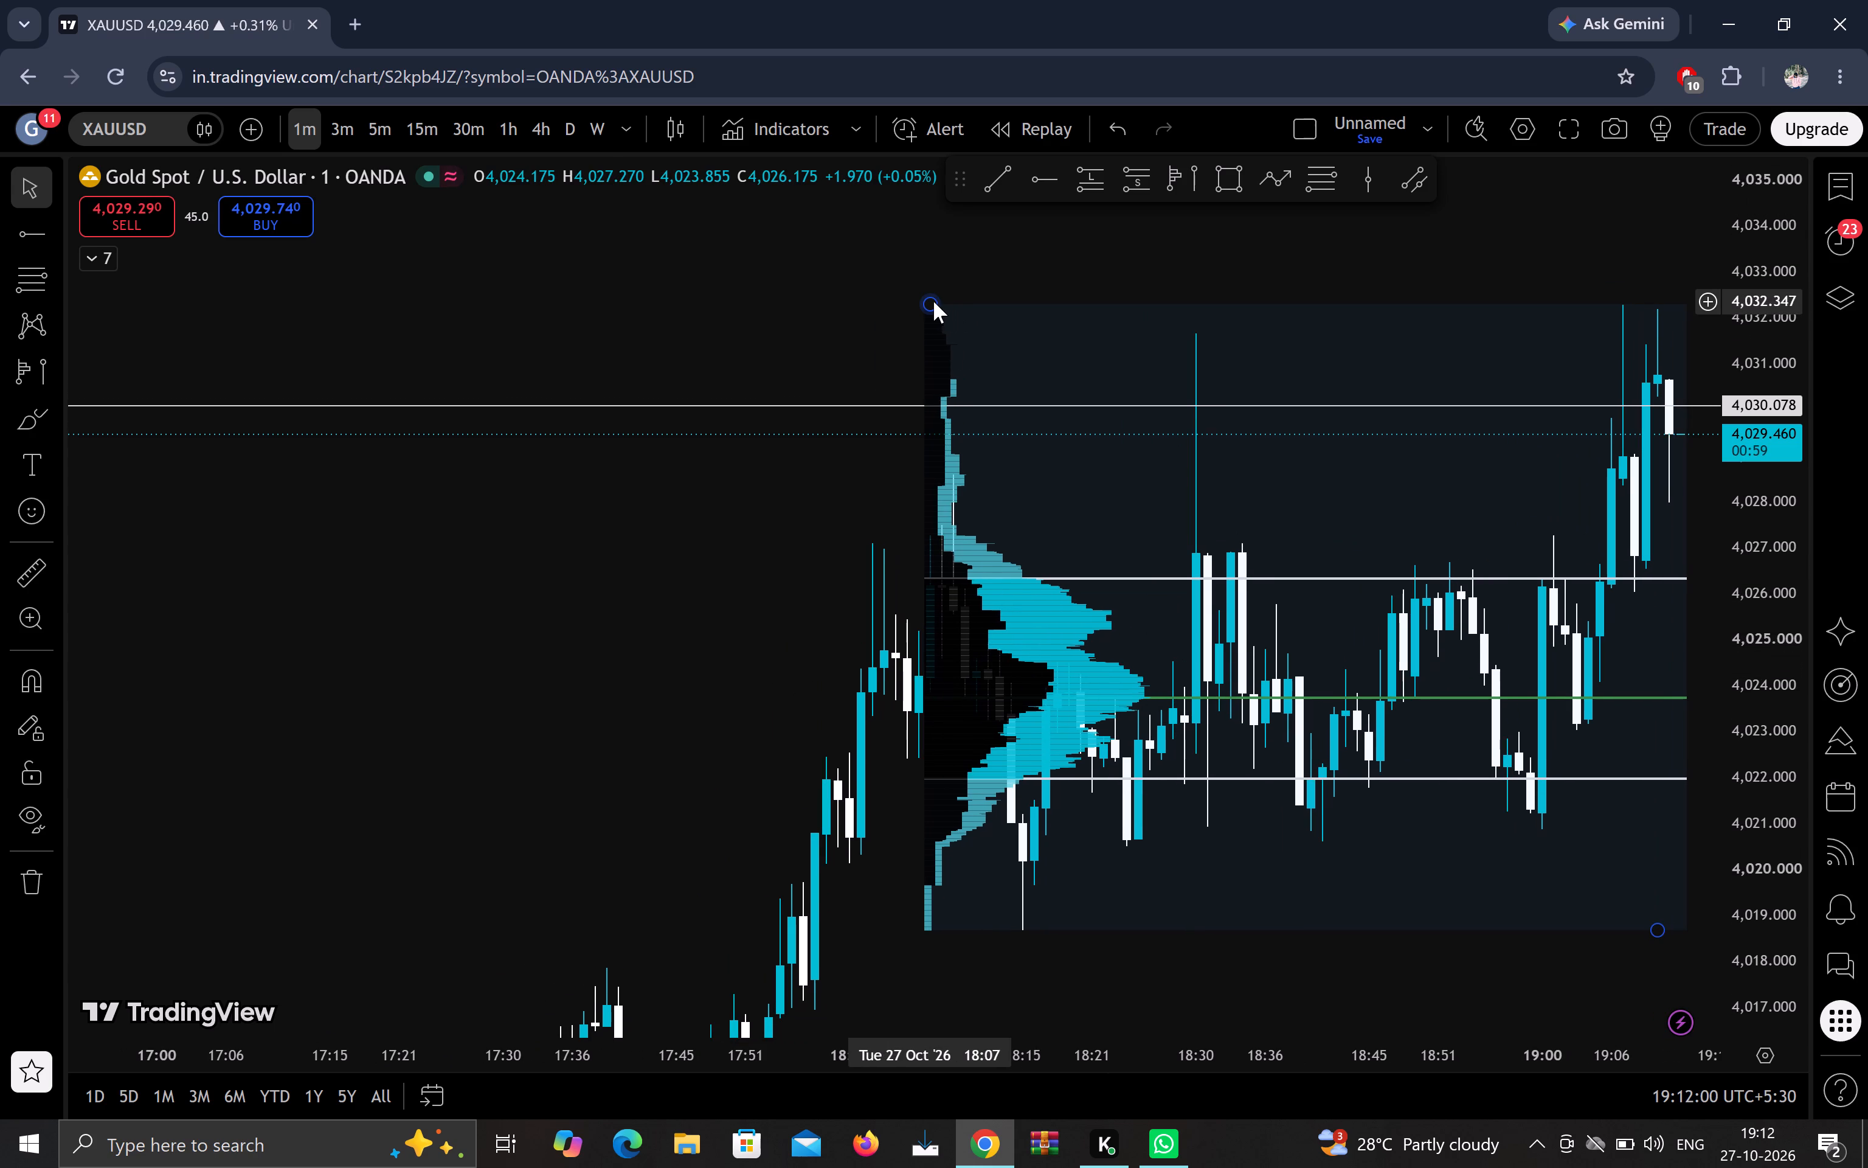
{"action": "left_click_drag", "start_coordinate": [930, 302], "coordinate": [872, 305]}
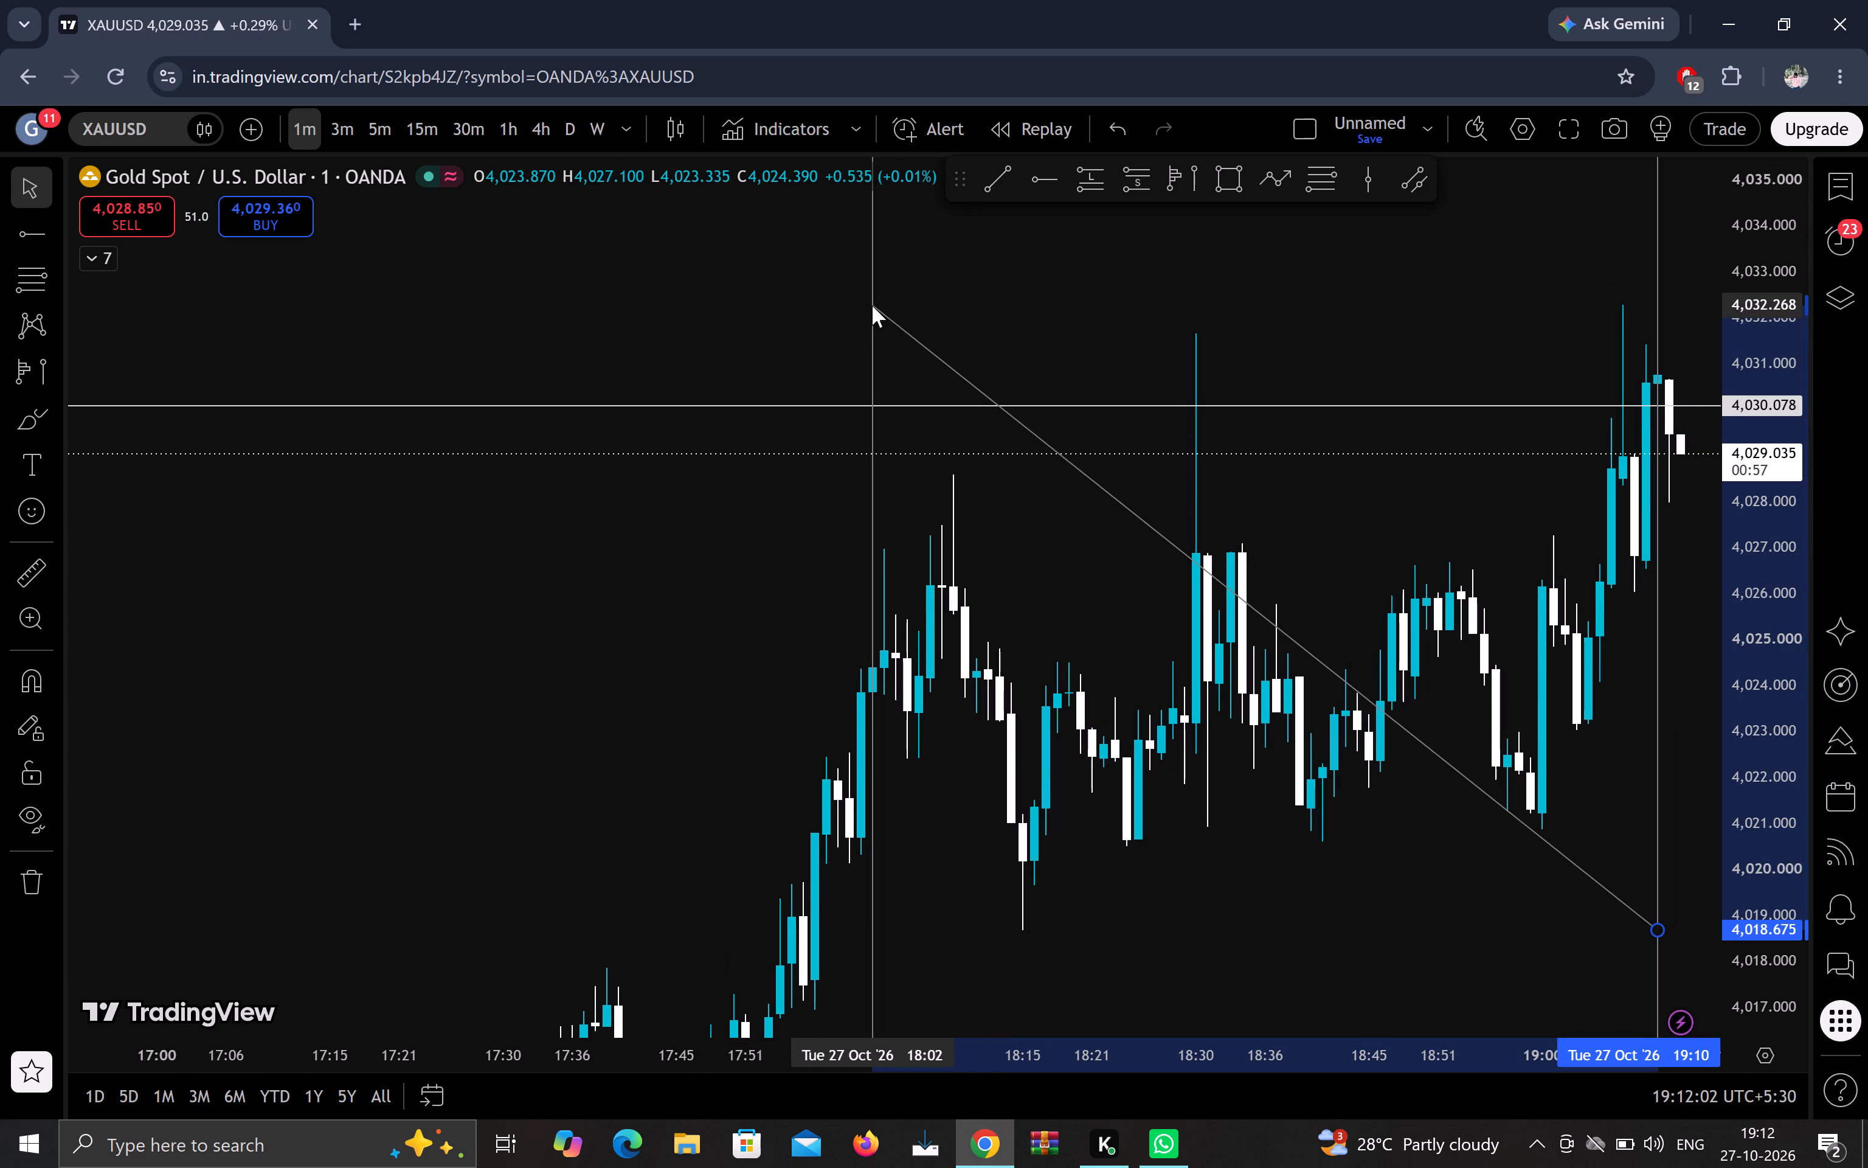
{"action": "left_click_drag", "start_coordinate": [872, 305], "coordinate": [876, 303]}
Examine the extended volume profile from 18:02, comparing its white and green levels with the surrounding candles.
{"action": "left_click_drag", "start_coordinate": [699, 704], "coordinate": [358, 509]}
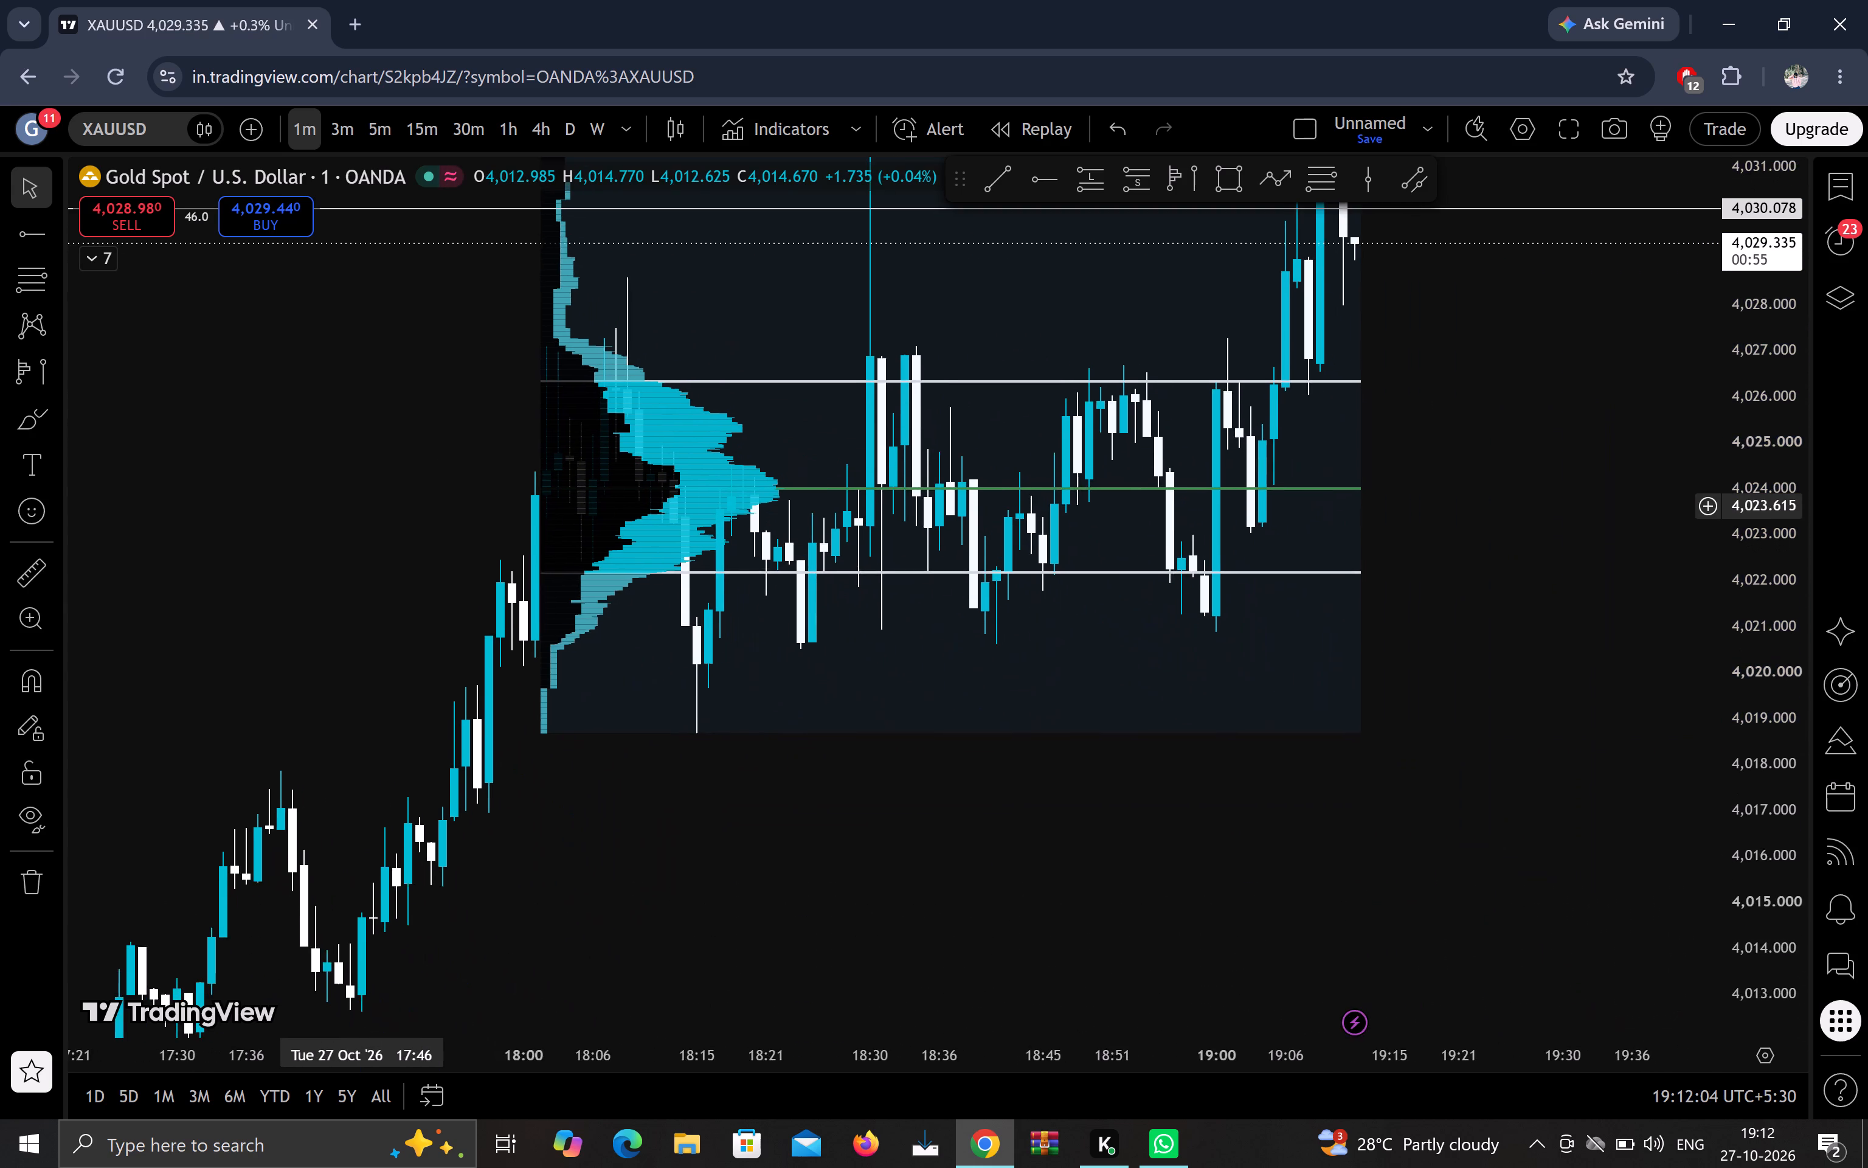
{"action": "left_click_drag", "start_coordinate": [358, 509], "coordinate": [457, 669]}
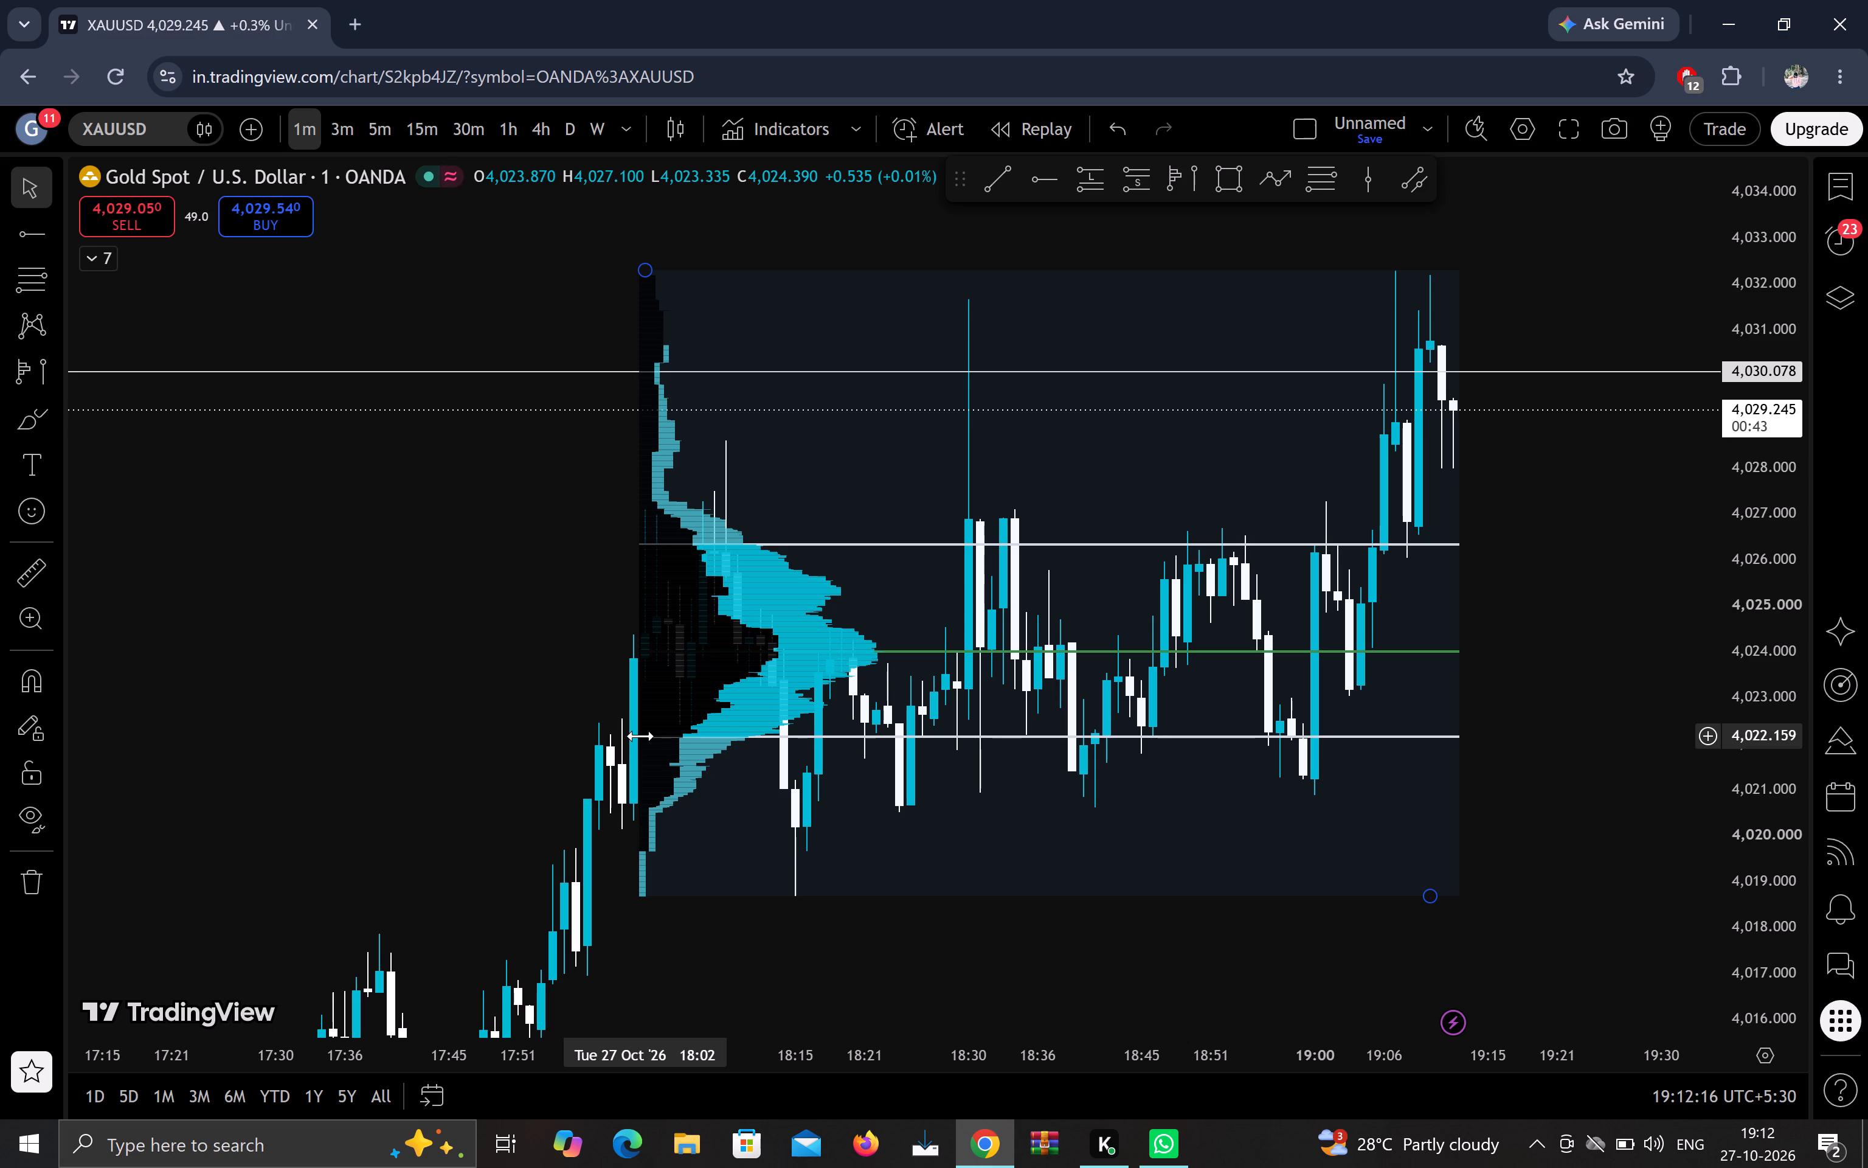
{"action": "scroll", "coordinate": [1752, 675], "scroll_direction": "up", "scroll_amount": 20}
{"action": "scroll", "coordinate": [1752, 675], "scroll_direction": "up", "scroll_amount": 3}
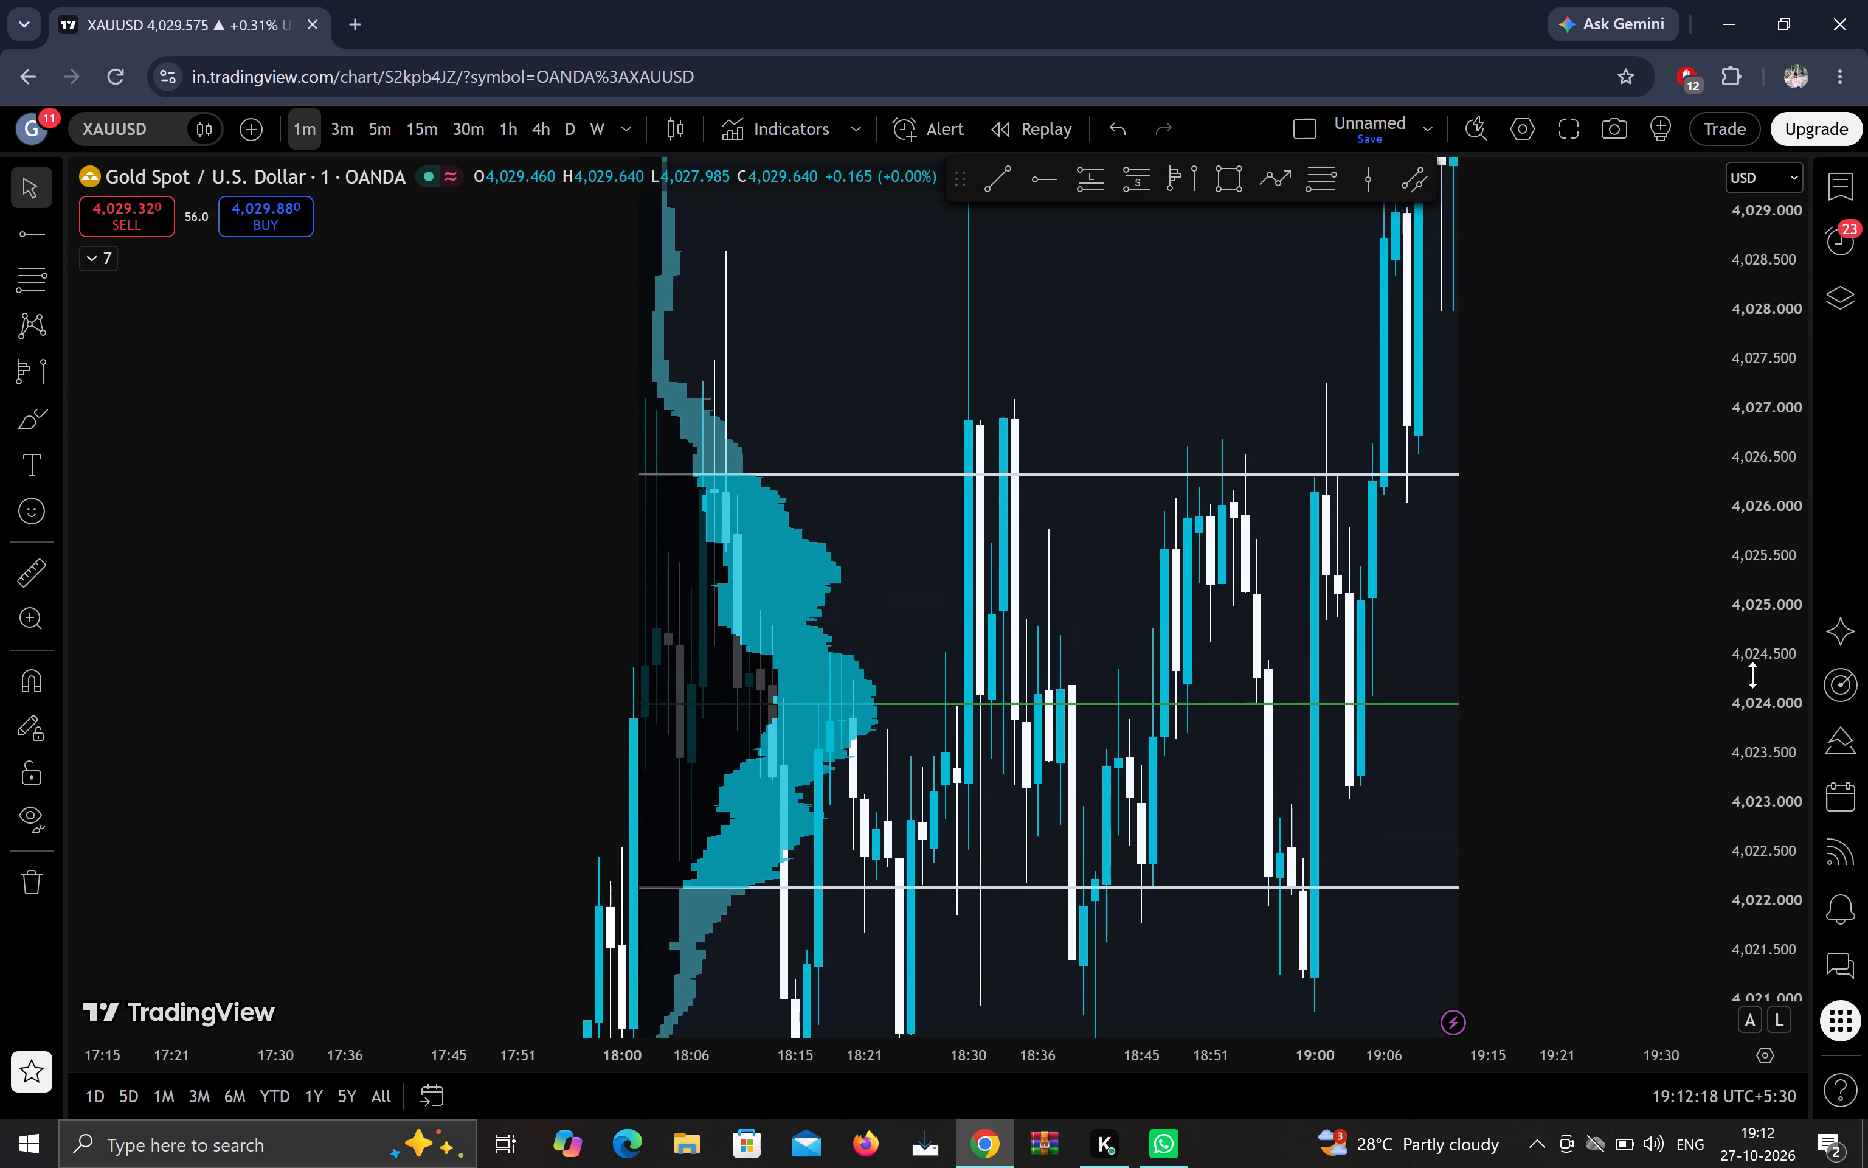
{"action": "scroll", "coordinate": [1752, 675], "scroll_direction": "down", "scroll_amount": 20}
{"action": "scroll", "coordinate": [1752, 675], "scroll_direction": "down", "scroll_amount": 15}
{"action": "scroll", "coordinate": [1746, 711], "scroll_direction": "down", "scroll_amount": 9}
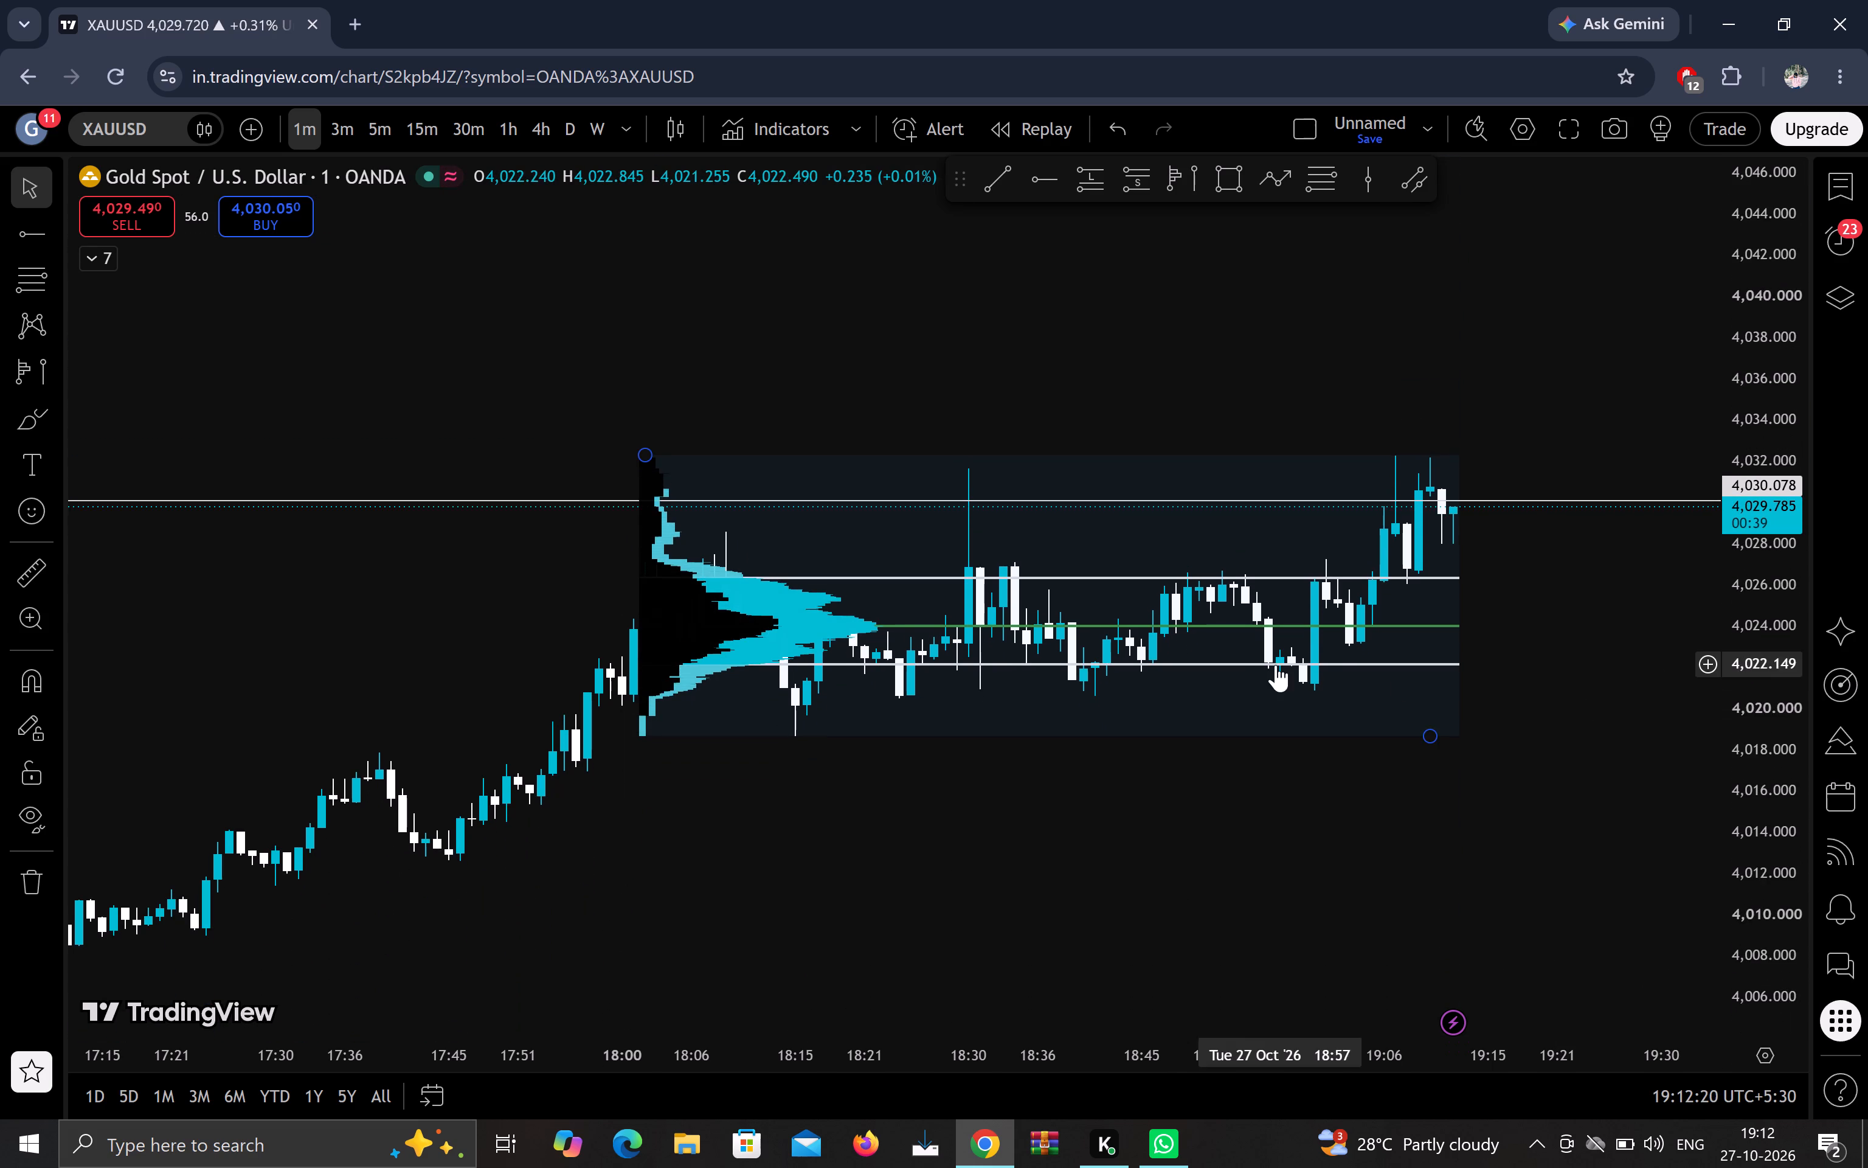
{"action": "scroll", "coordinate": [1276, 665], "scroll_direction": "up", "scroll_amount": 14}
Add a second fixed range volume profile from 16:15 to 17:35 on 27 Oct, covering the earlier consolidation.
{"action": "scroll", "coordinate": [1276, 665], "scroll_direction": "down", "scroll_amount": 20}
{"action": "scroll", "coordinate": [1276, 665], "scroll_direction": "down", "scroll_amount": 10}
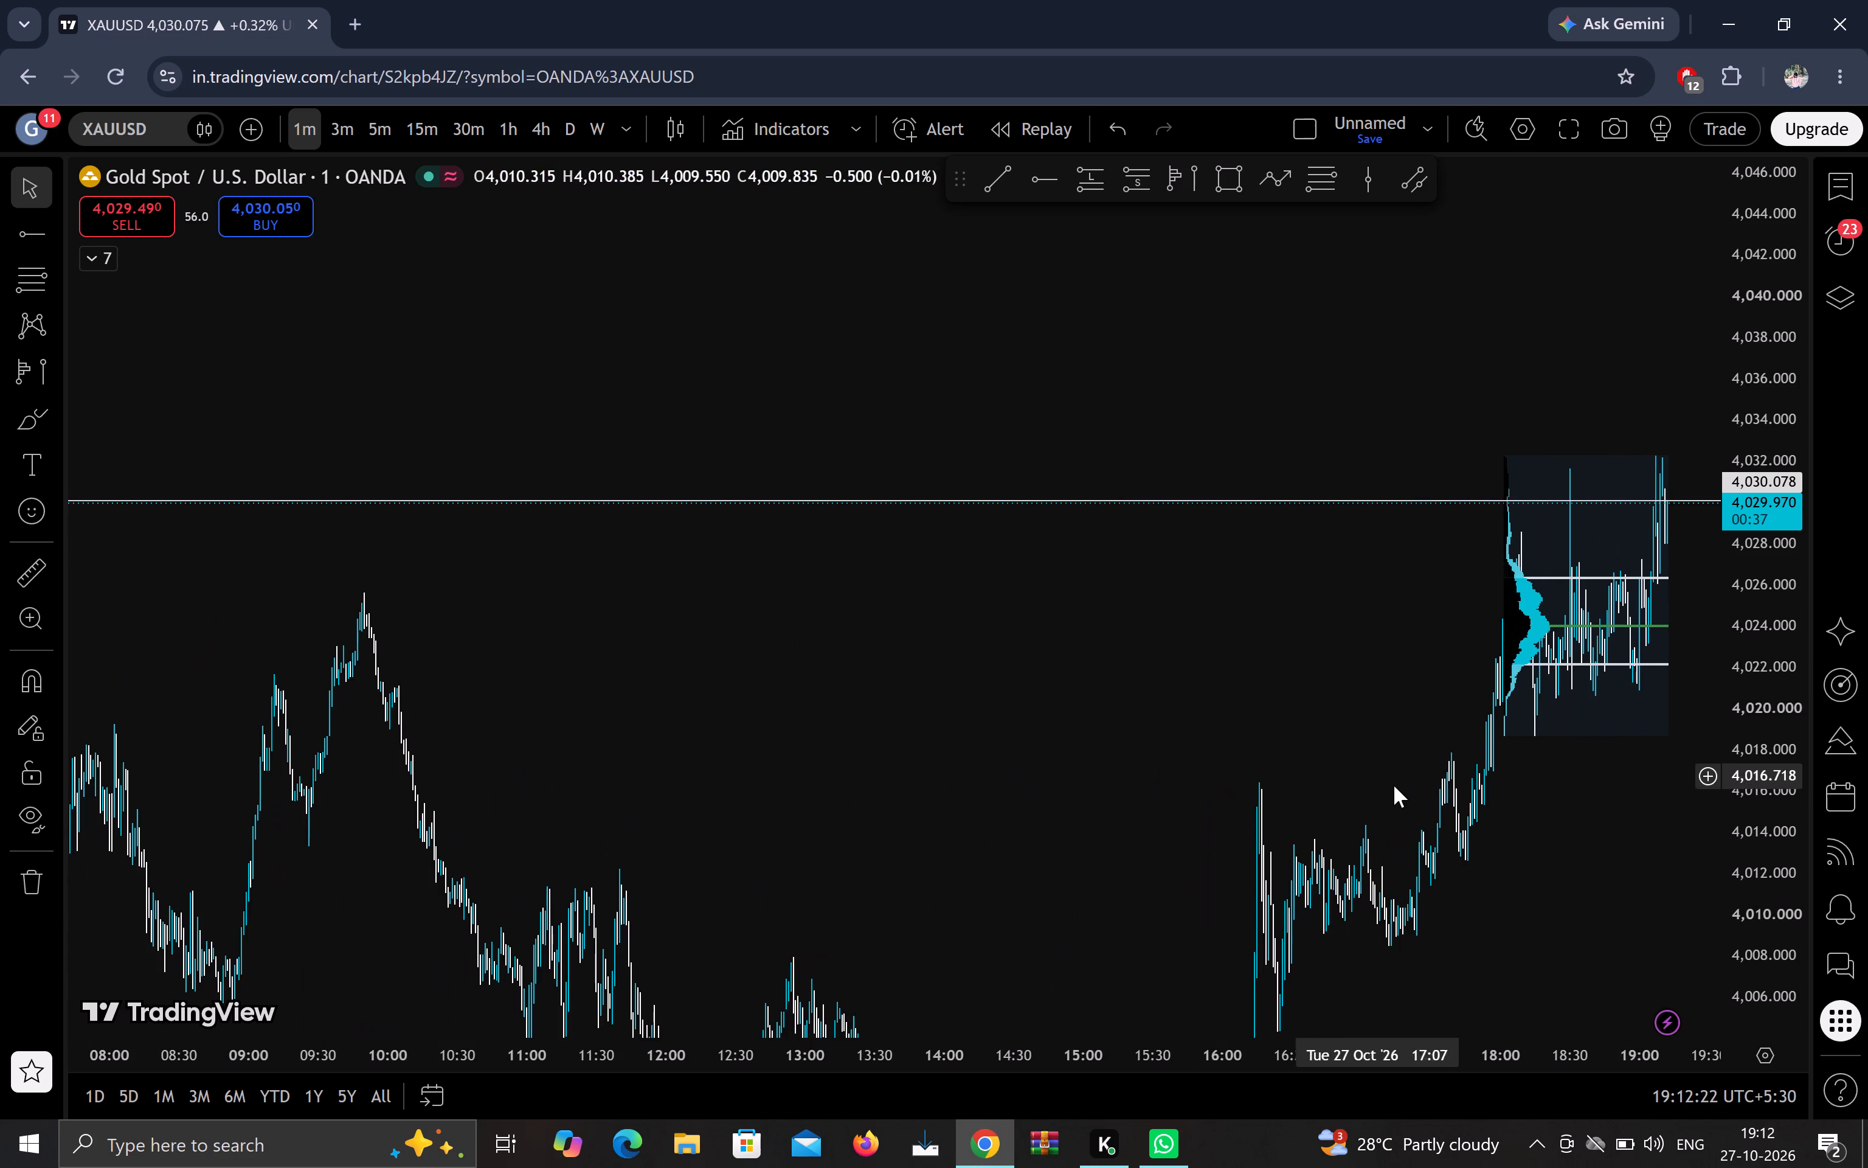
{"action": "left_click_drag", "start_coordinate": [1394, 785], "coordinate": [1136, 435]}
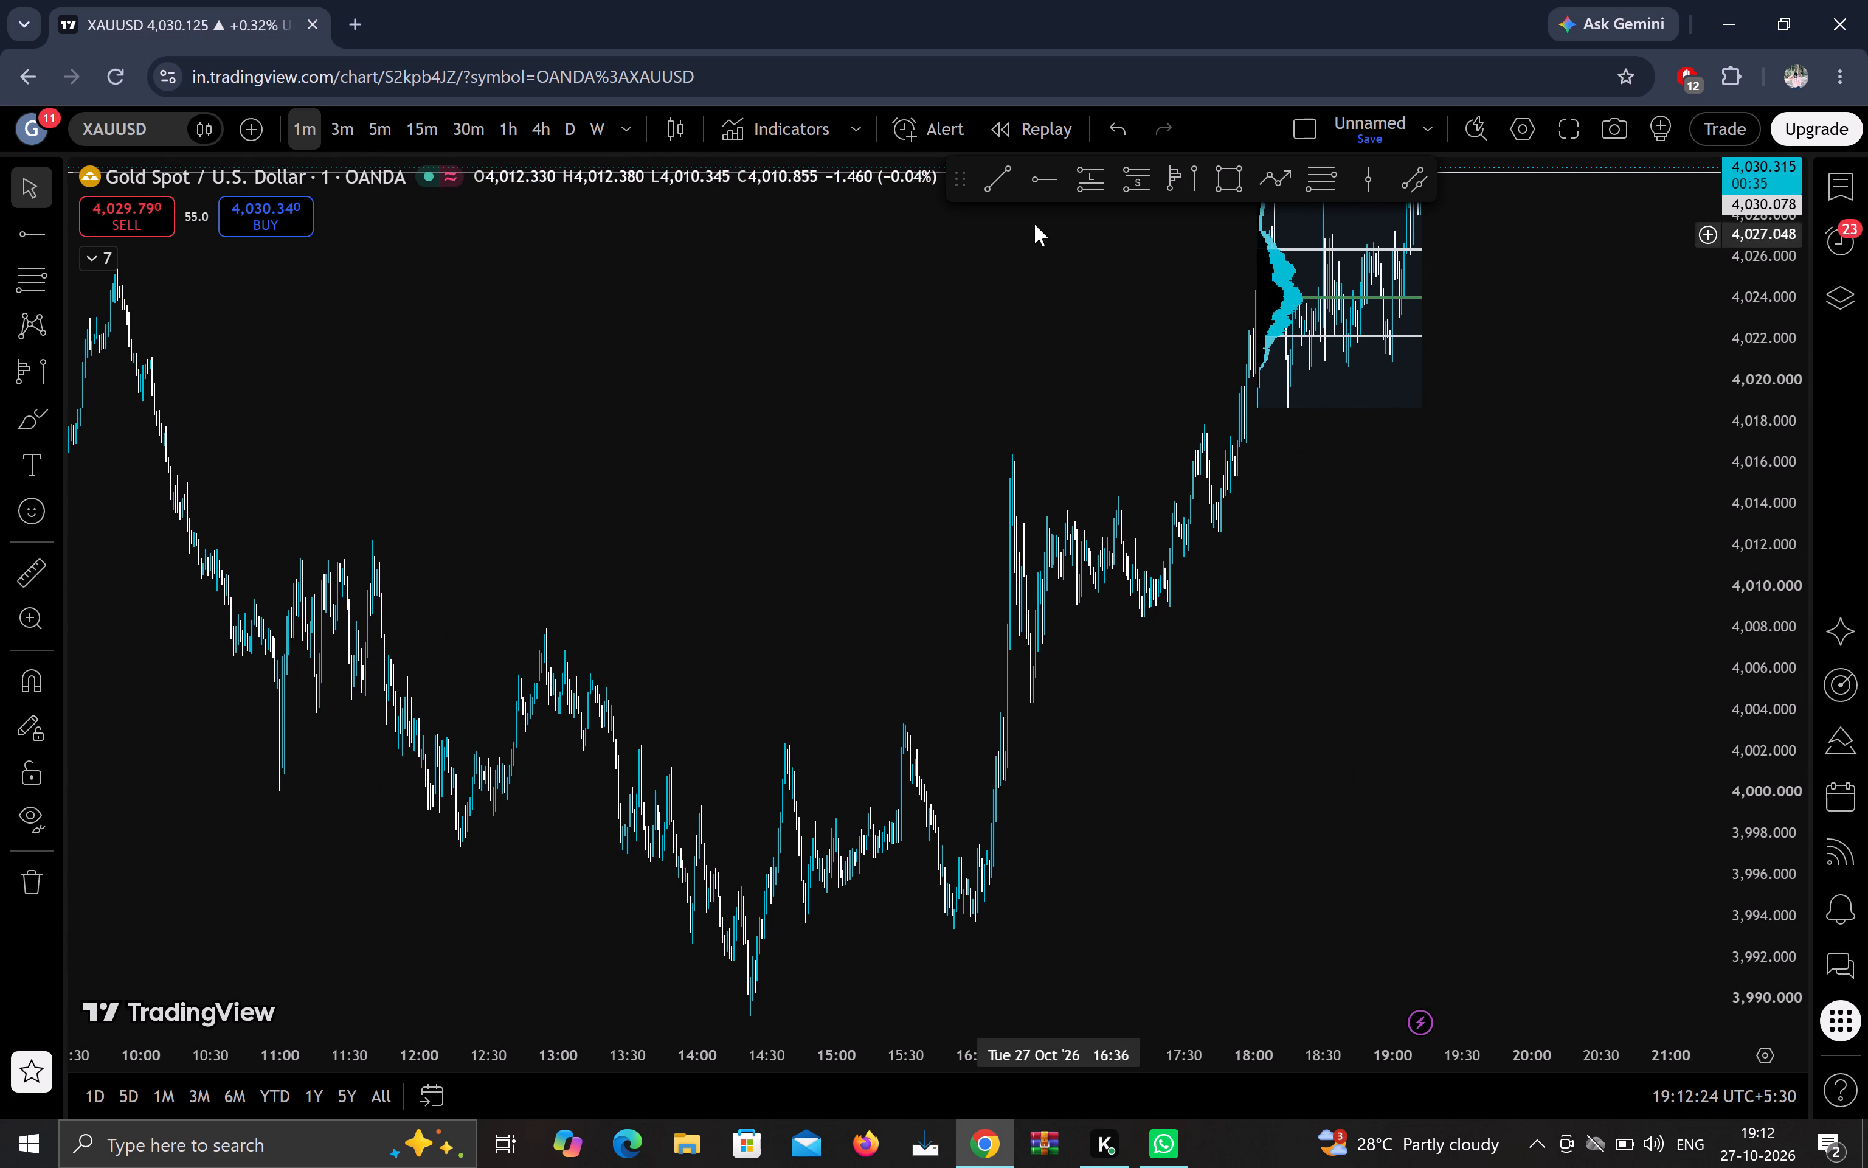
{"action": "left_click", "coordinate": [1177, 181]}
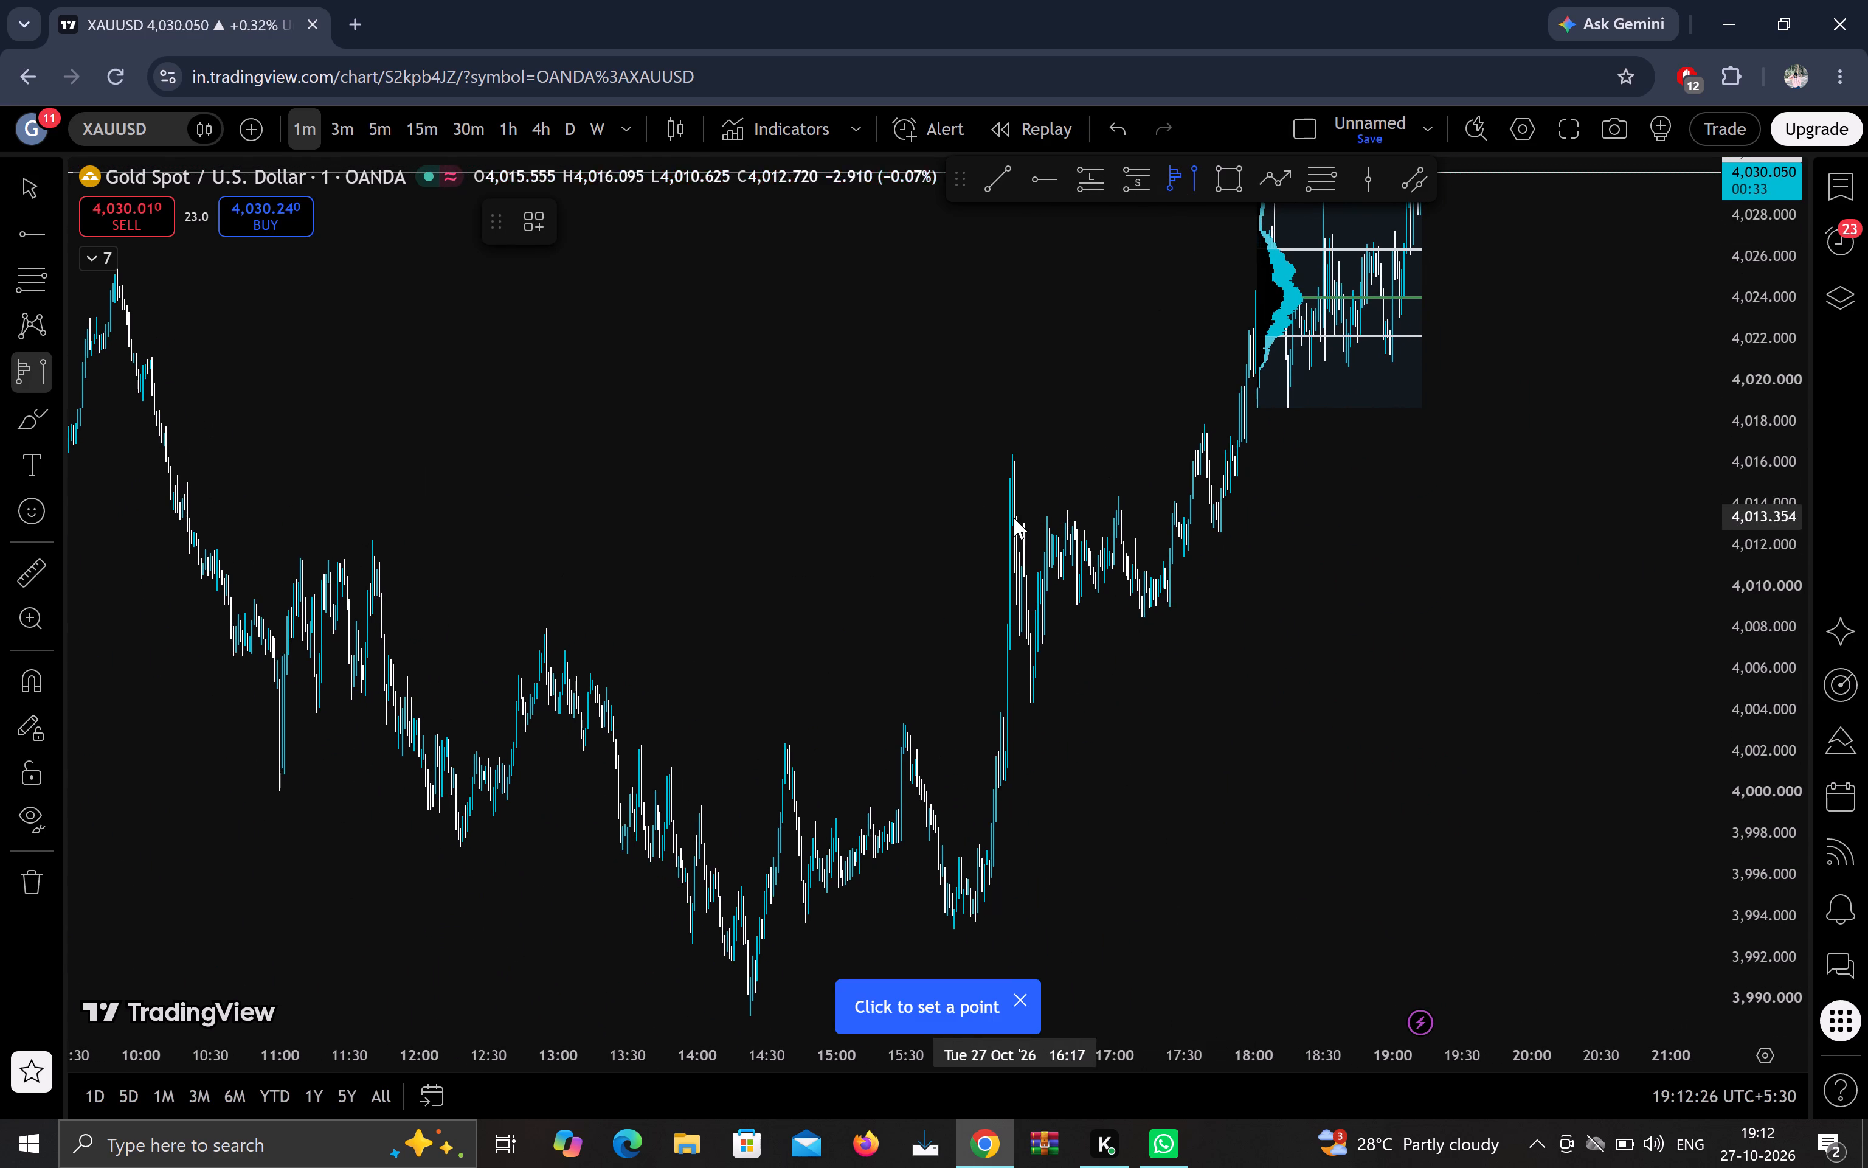
{"action": "left_click", "coordinate": [1009, 513]}
{"action": "left_click", "coordinate": [1196, 522]}
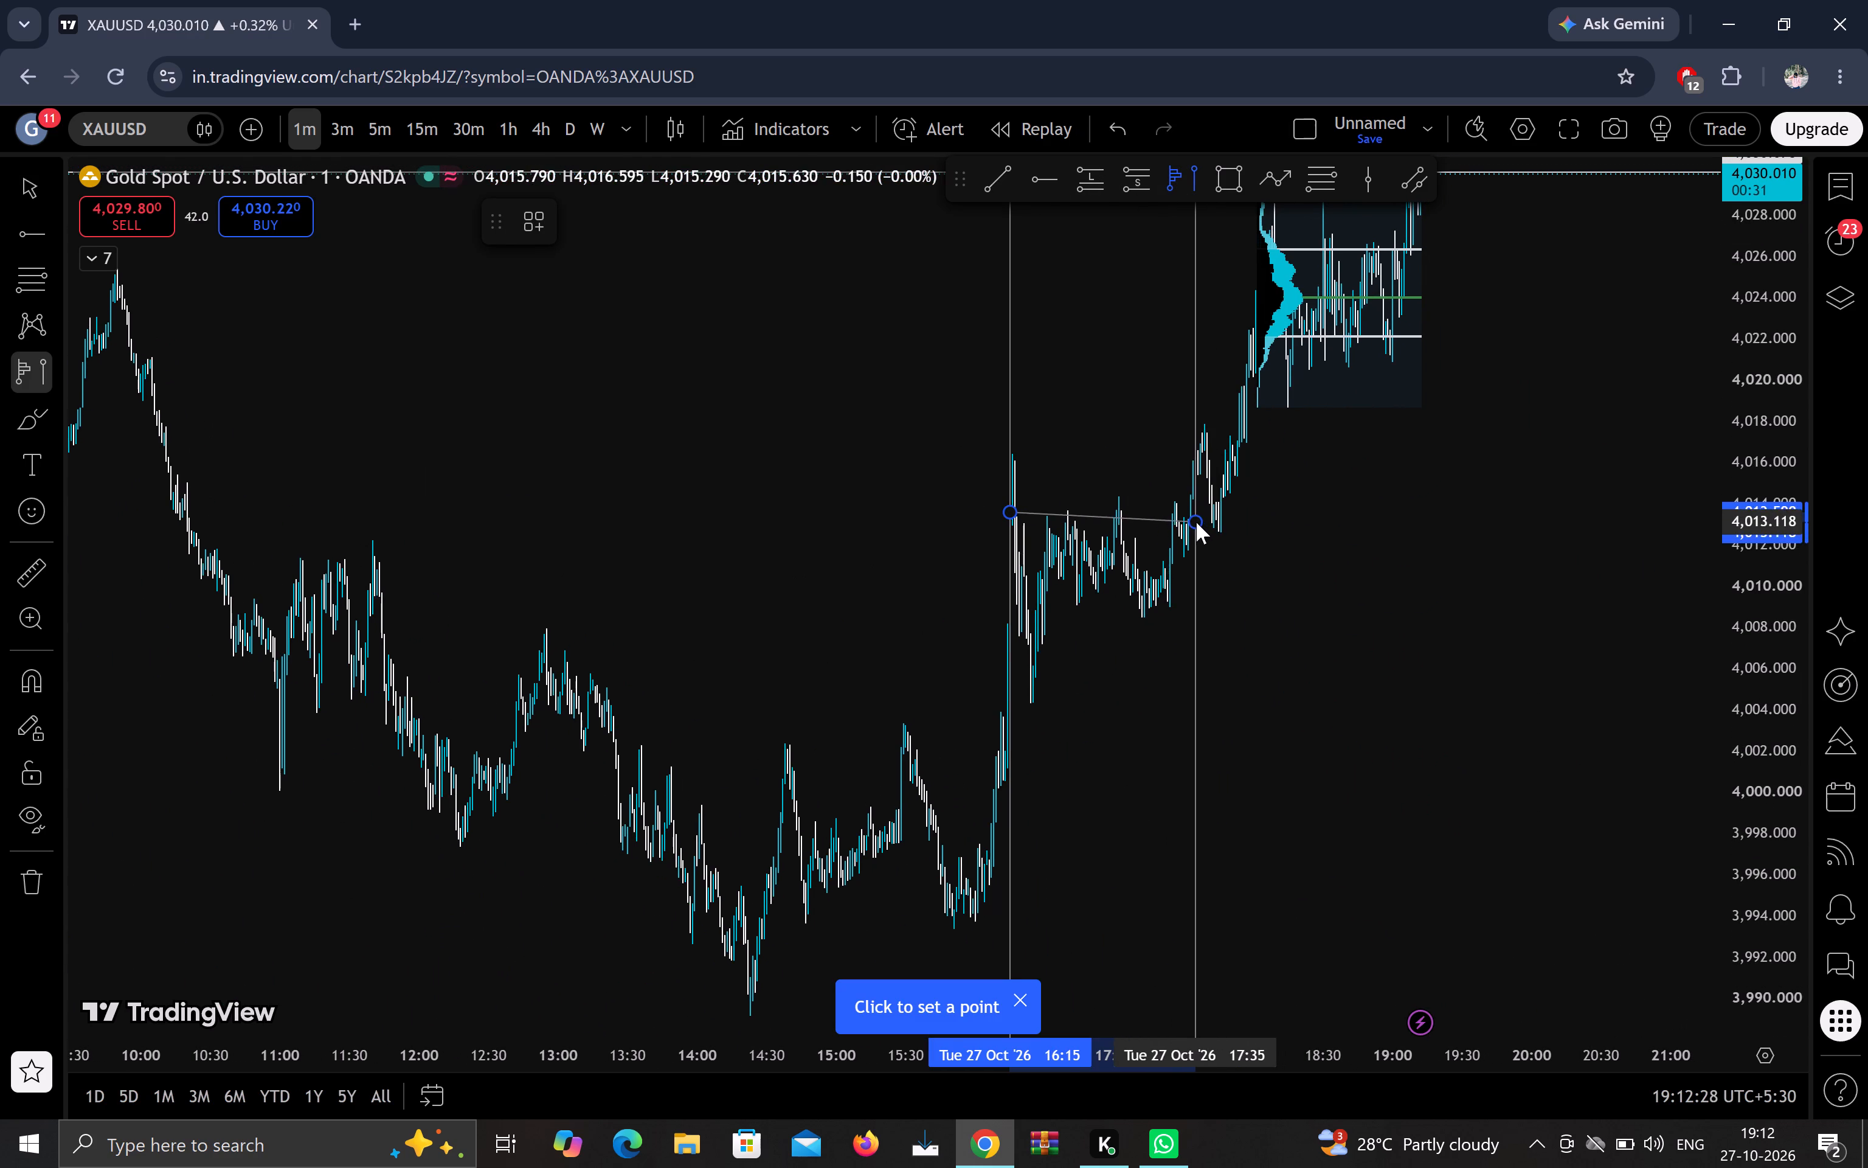
Stretch the second volume profile's range so that it runs from 15:31 to 18:00 on 27 Oct.
{"action": "left_click_drag", "start_coordinate": [1574, 534], "coordinate": [1498, 845]}
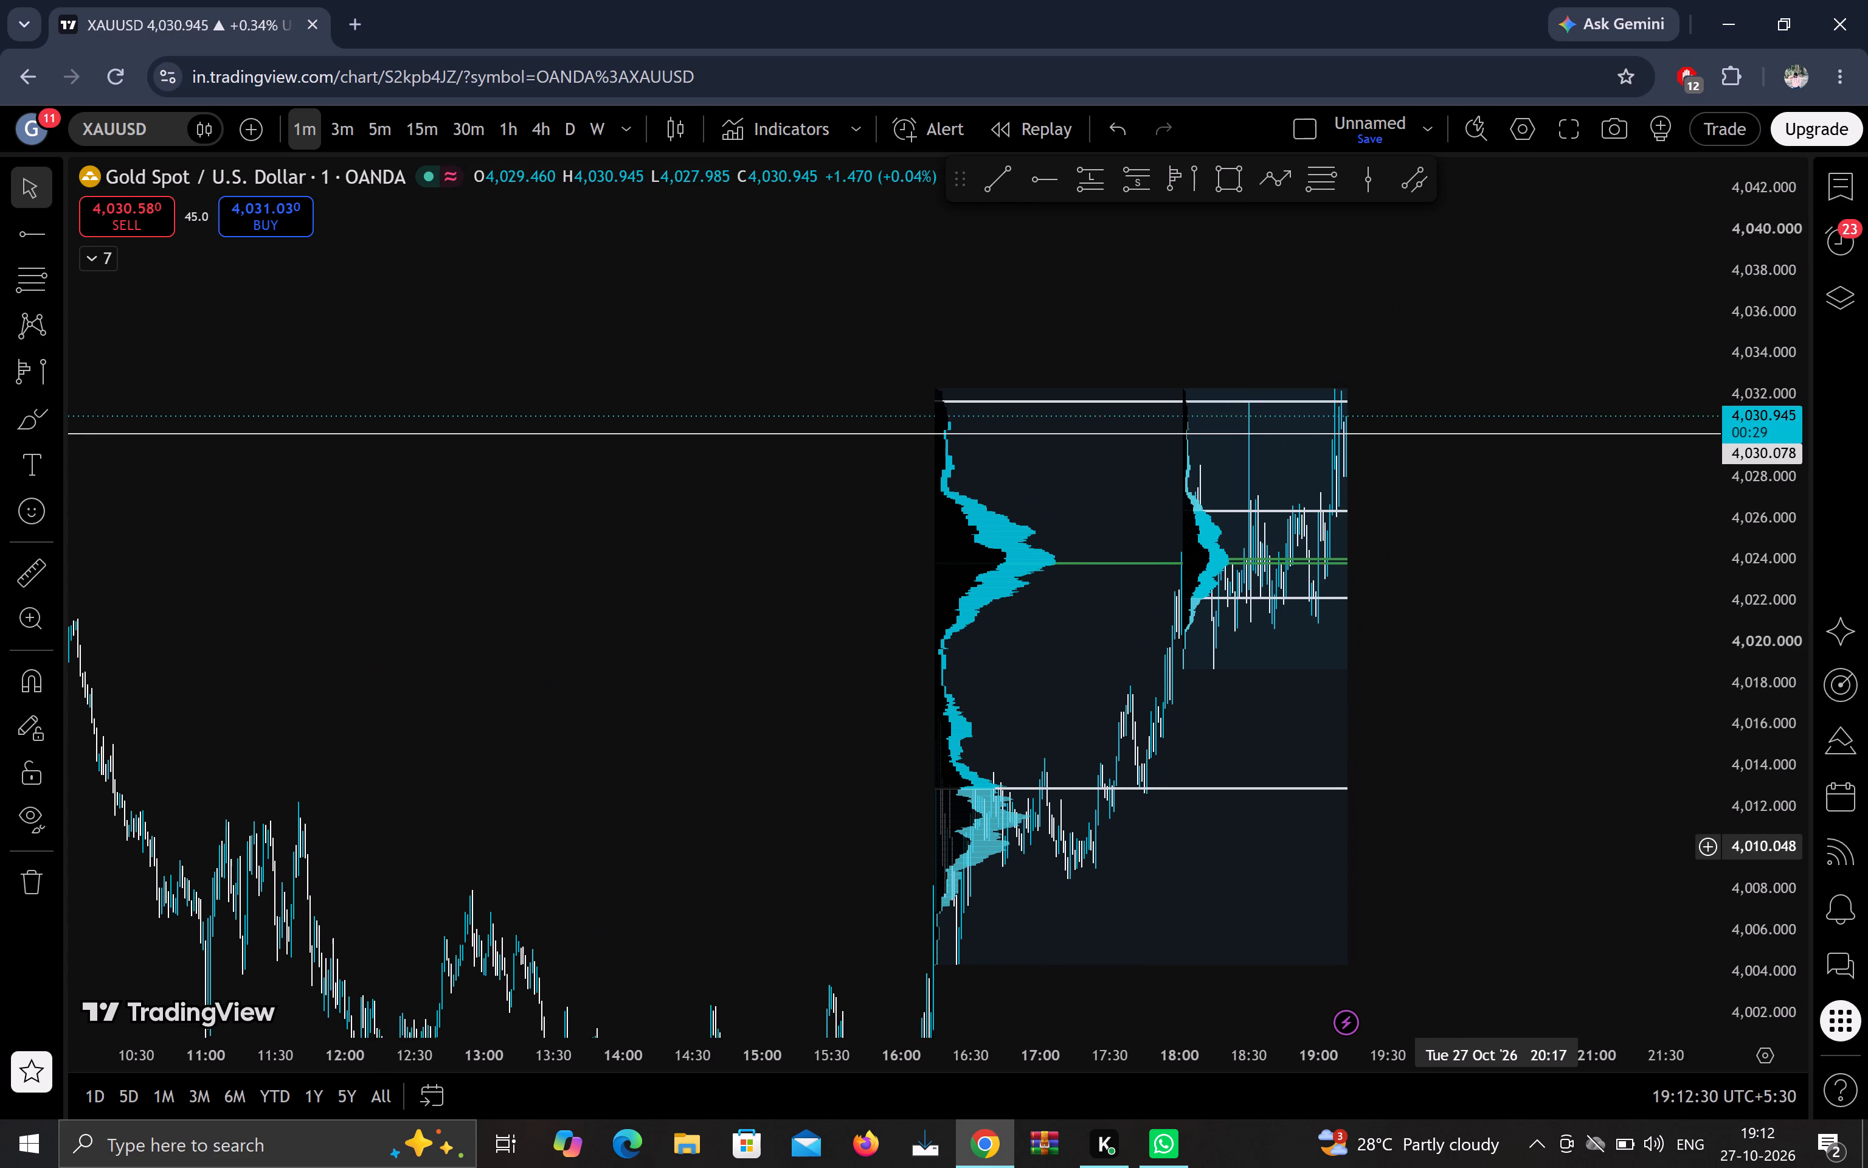
{"action": "left_click_drag", "start_coordinate": [1498, 845], "coordinate": [1498, 841]}
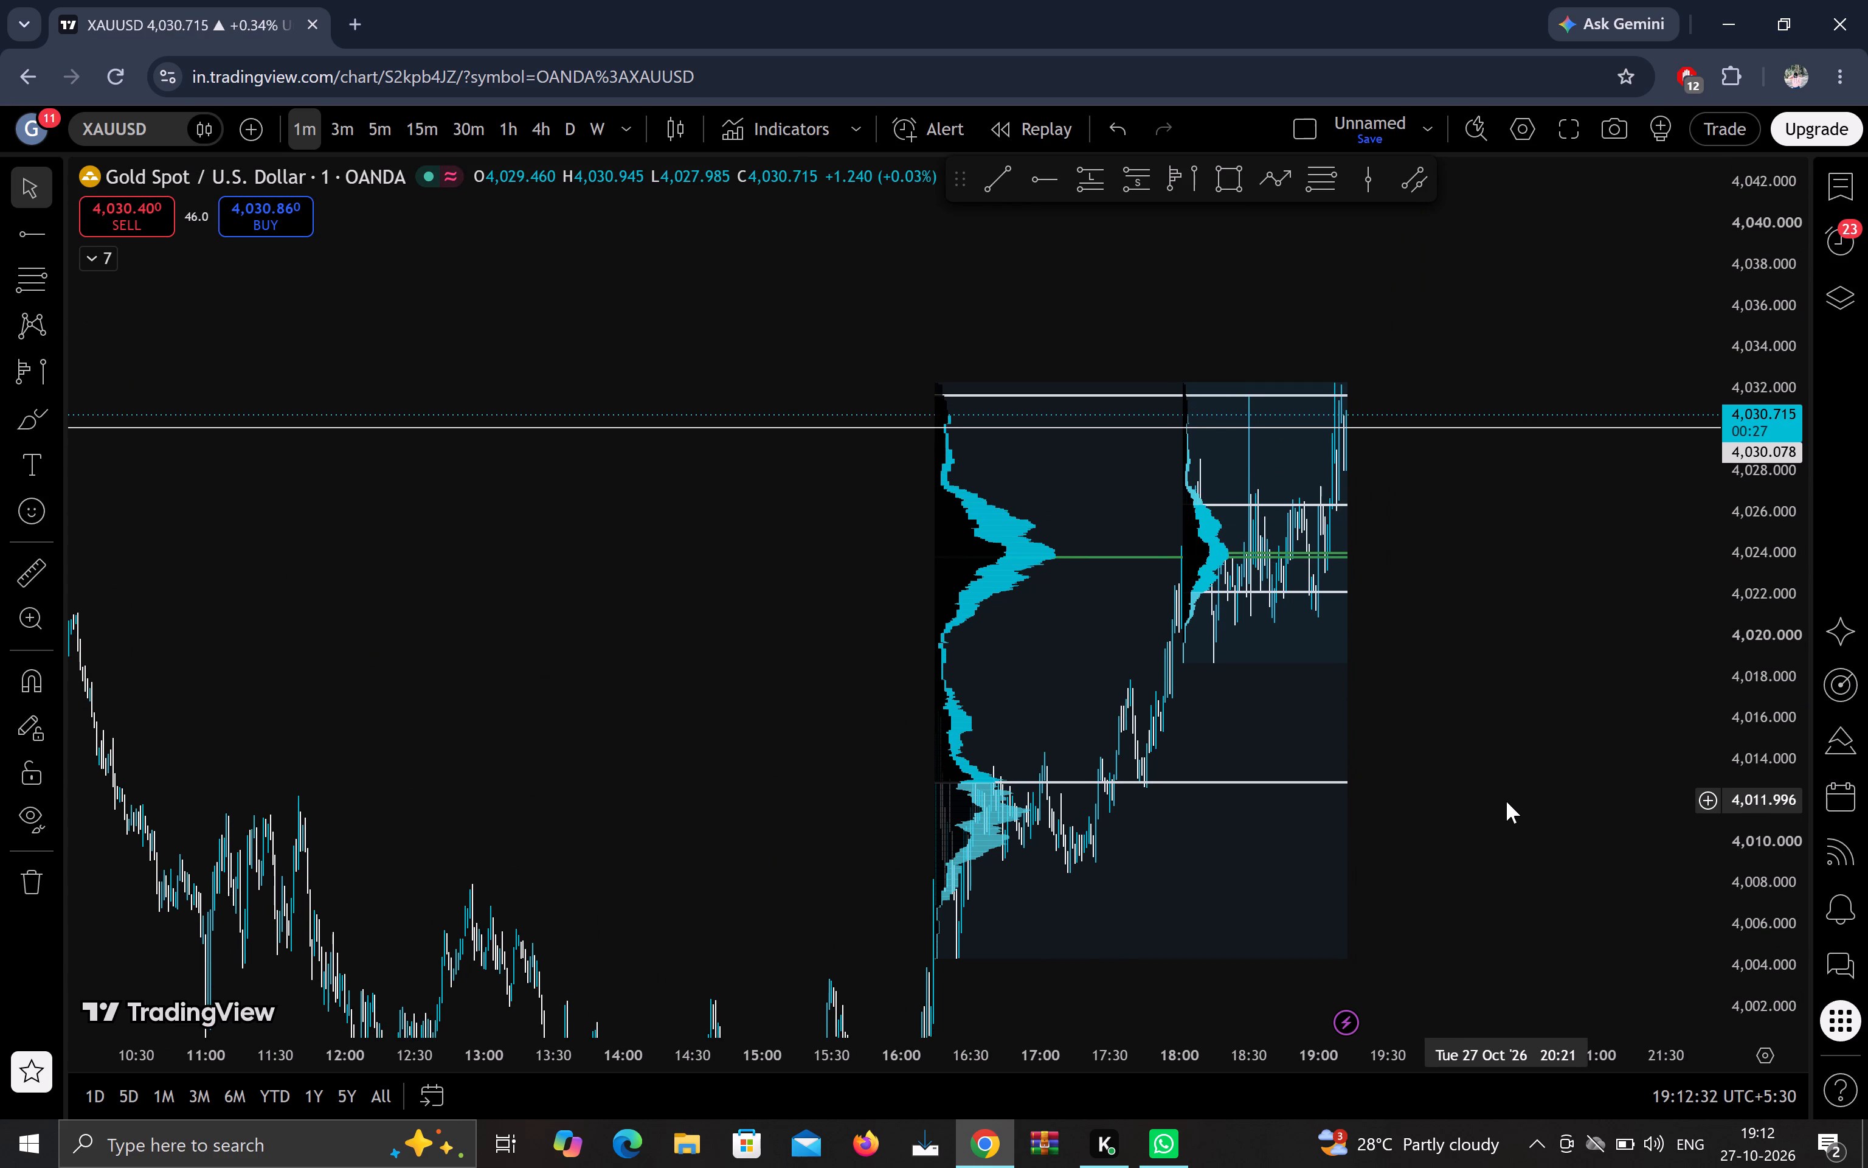
{"action": "left_click_drag", "start_coordinate": [1506, 801], "coordinate": [1673, 439]}
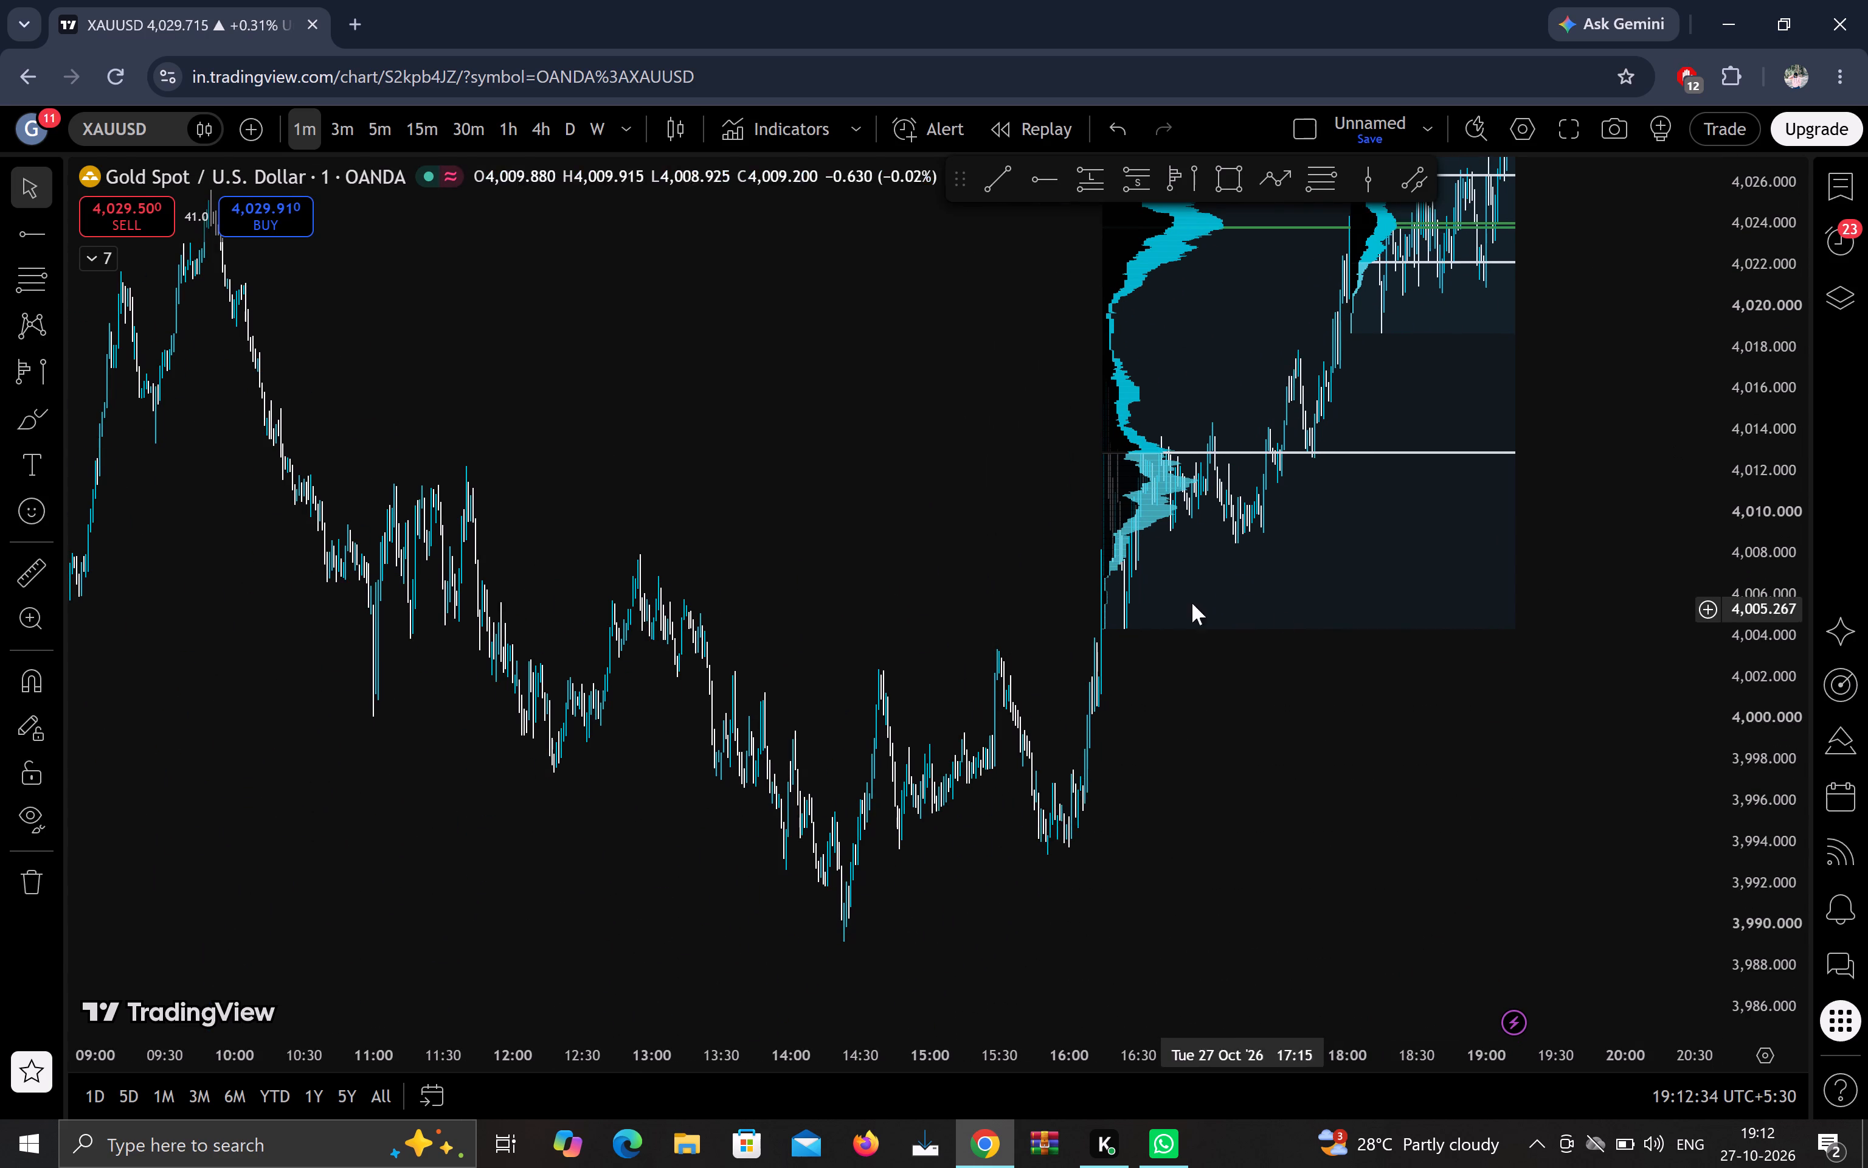
{"action": "left_click", "coordinate": [1236, 624]}
{"action": "left_click", "coordinate": [1129, 549]}
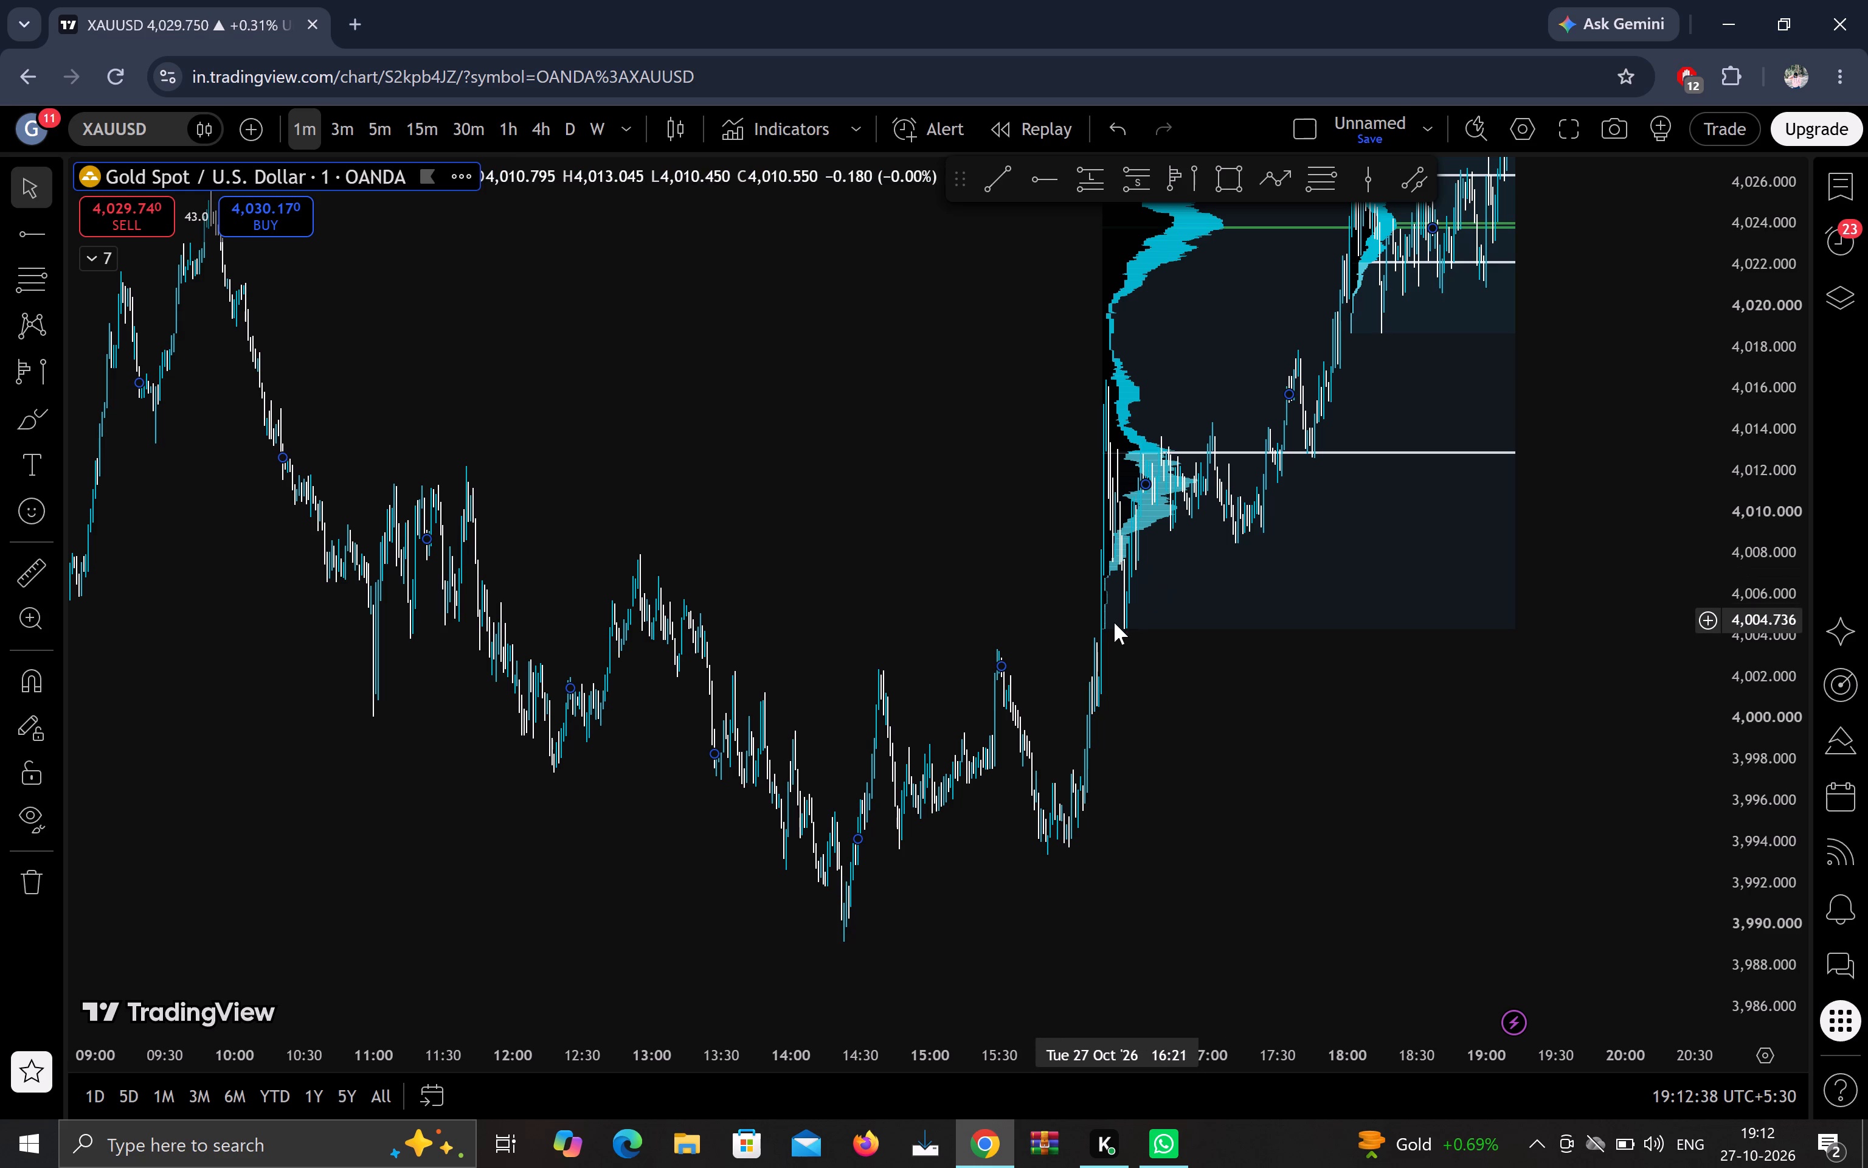
{"action": "left_click_drag", "start_coordinate": [1112, 625], "coordinate": [1121, 628]}
{"action": "left_click_drag", "start_coordinate": [1419, 466], "coordinate": [1340, 690]}
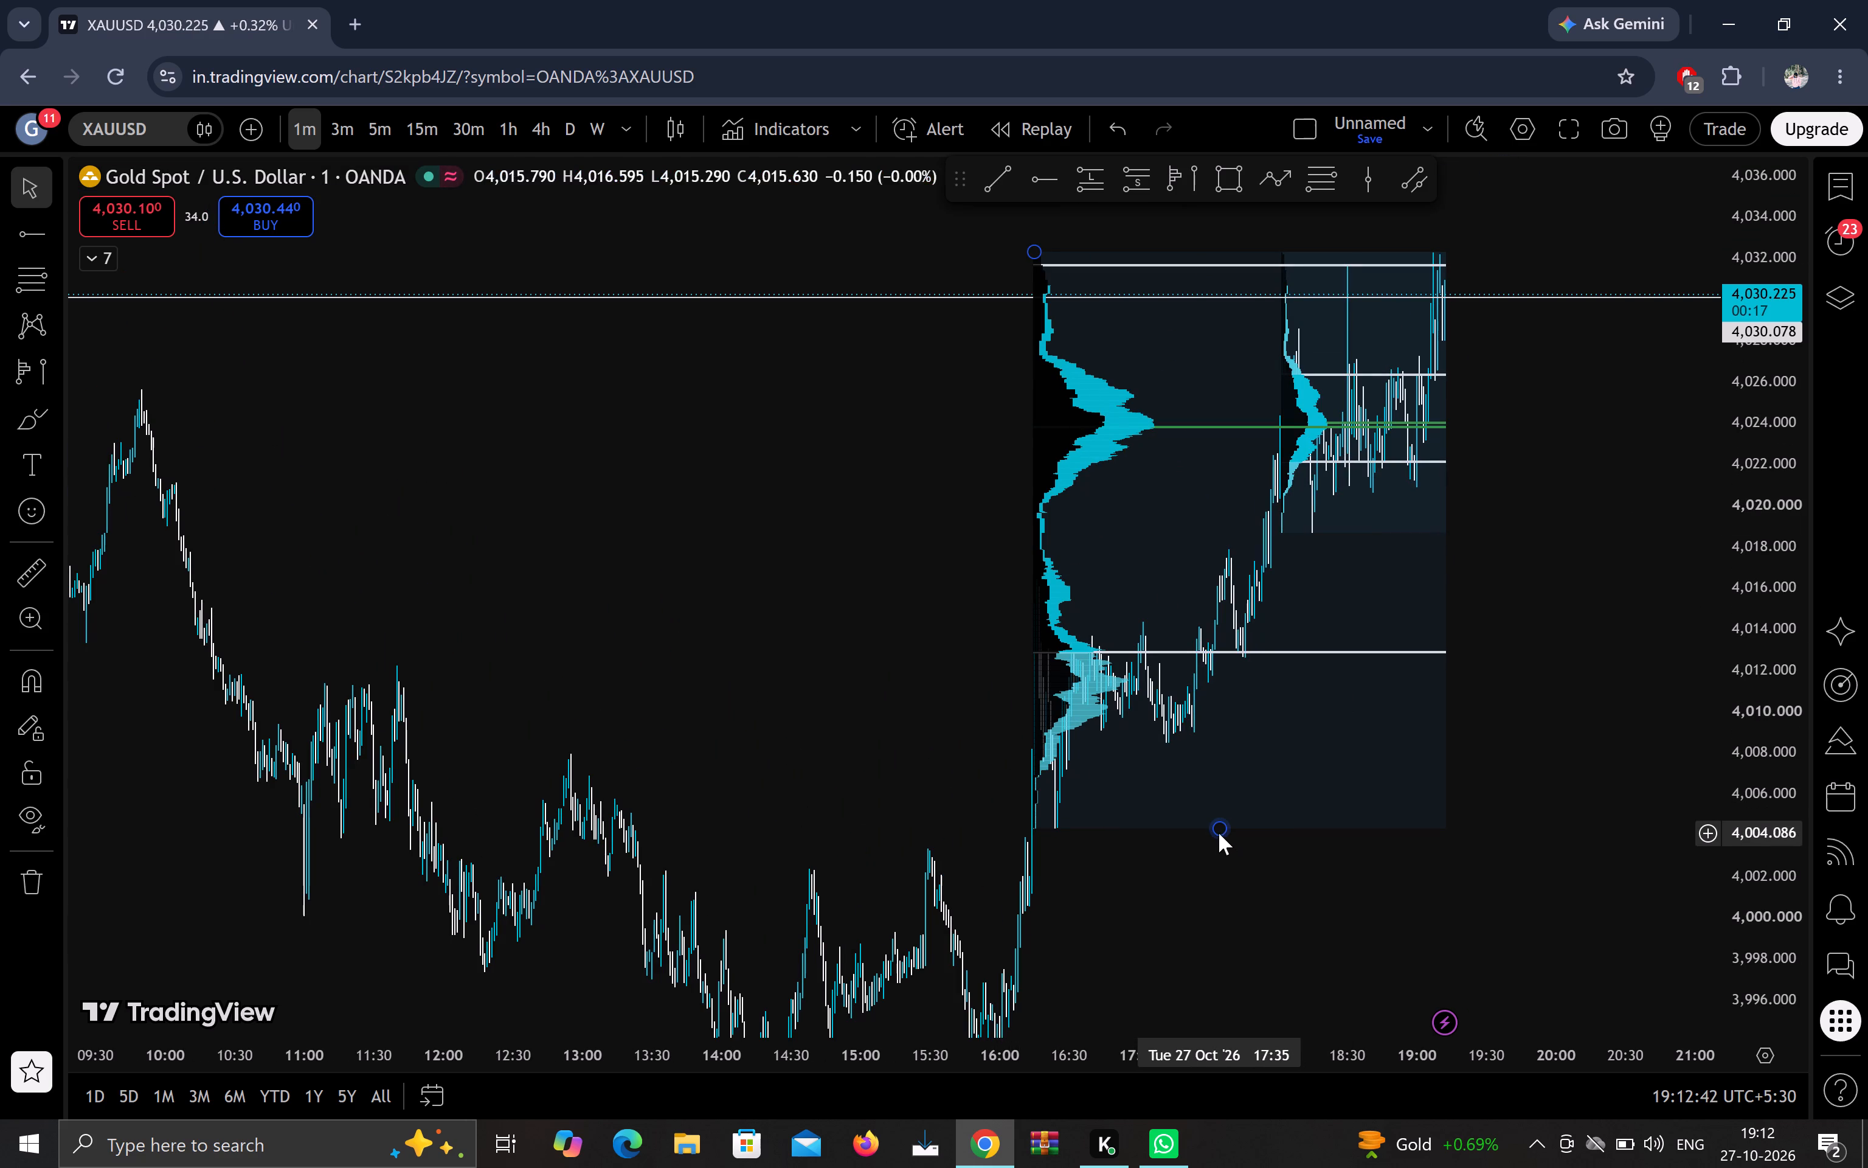
{"action": "left_click_drag", "start_coordinate": [1215, 830], "coordinate": [1225, 815]}
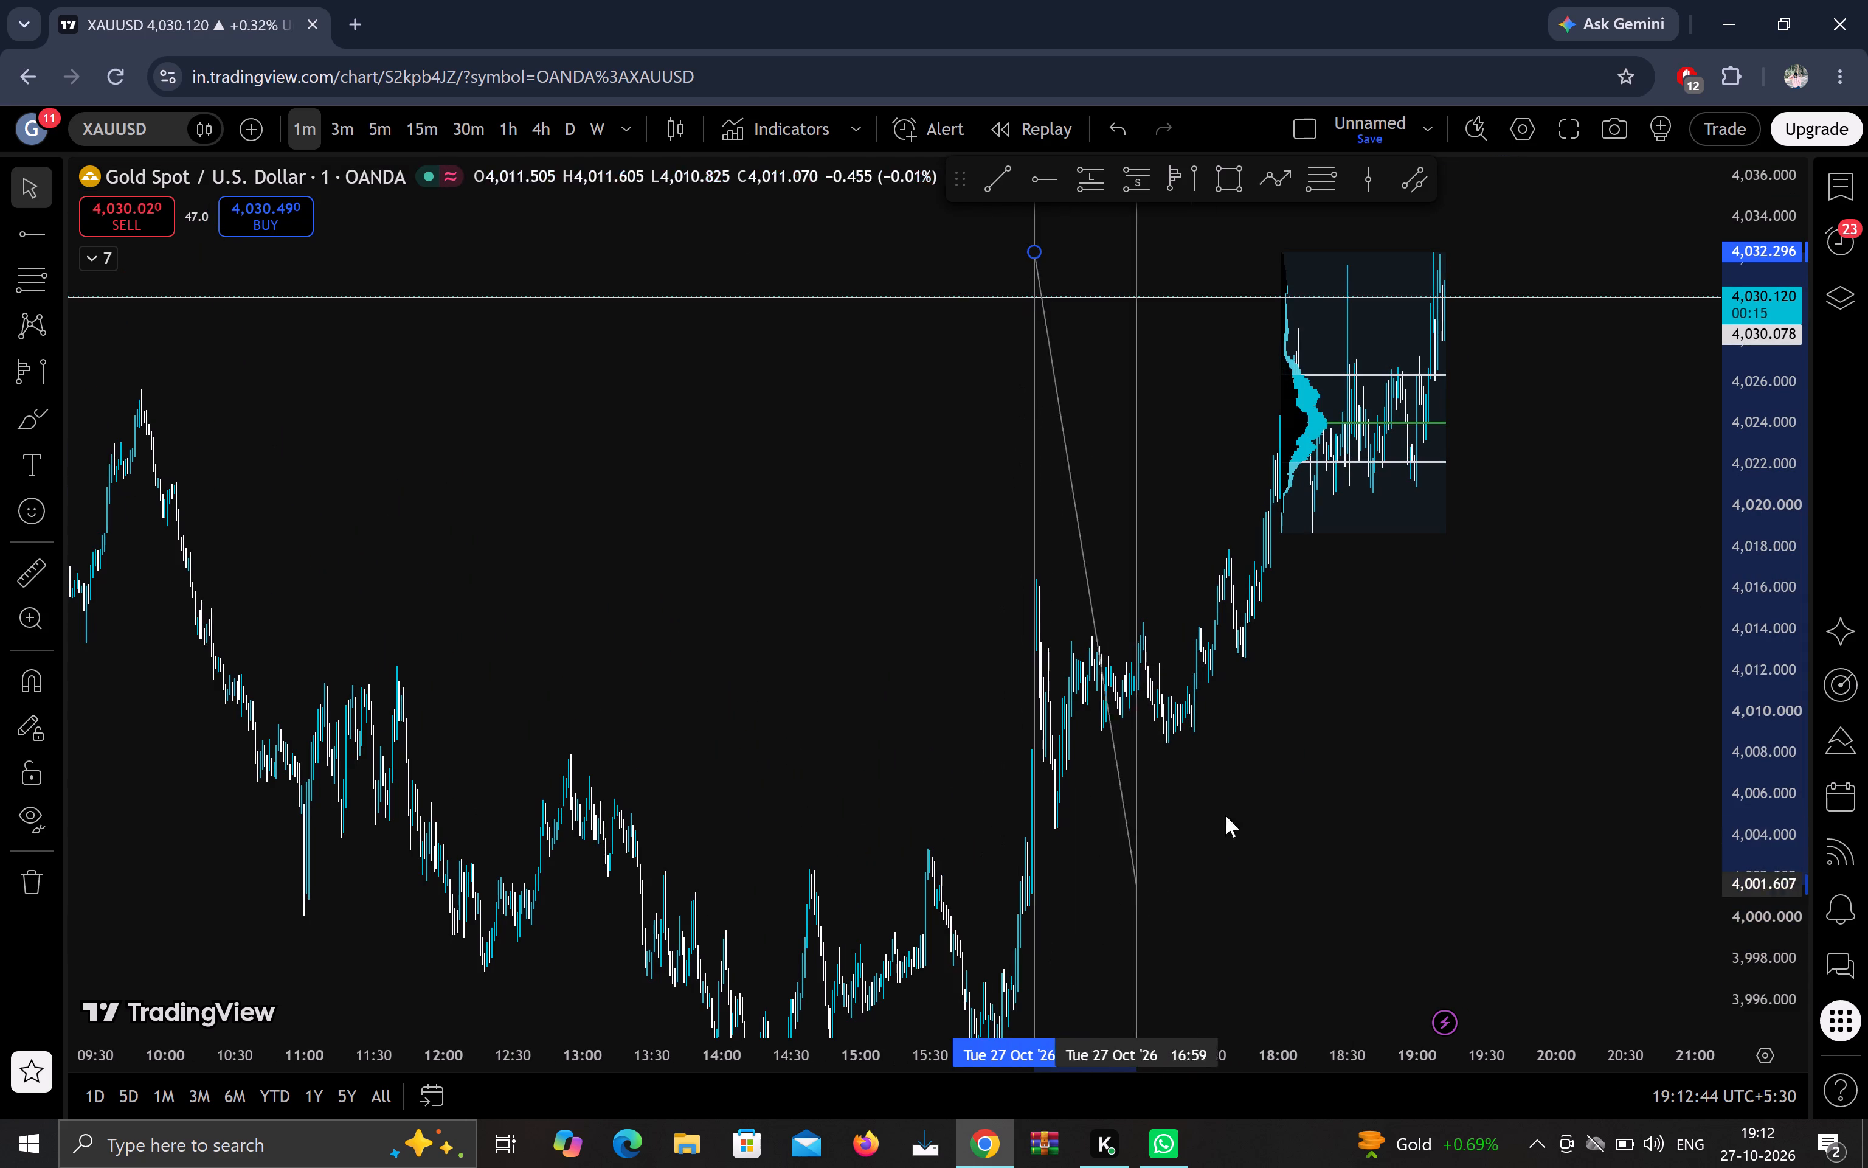
{"action": "left_click_drag", "start_coordinate": [1225, 815], "coordinate": [1279, 731]}
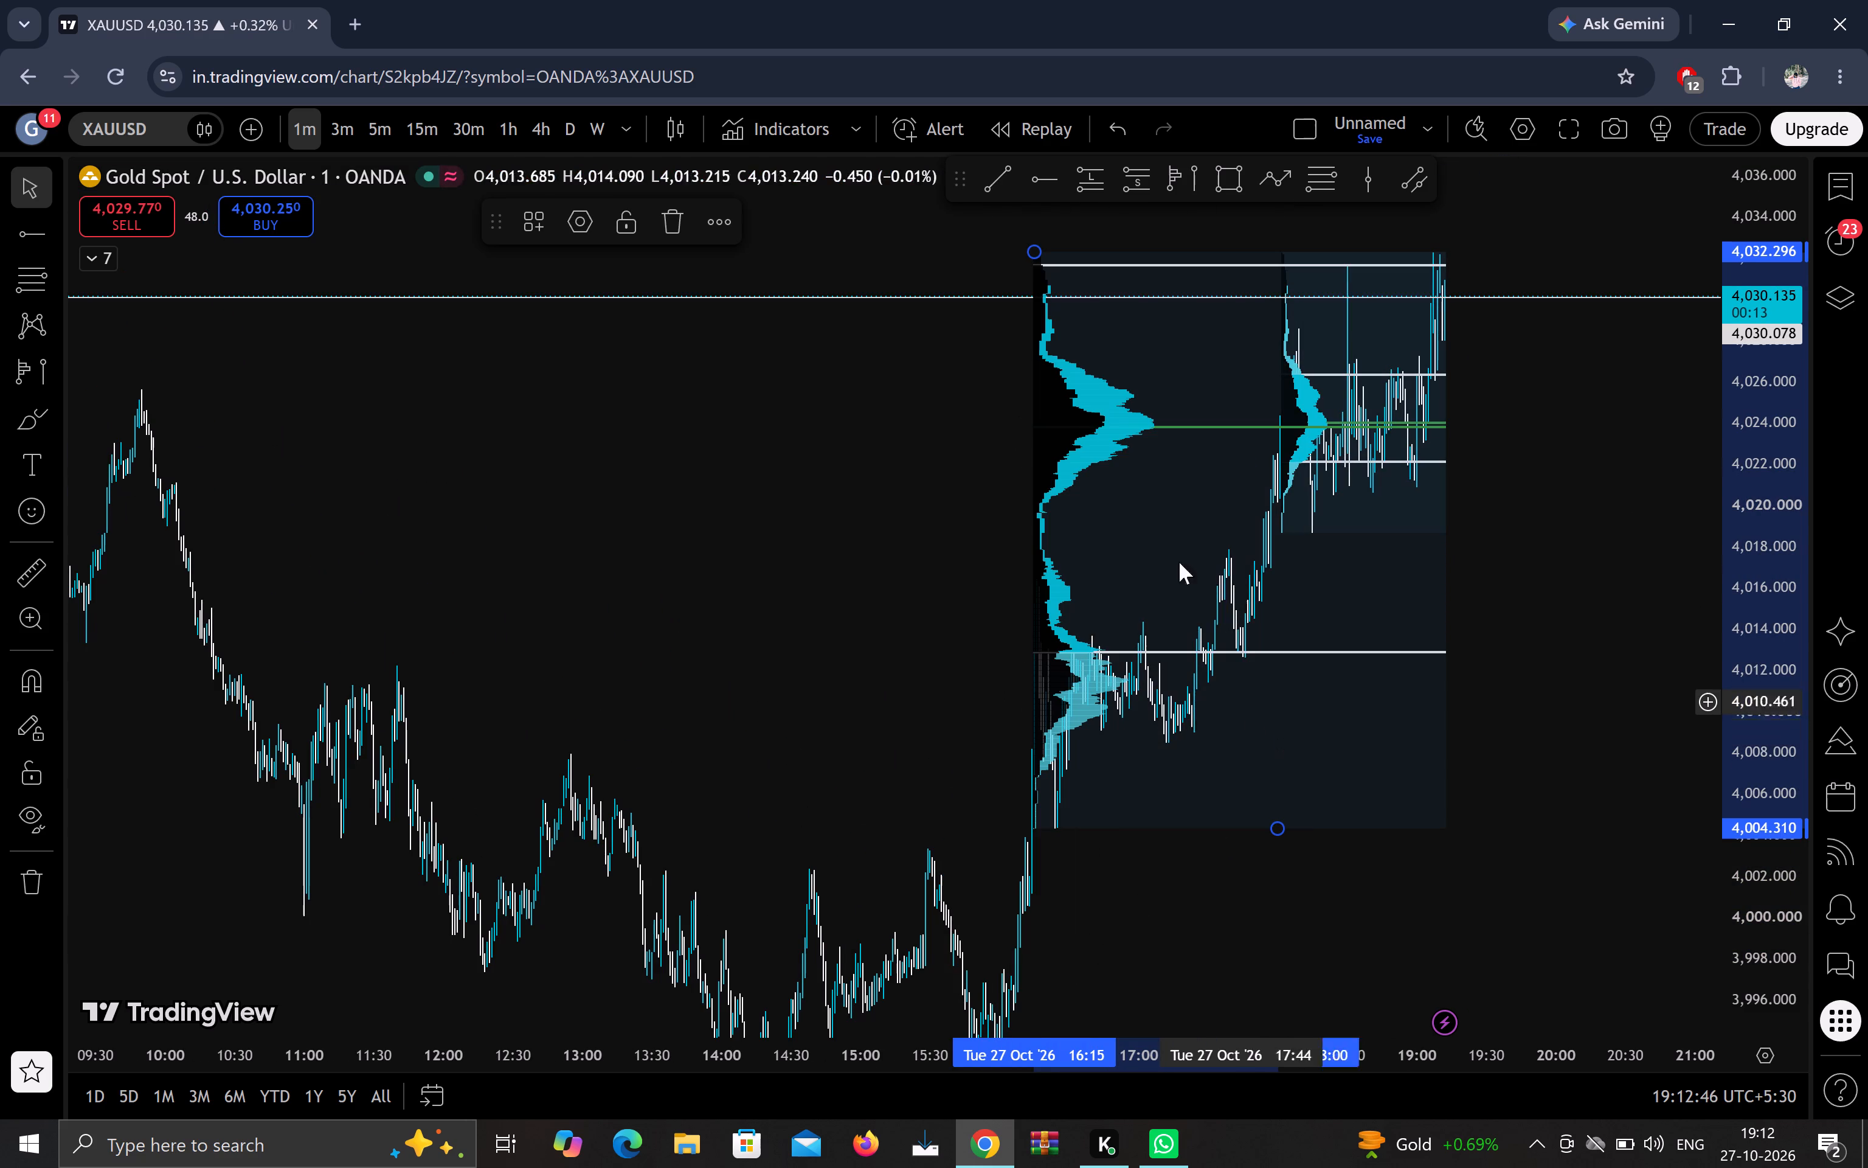
{"action": "left_click_drag", "start_coordinate": [1033, 251], "coordinate": [937, 238]}
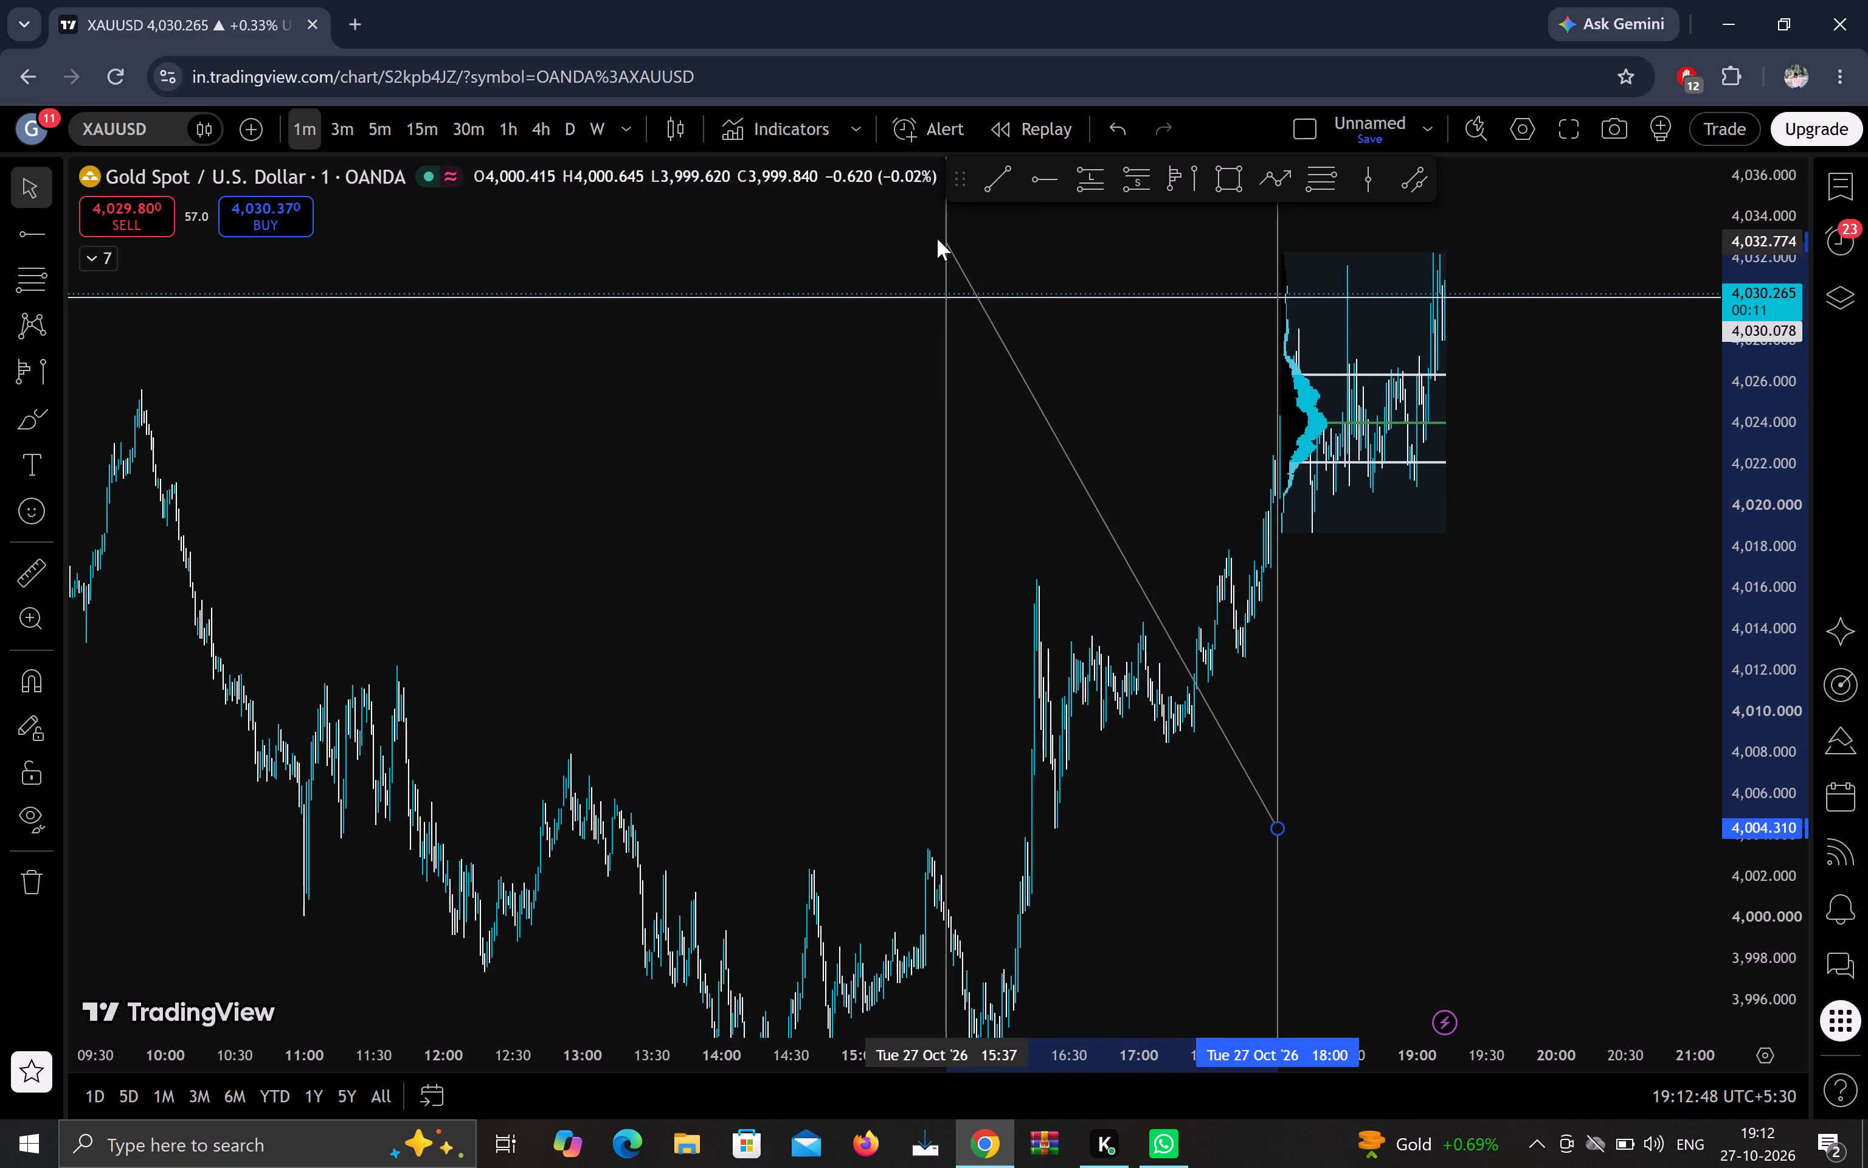
{"action": "left_click_drag", "start_coordinate": [937, 238], "coordinate": [932, 238]}
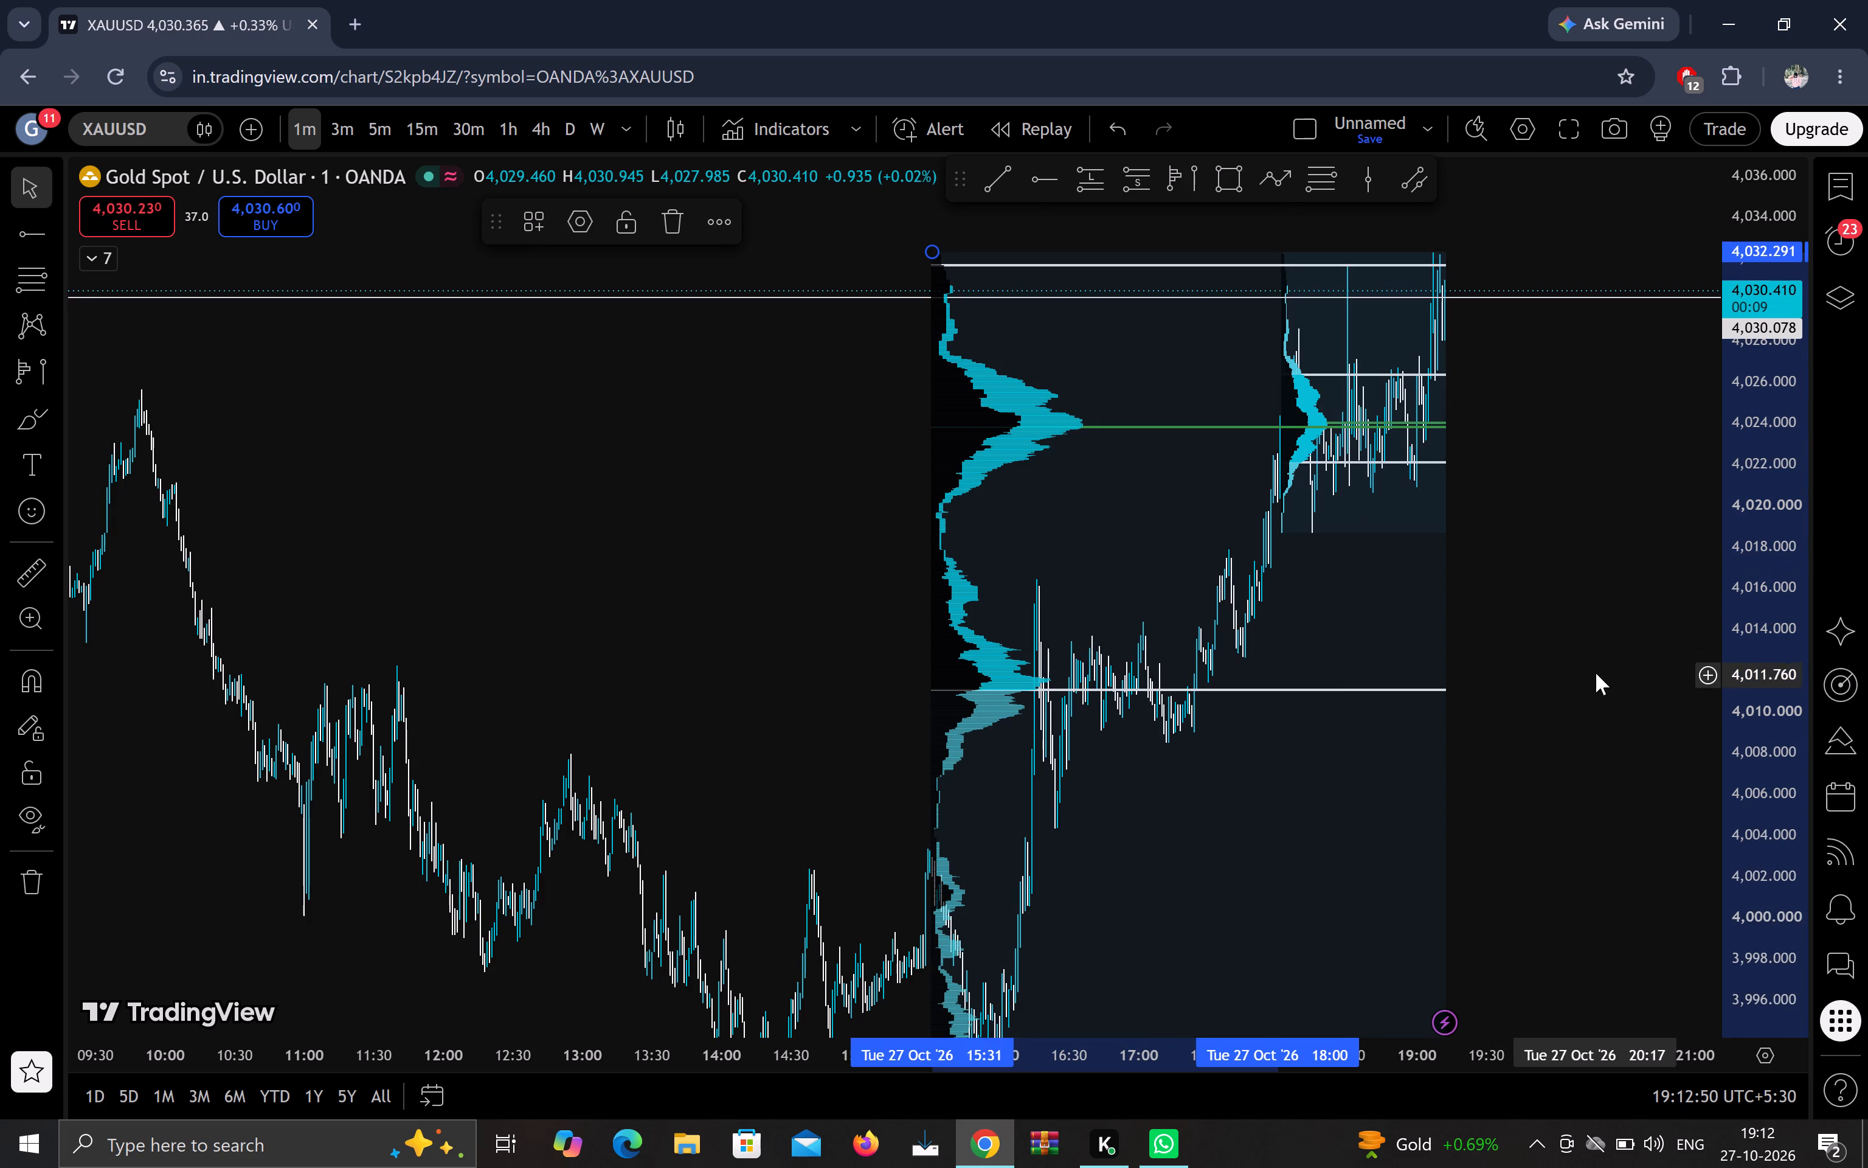
Examine the two overlapping volume profiles against the afternoon rally and the wider price history of 26 and 27 Oct.
{"action": "left_click_drag", "start_coordinate": [1597, 676], "coordinate": [1493, 757]}
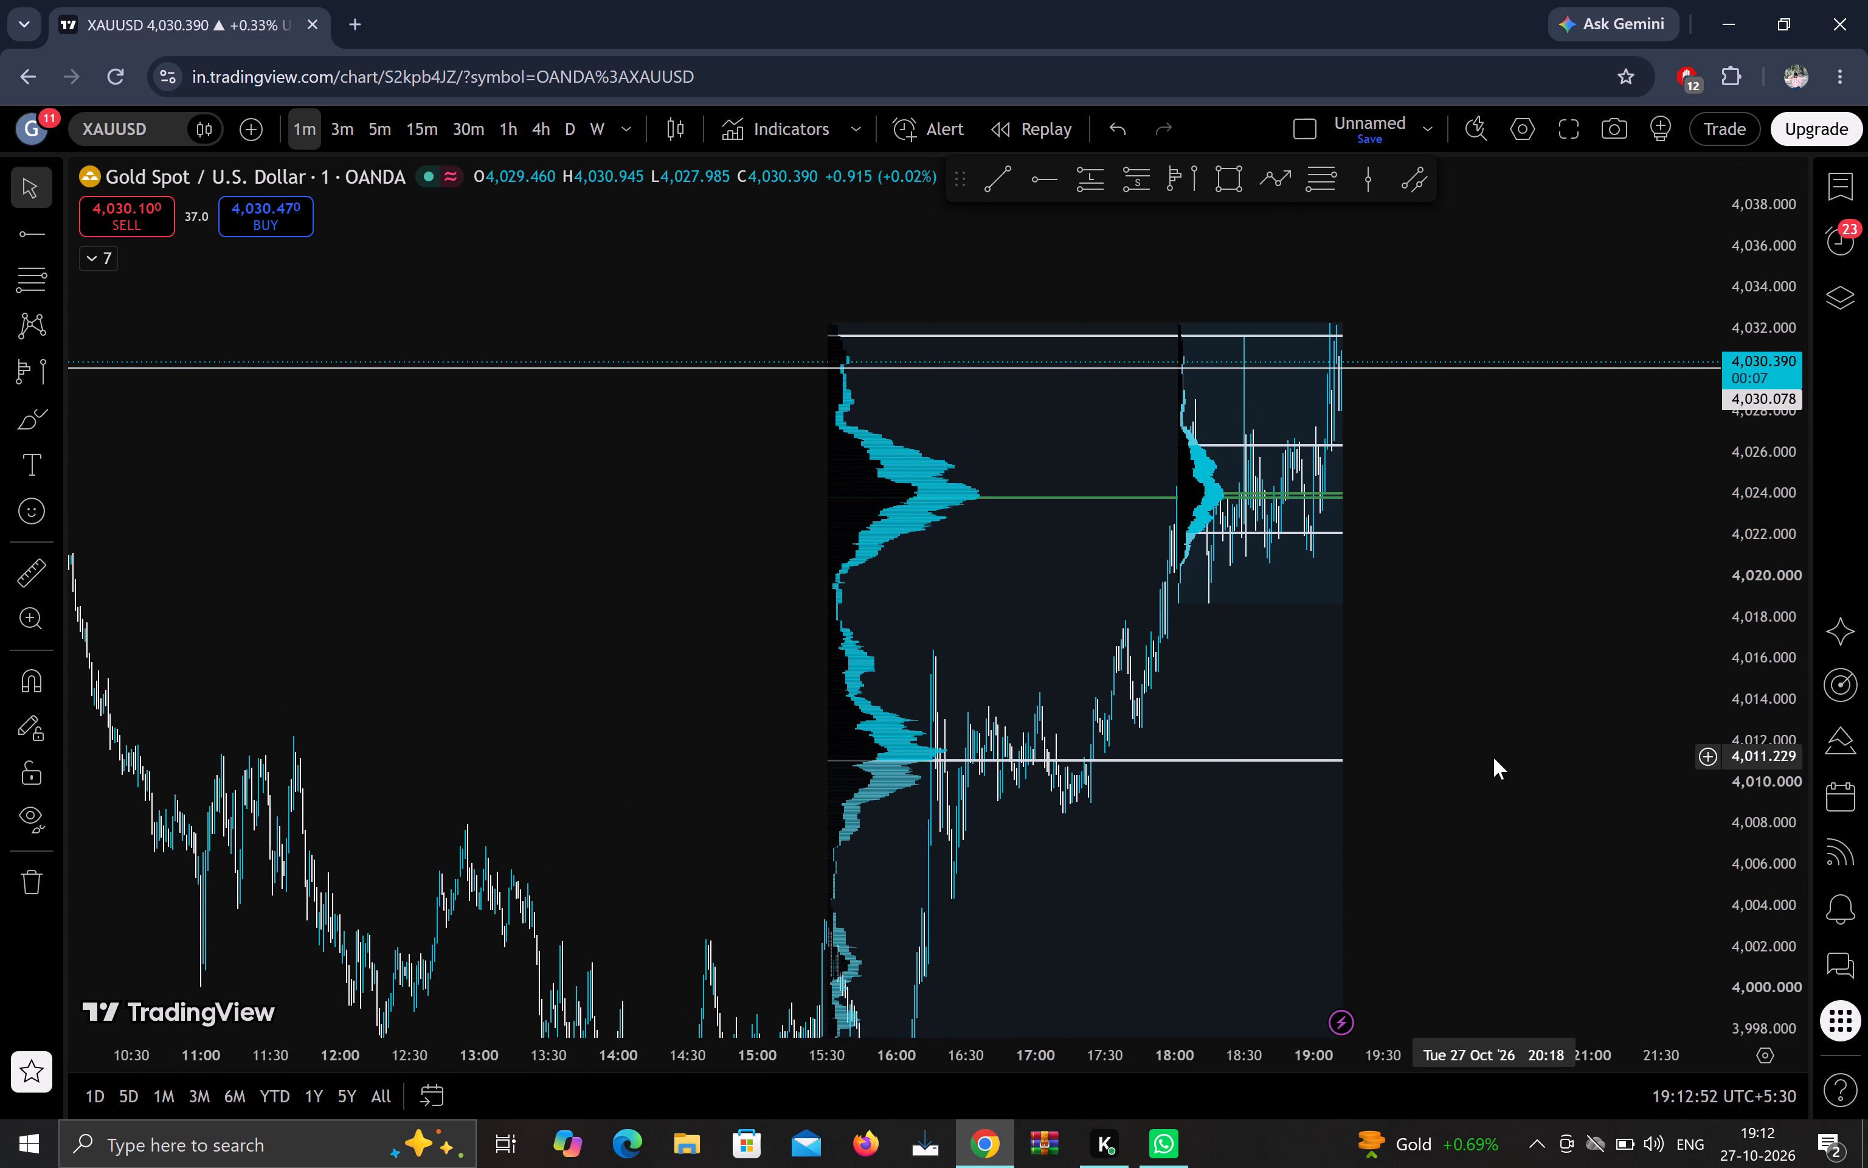
{"action": "scroll", "coordinate": [1493, 757], "scroll_direction": "down", "scroll_amount": 7}
{"action": "scroll", "coordinate": [1493, 757], "scroll_direction": "up", "scroll_amount": 19}
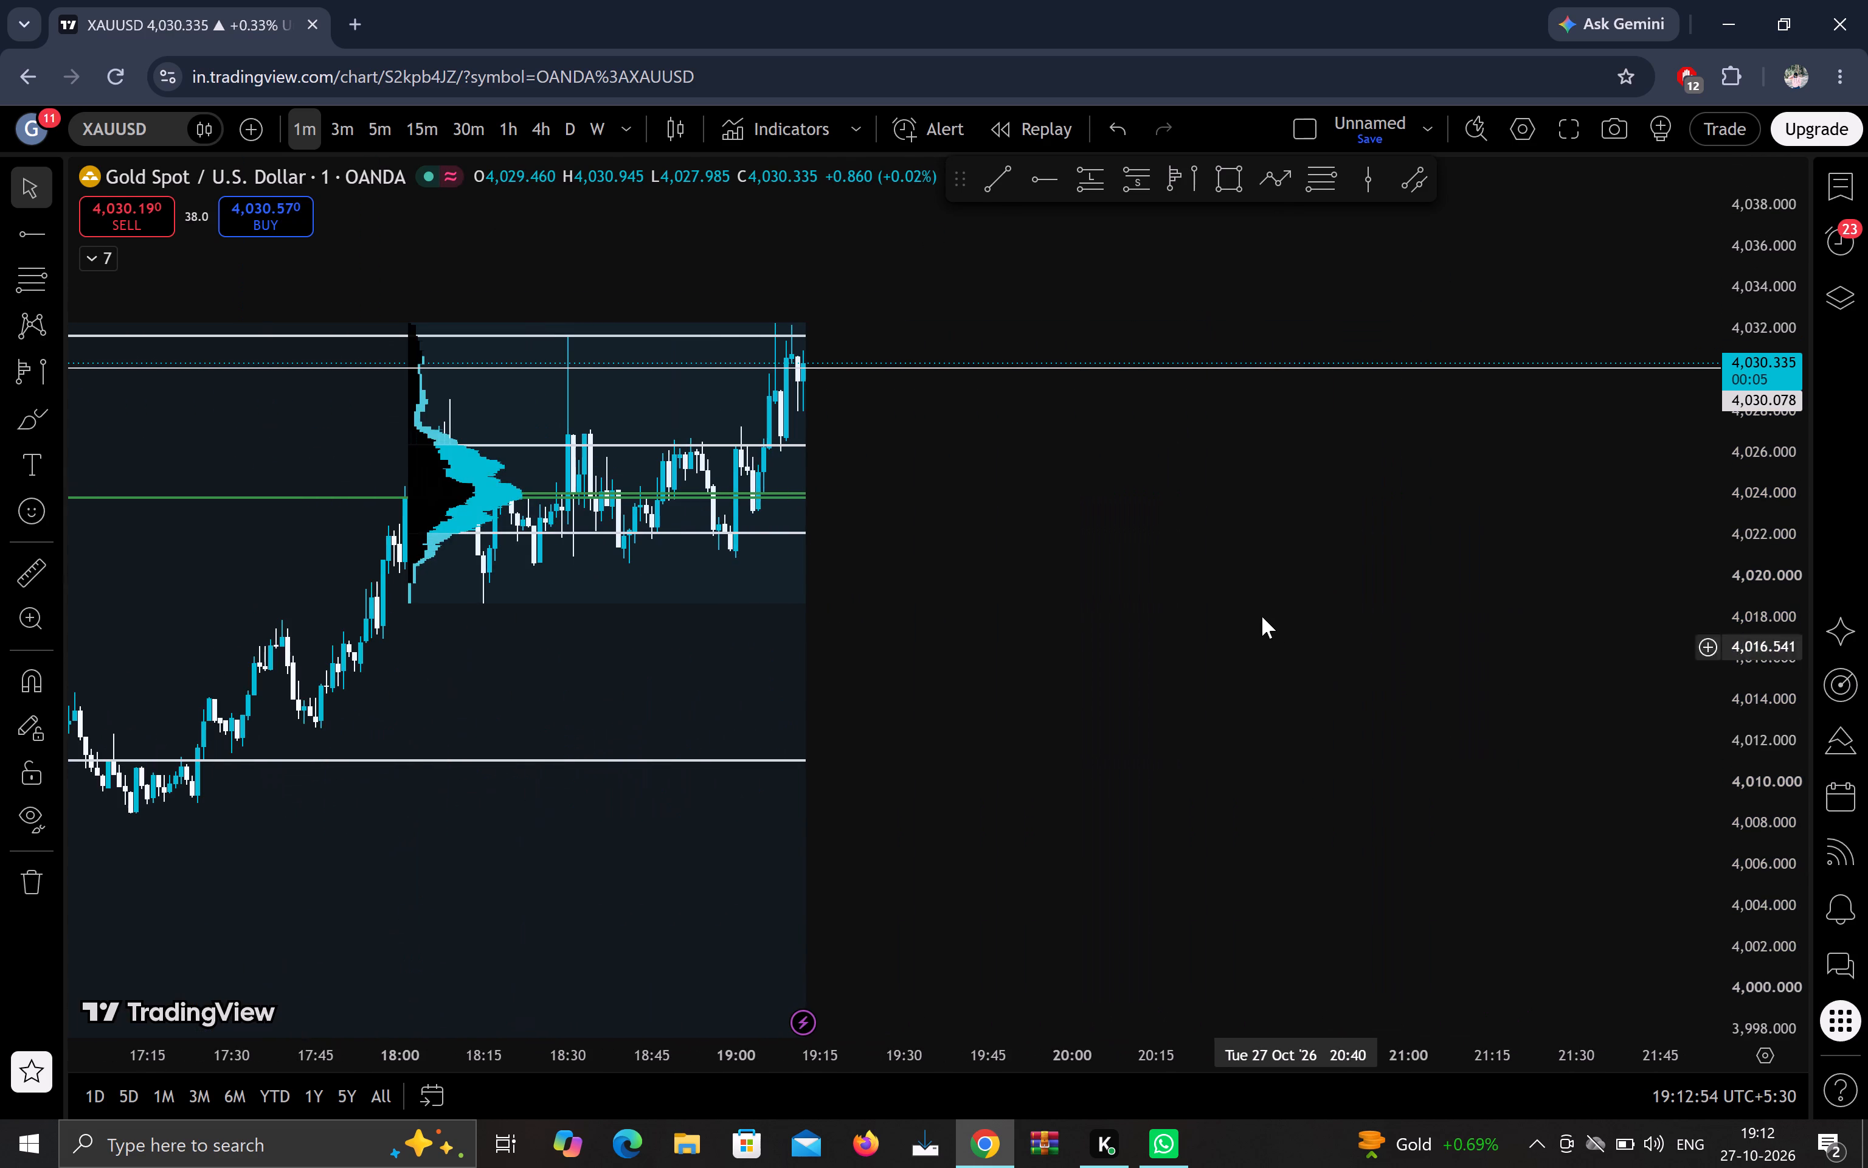
{"action": "left_click_drag", "start_coordinate": [1262, 614], "coordinate": [1509, 613]}
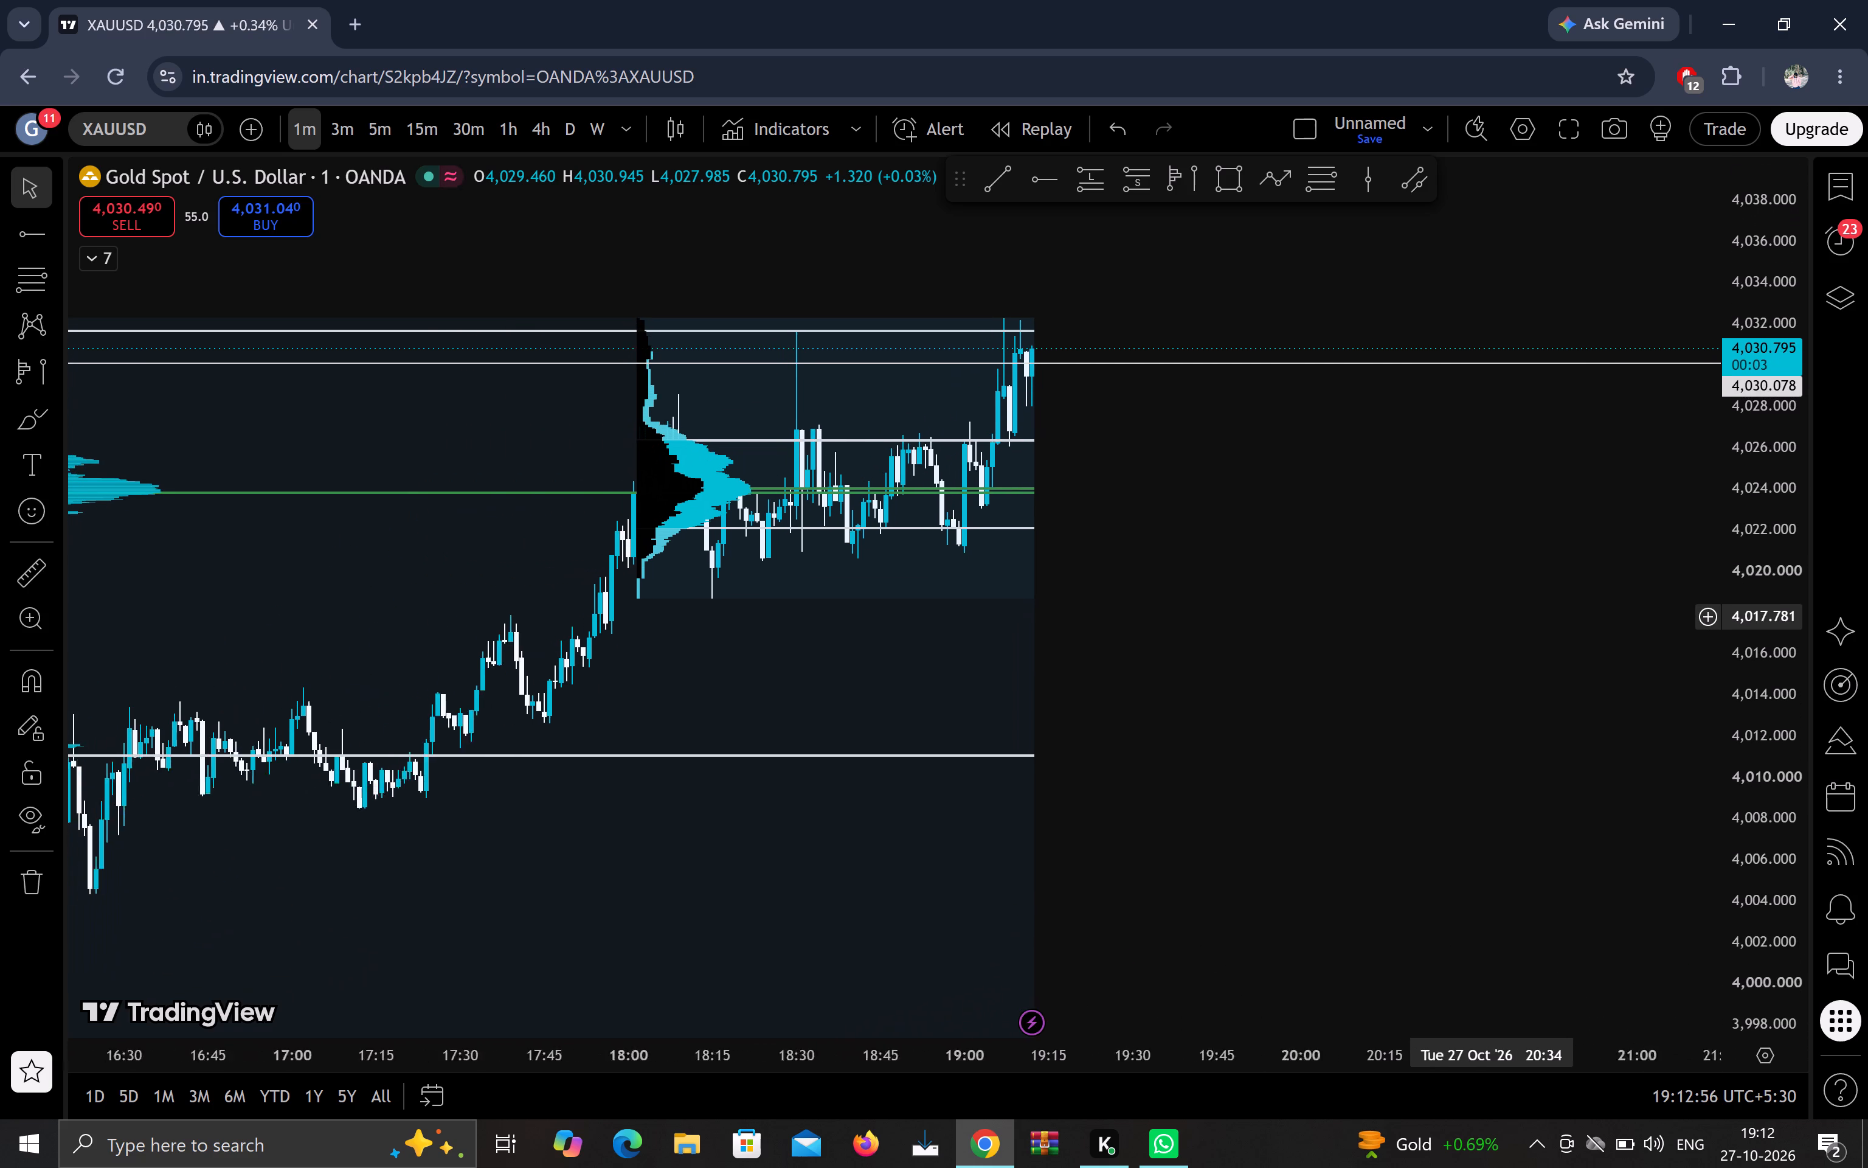
{"action": "left_click_drag", "start_coordinate": [1509, 613], "coordinate": [1512, 613]}
{"action": "scroll", "coordinate": [1512, 613], "scroll_direction": "up", "scroll_amount": 11}
{"action": "scroll", "coordinate": [1512, 613], "scroll_direction": "down", "scroll_amount": 10}
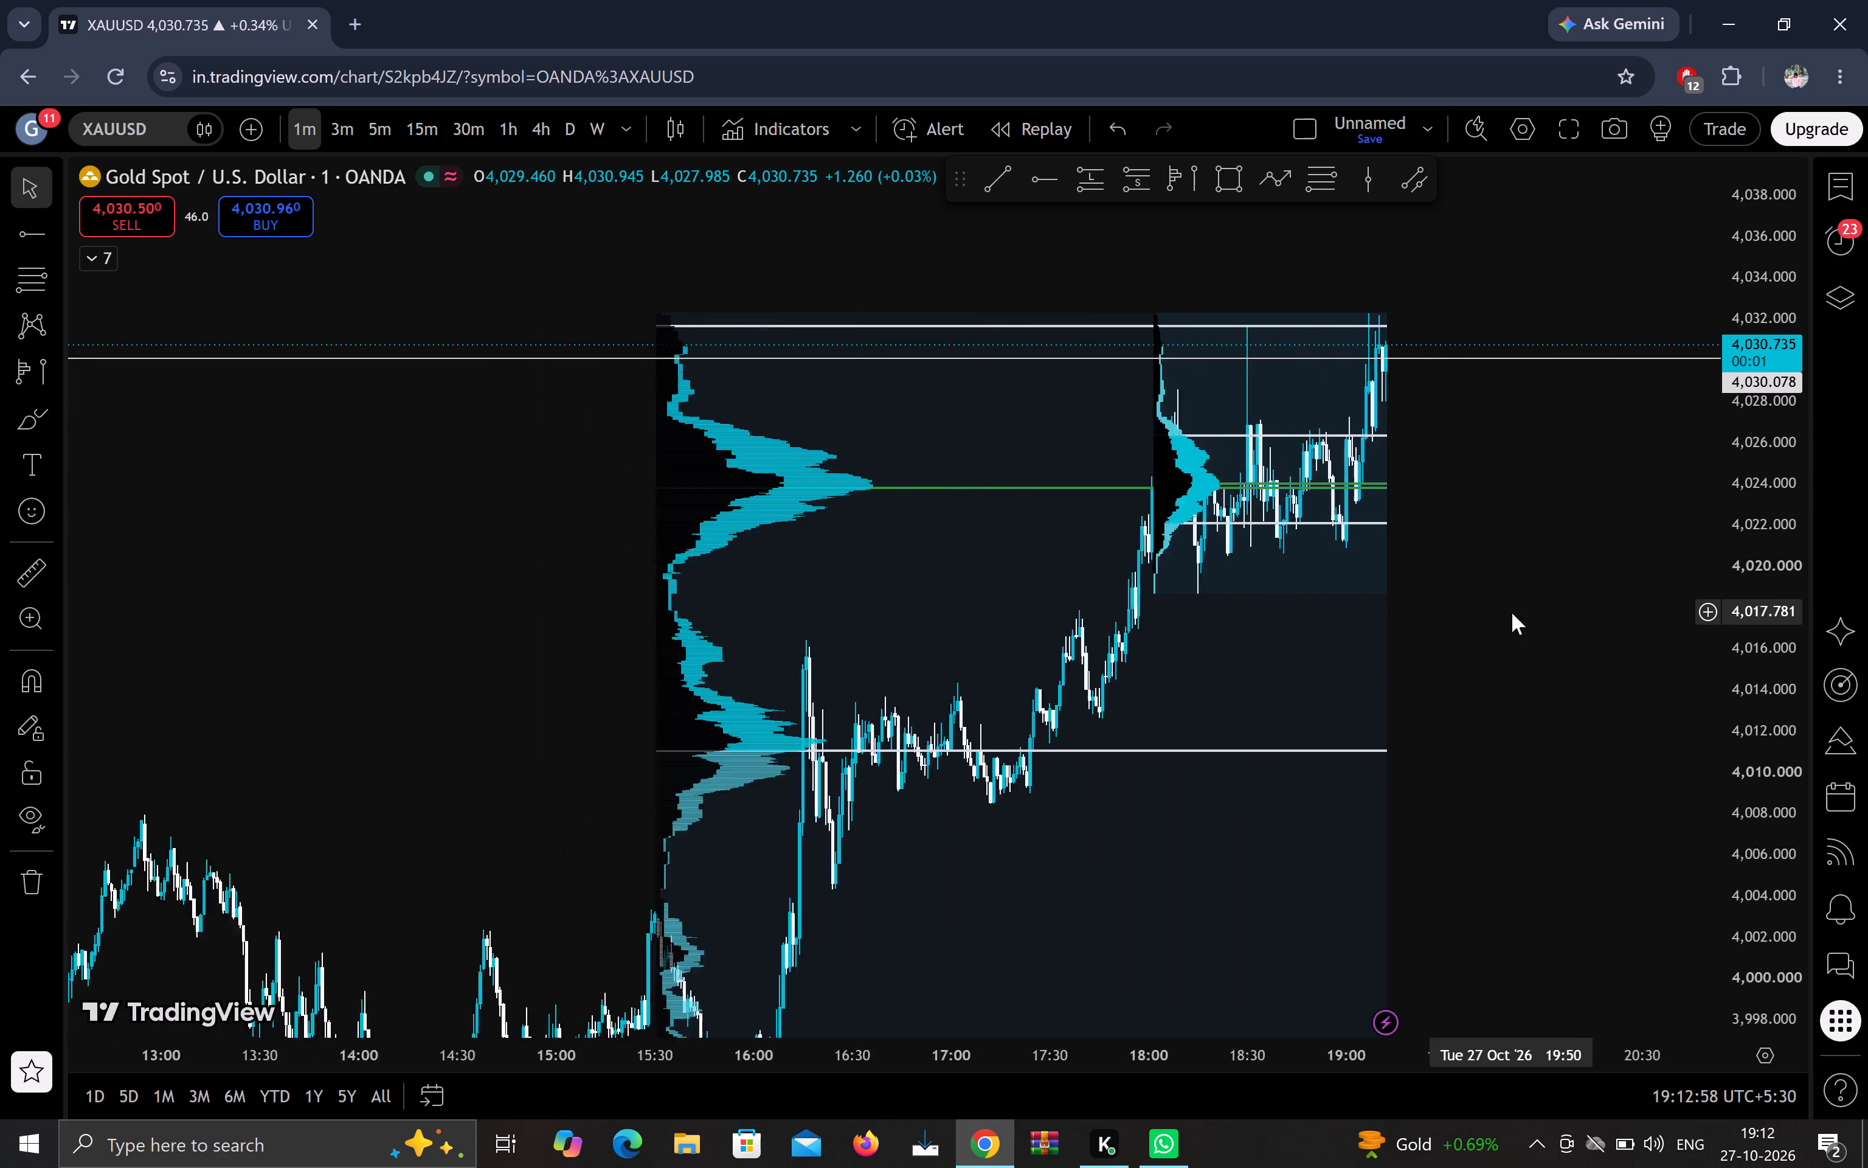
{"action": "scroll", "coordinate": [1512, 613], "scroll_direction": "down", "scroll_amount": 20}
{"action": "scroll", "coordinate": [1512, 613], "scroll_direction": "down", "scroll_amount": 20}
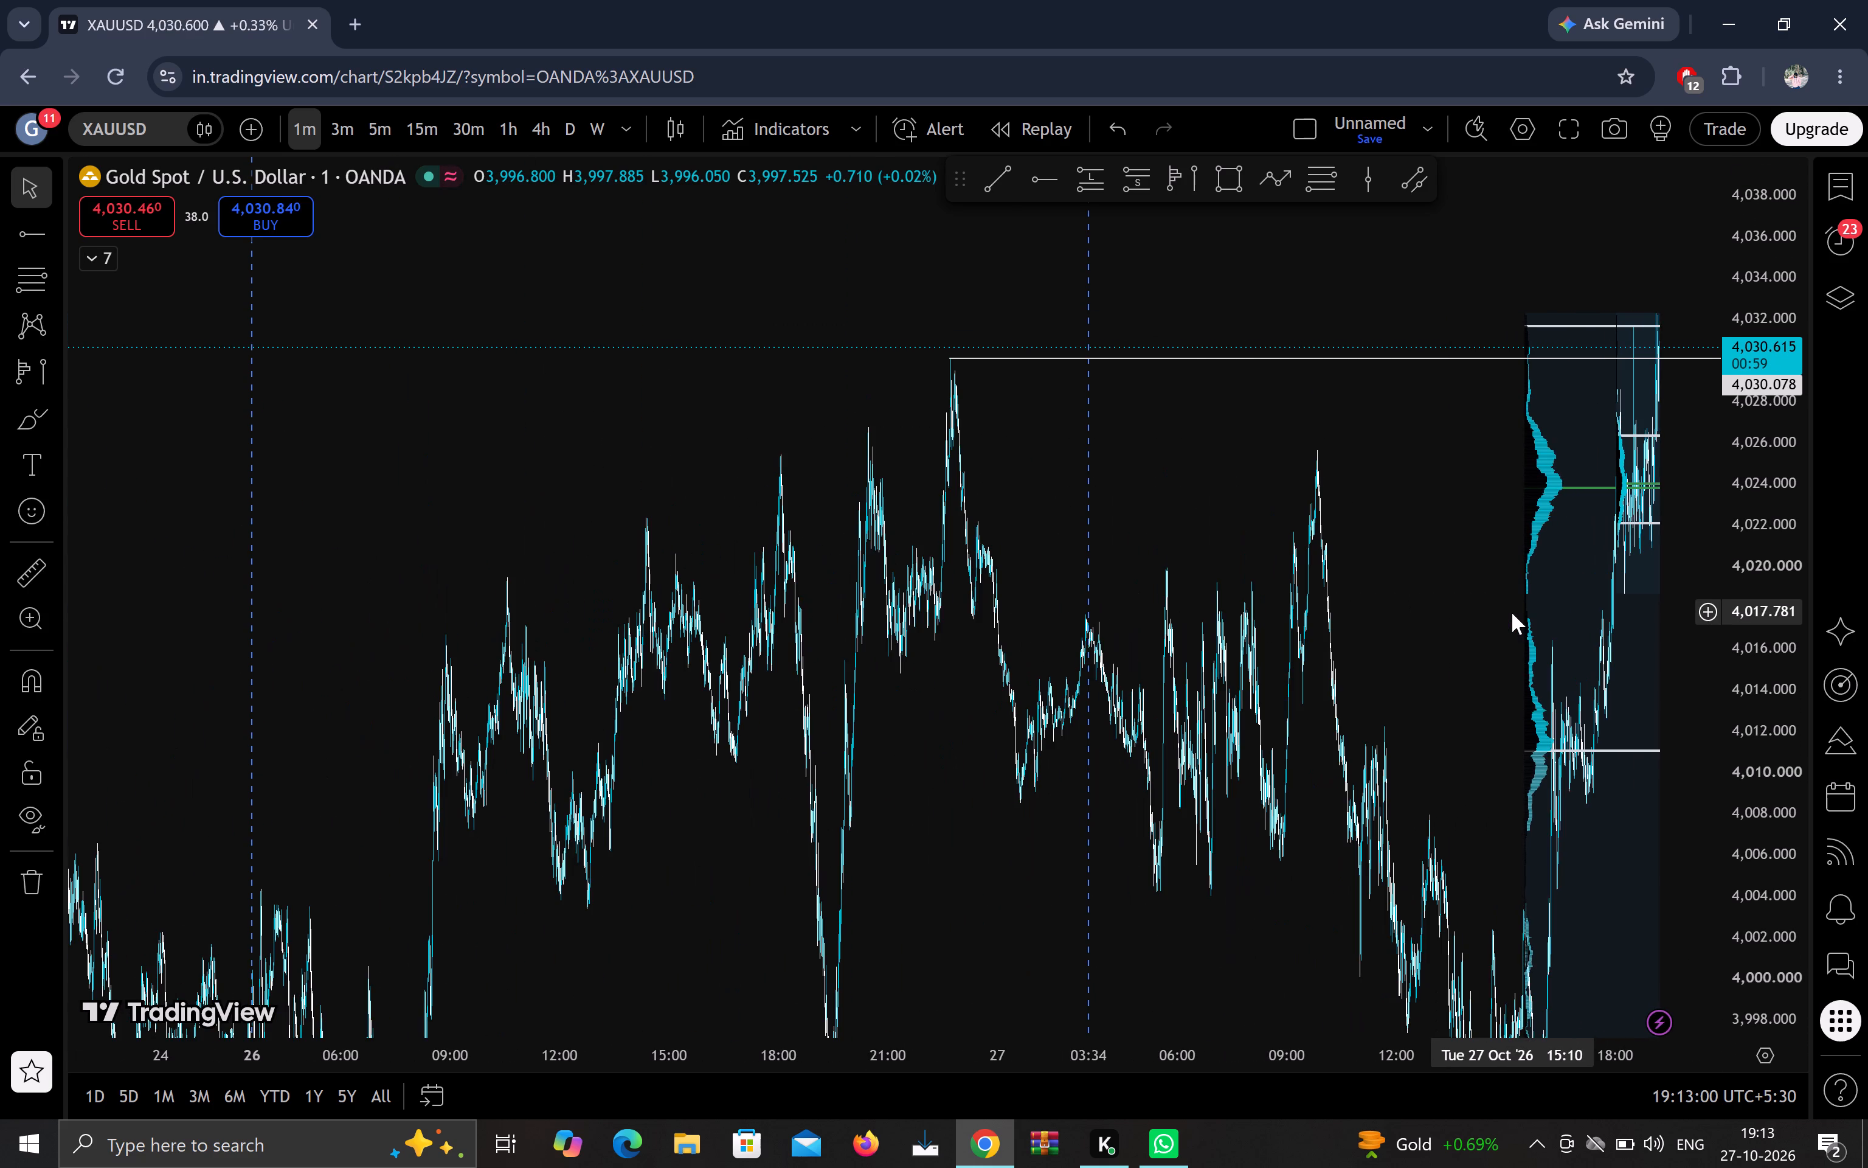
{"action": "left_click_drag", "start_coordinate": [1105, 585], "coordinate": [750, 225]}
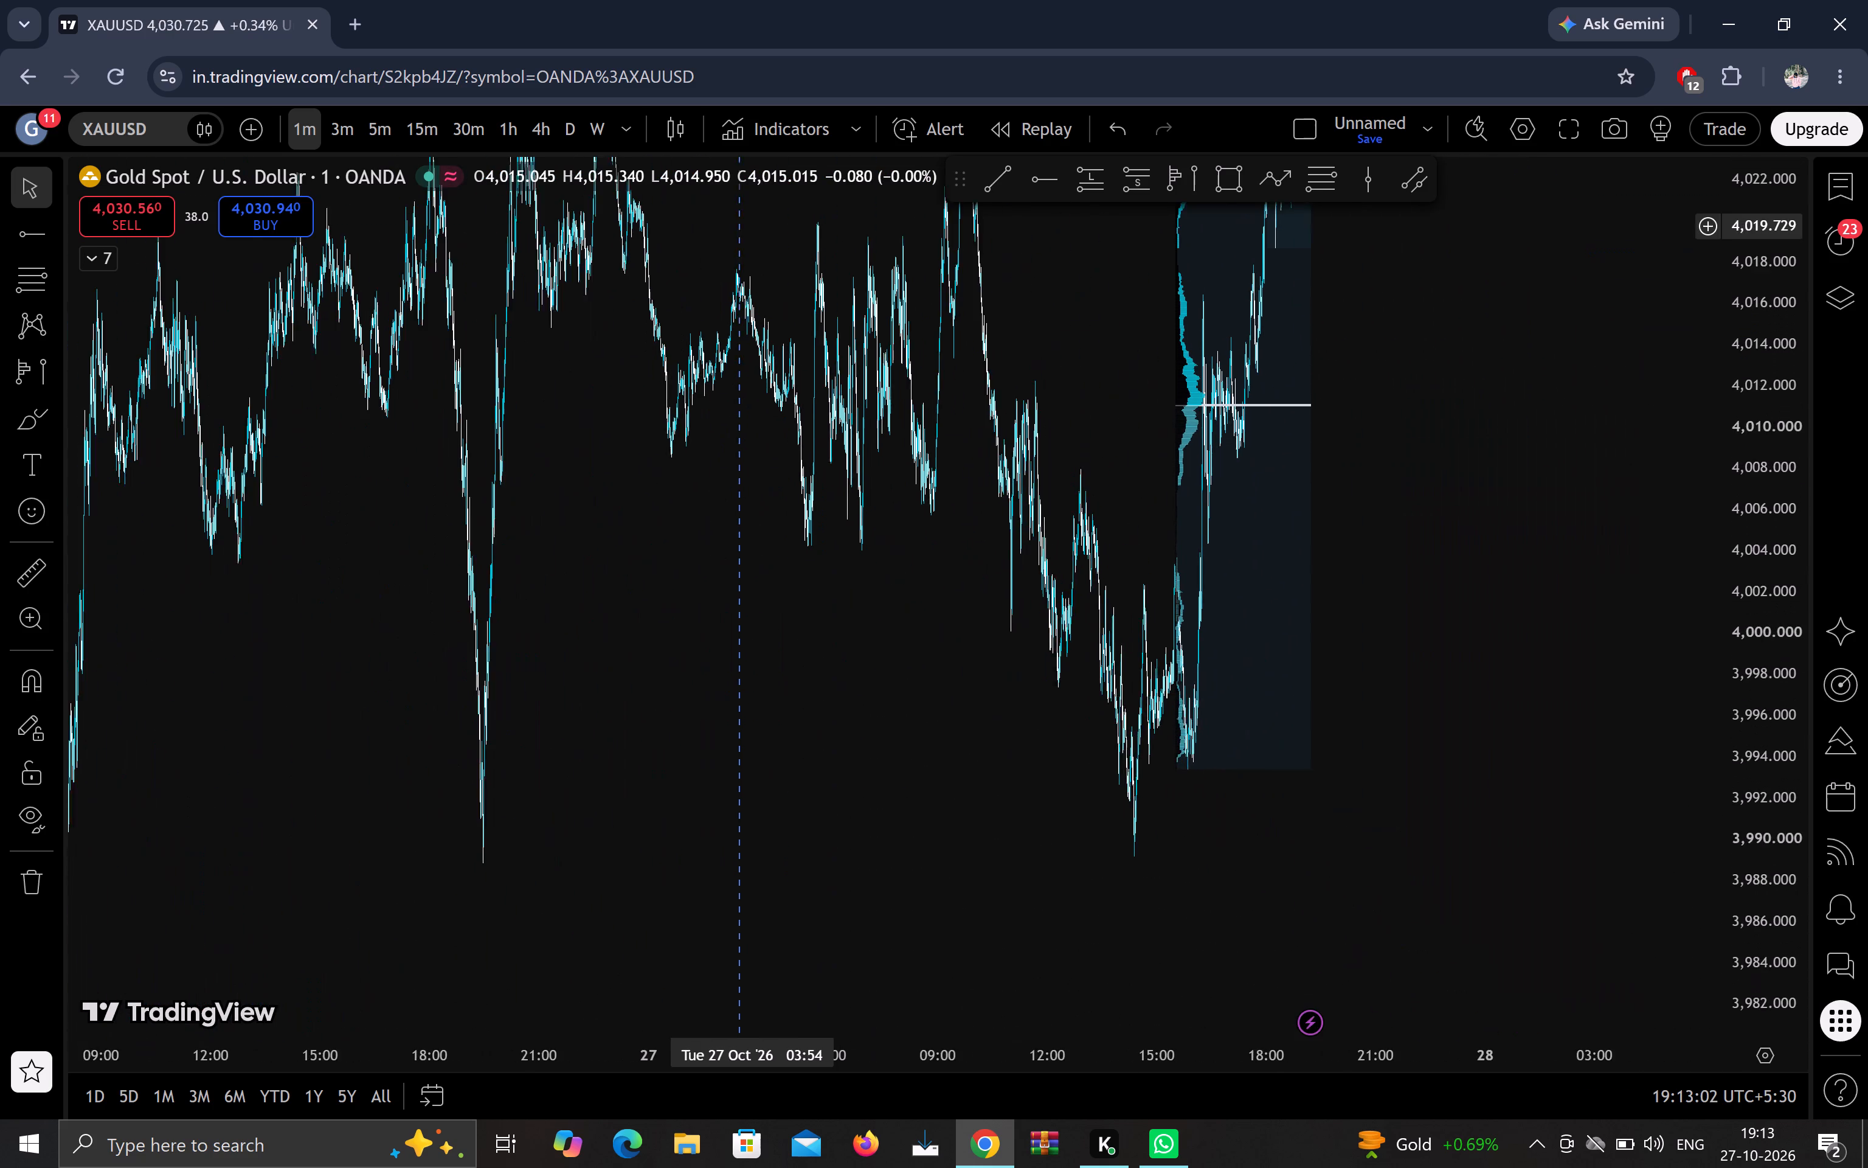
{"action": "left_click_drag", "start_coordinate": [750, 225], "coordinate": [564, 457]}
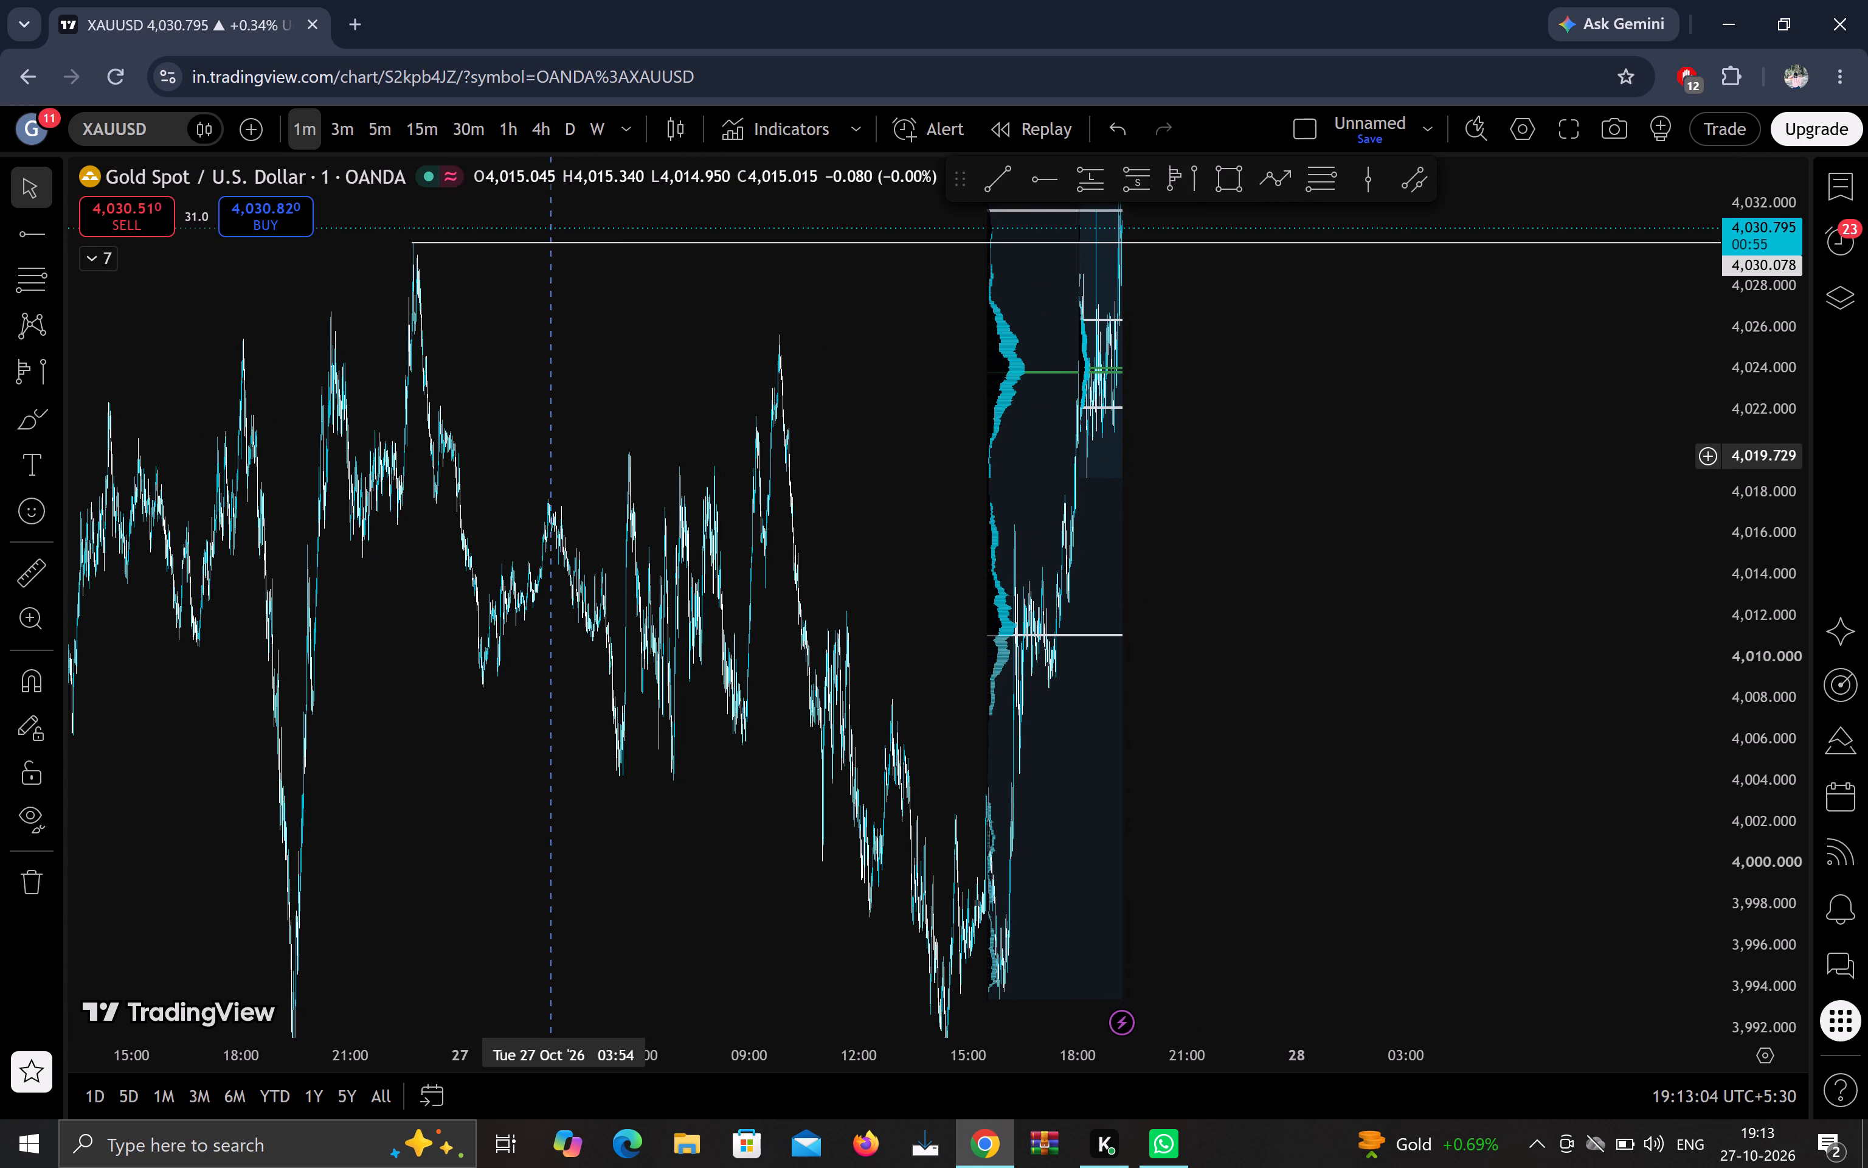
{"action": "left_click_drag", "start_coordinate": [564, 457], "coordinate": [584, 476]}
{"action": "scroll", "coordinate": [1242, 538], "scroll_direction": "down", "scroll_amount": 6}
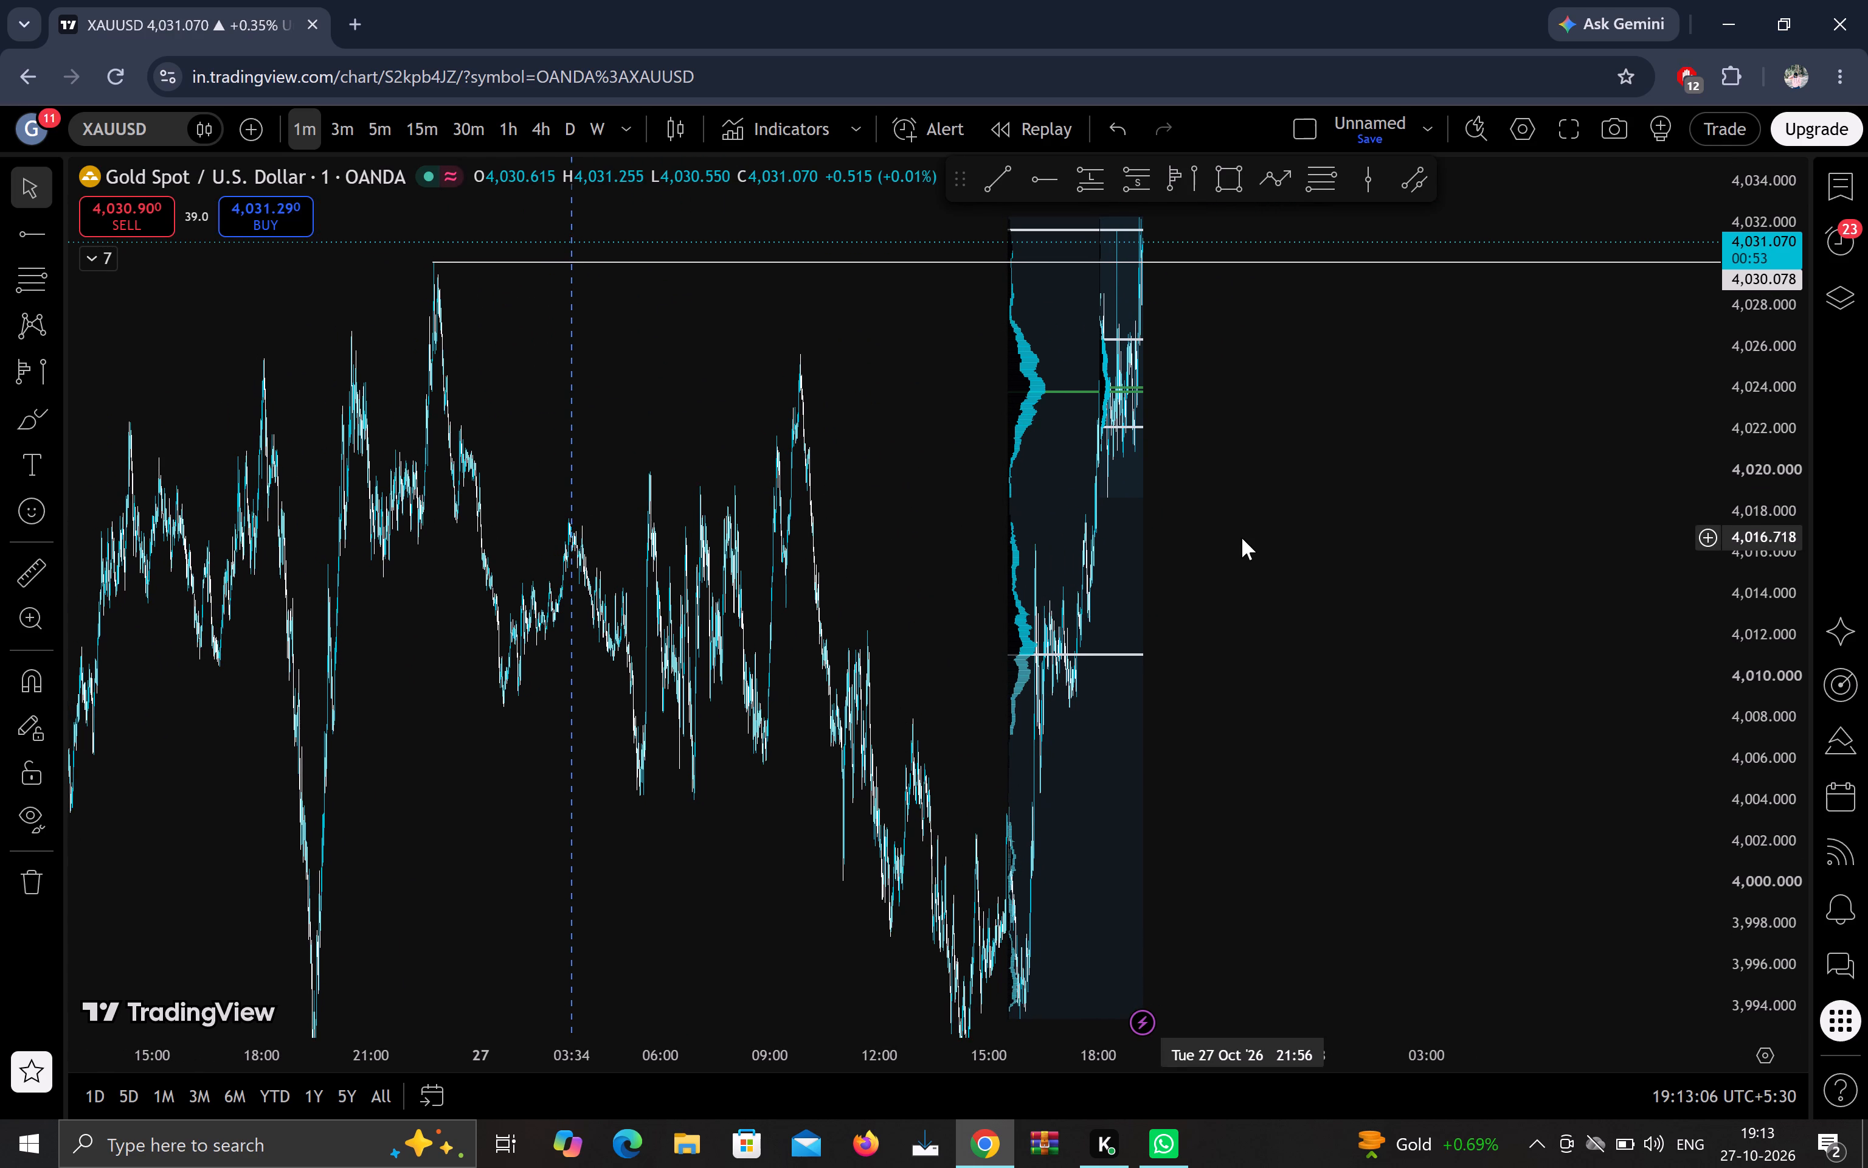
Examine the latest candles around the 4,030.078 horizontal line and the wider profile's upper white level at a closer scale.
{"action": "scroll", "coordinate": [1242, 538], "scroll_direction": "down", "scroll_amount": 20}
{"action": "scroll", "coordinate": [1242, 538], "scroll_direction": "down", "scroll_amount": 9}
{"action": "scroll", "coordinate": [1242, 538], "scroll_direction": "up", "scroll_amount": 20}
{"action": "scroll", "coordinate": [1242, 538], "scroll_direction": "up", "scroll_amount": 1}
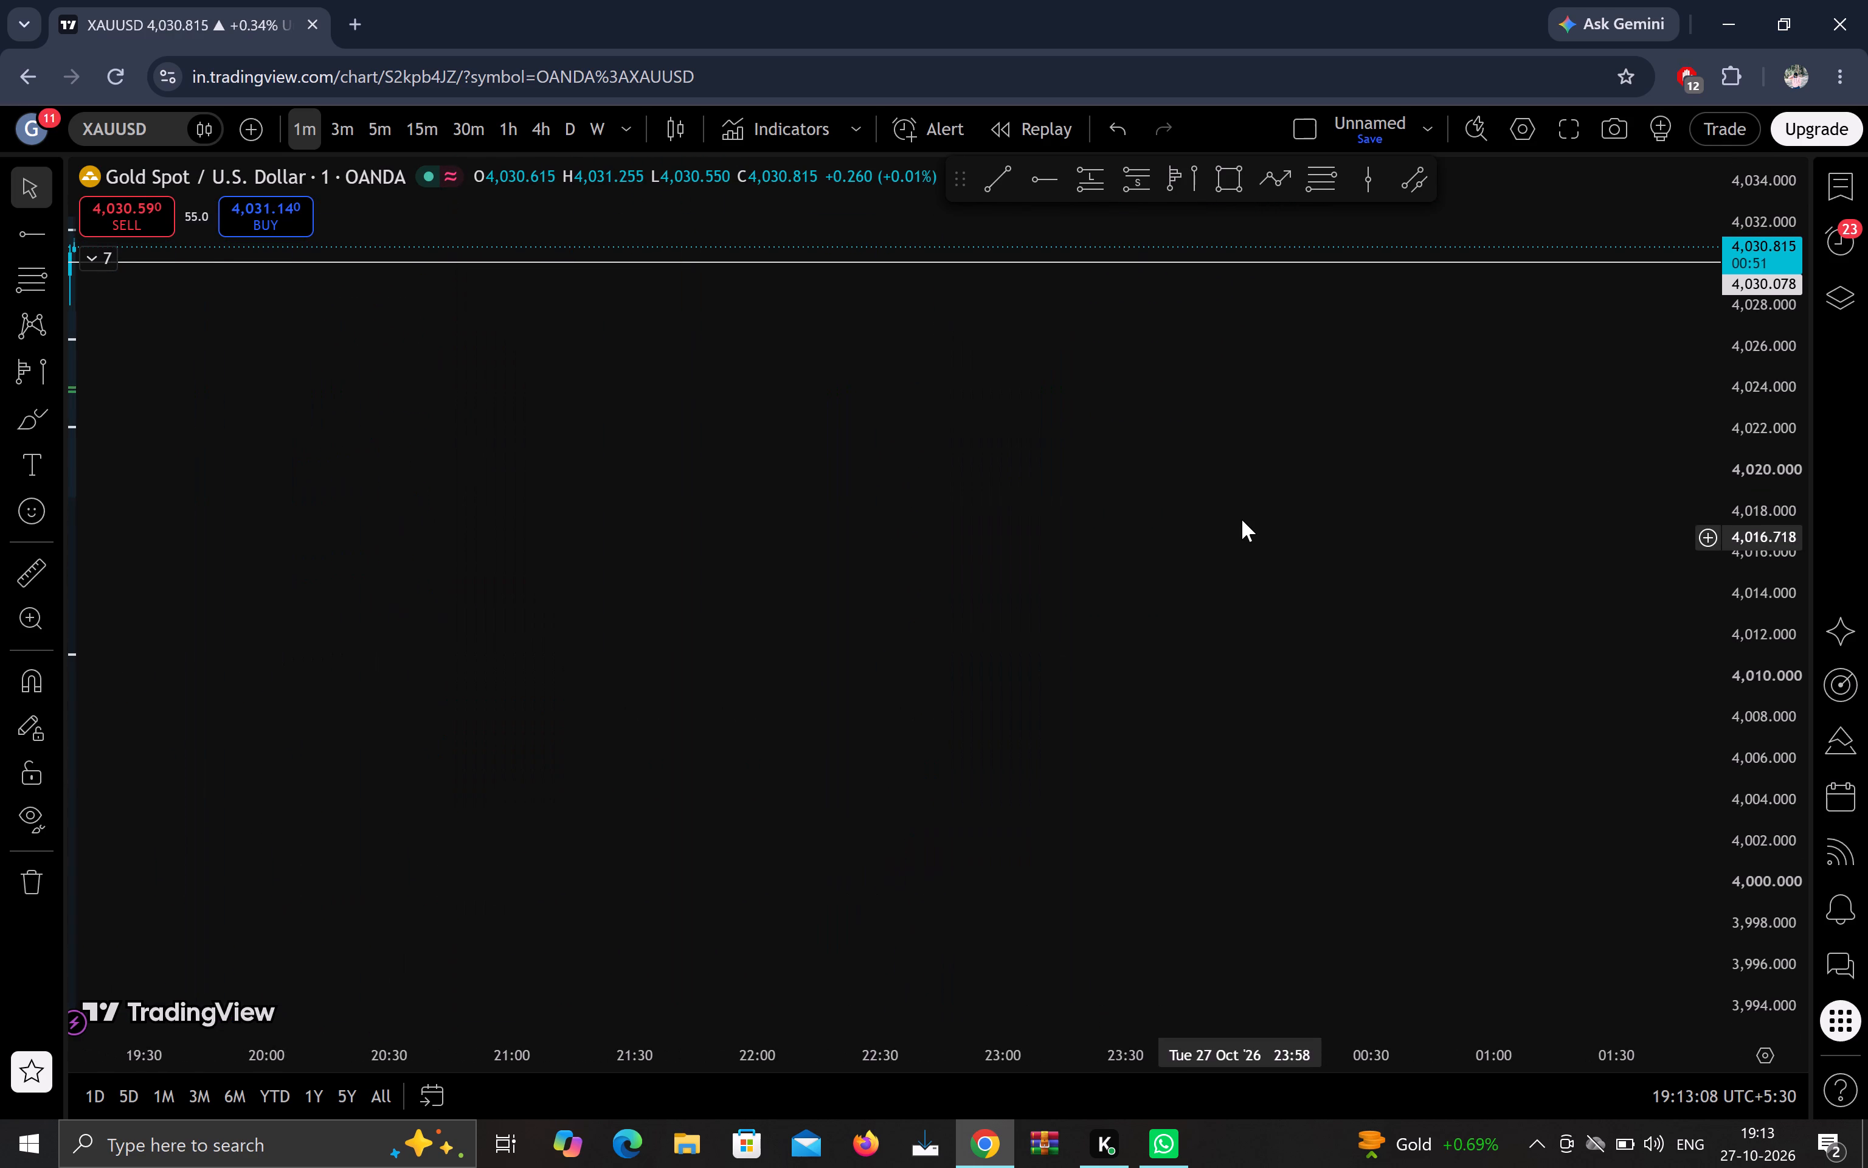
{"action": "scroll", "coordinate": [867, 532], "scroll_direction": "up", "scroll_amount": 7}
{"action": "left_click_drag", "start_coordinate": [480, 507], "coordinate": [1207, 774]}
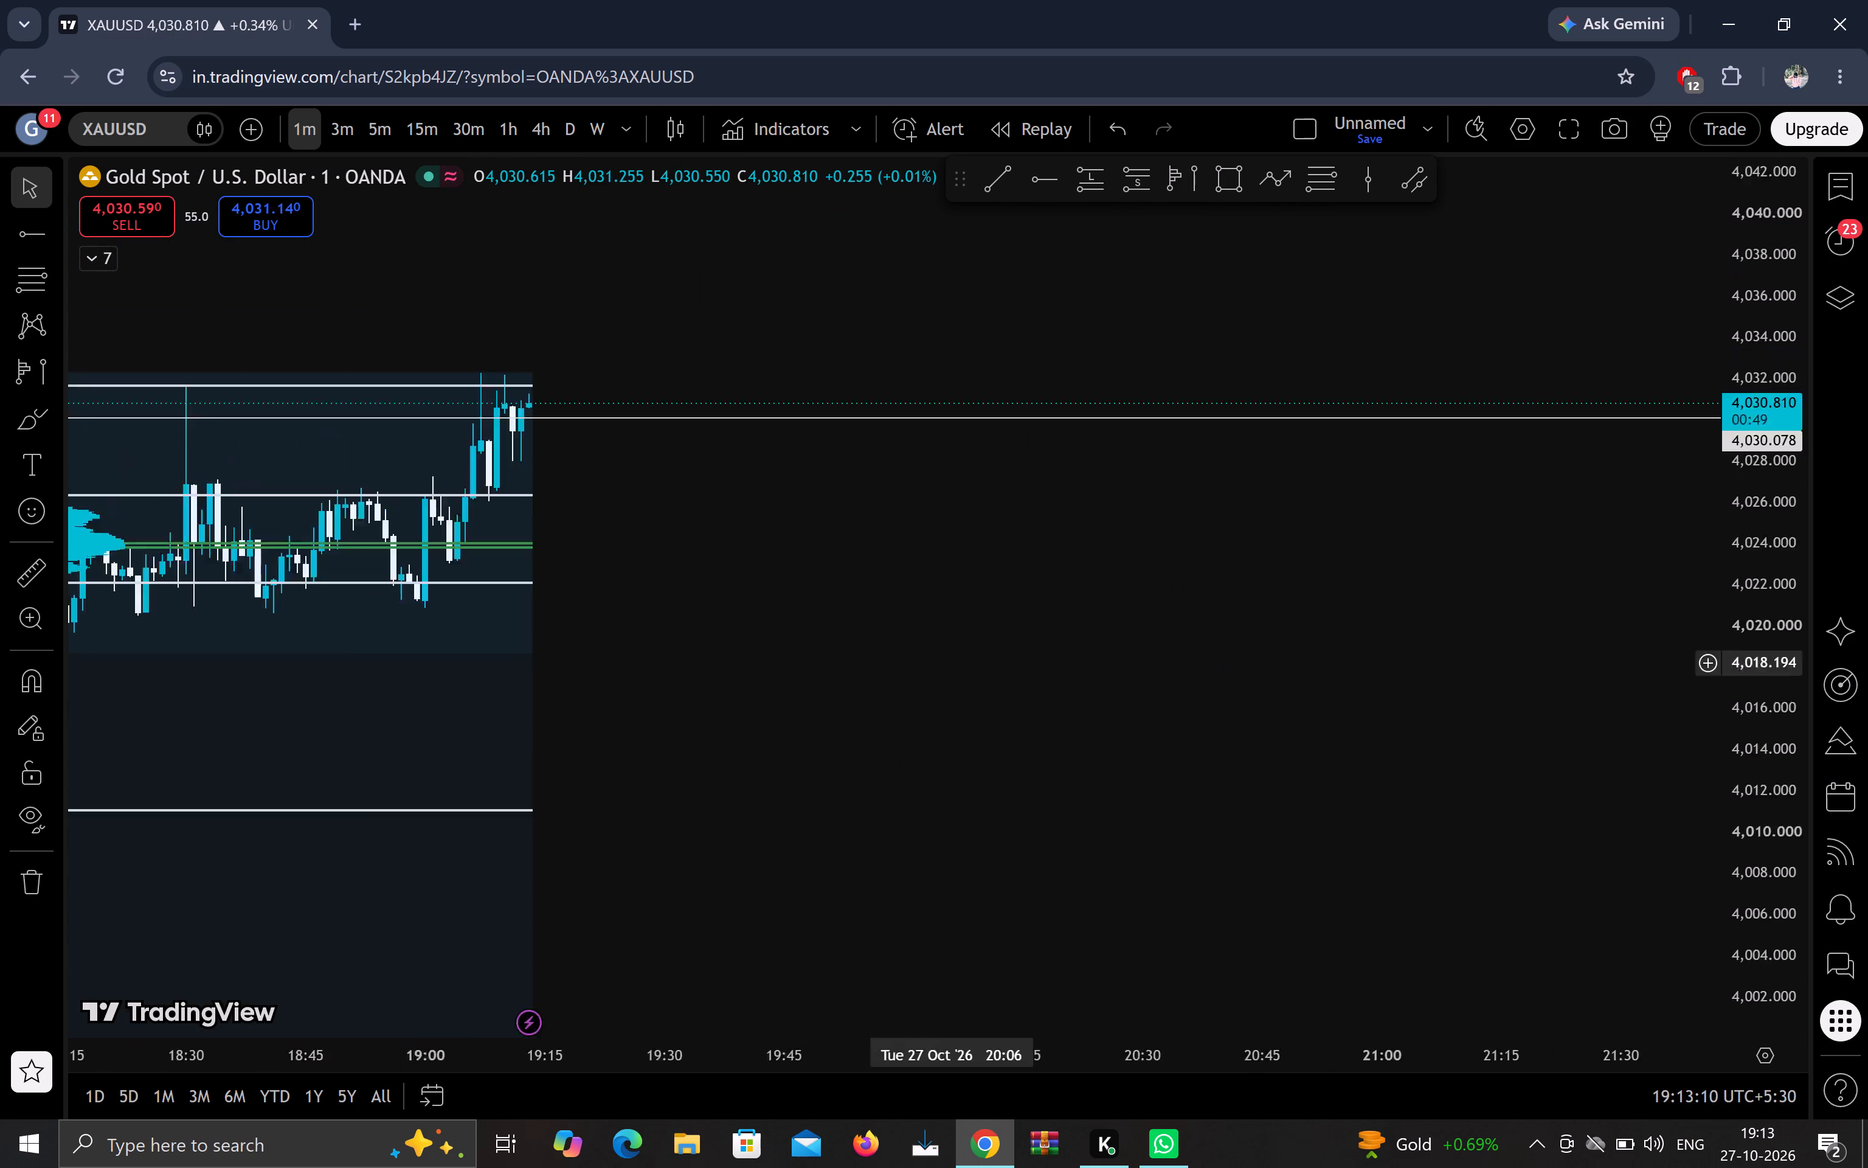
{"action": "left_click_drag", "start_coordinate": [1207, 774], "coordinate": [1211, 771]}
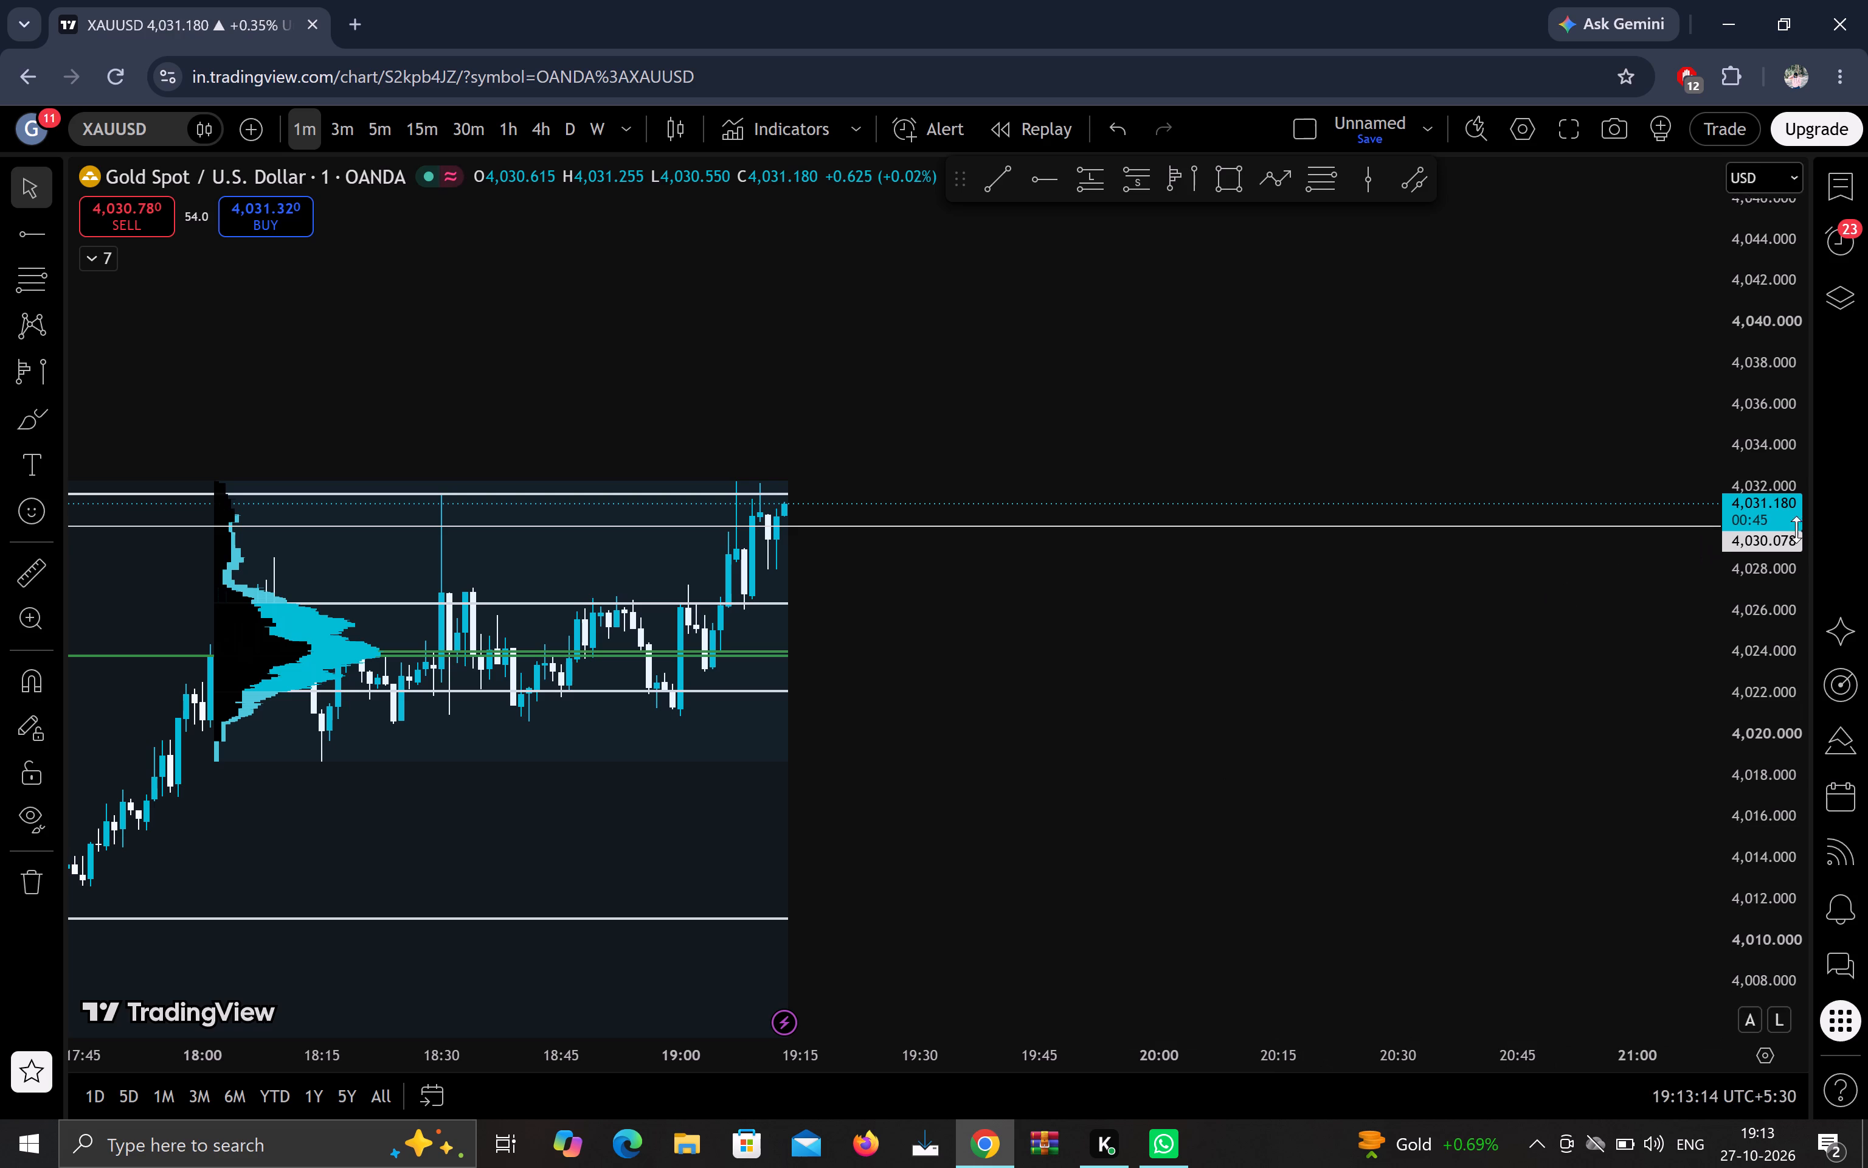
{"action": "scroll", "coordinate": [1779, 538], "scroll_direction": "down", "scroll_amount": 13}
{"action": "scroll", "coordinate": [1779, 538], "scroll_direction": "up", "scroll_amount": 12}
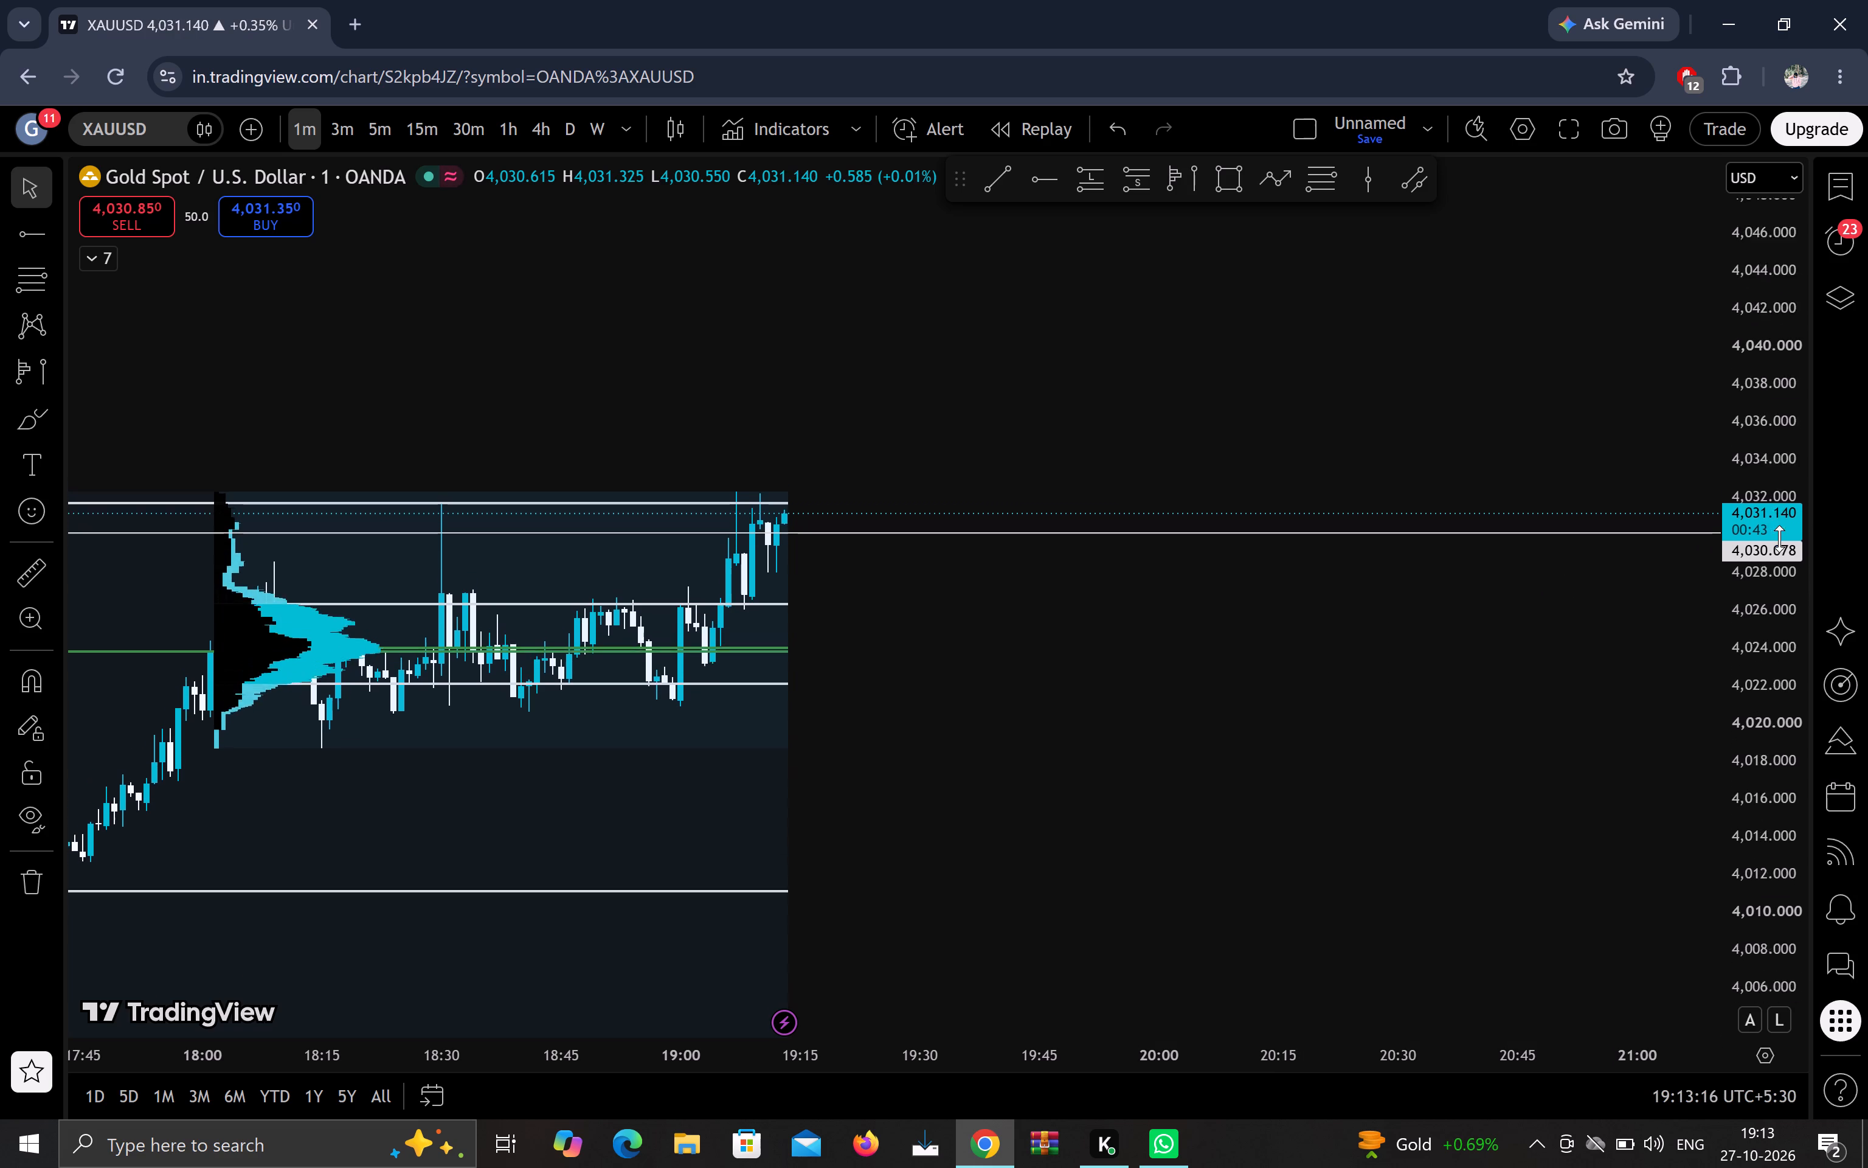
{"action": "scroll", "coordinate": [1779, 538], "scroll_direction": "up", "scroll_amount": 20}
{"action": "scroll", "coordinate": [1779, 538], "scroll_direction": "up", "scroll_amount": 3}
{"action": "scroll", "coordinate": [1779, 538], "scroll_direction": "down", "scroll_amount": 14}
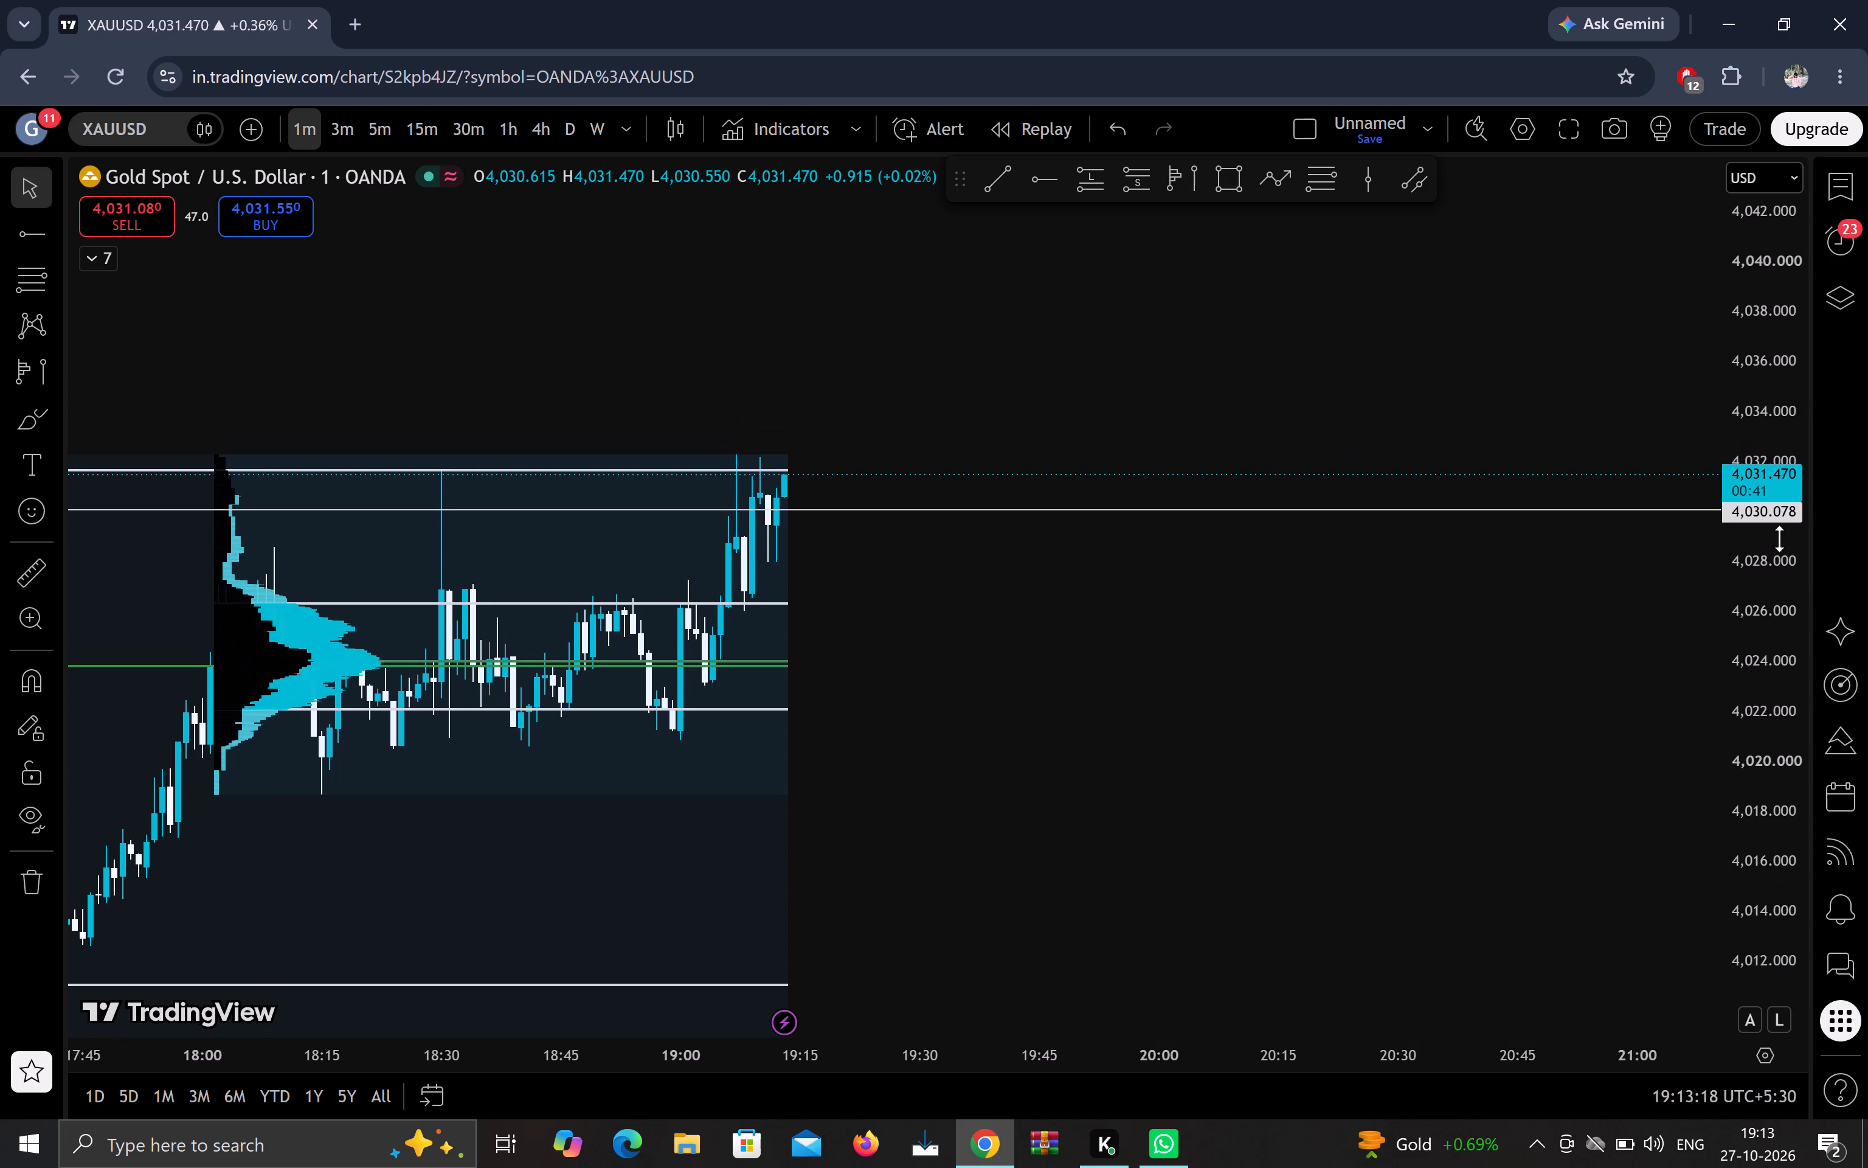
{"action": "scroll", "coordinate": [1779, 538], "scroll_direction": "up", "scroll_amount": 7}
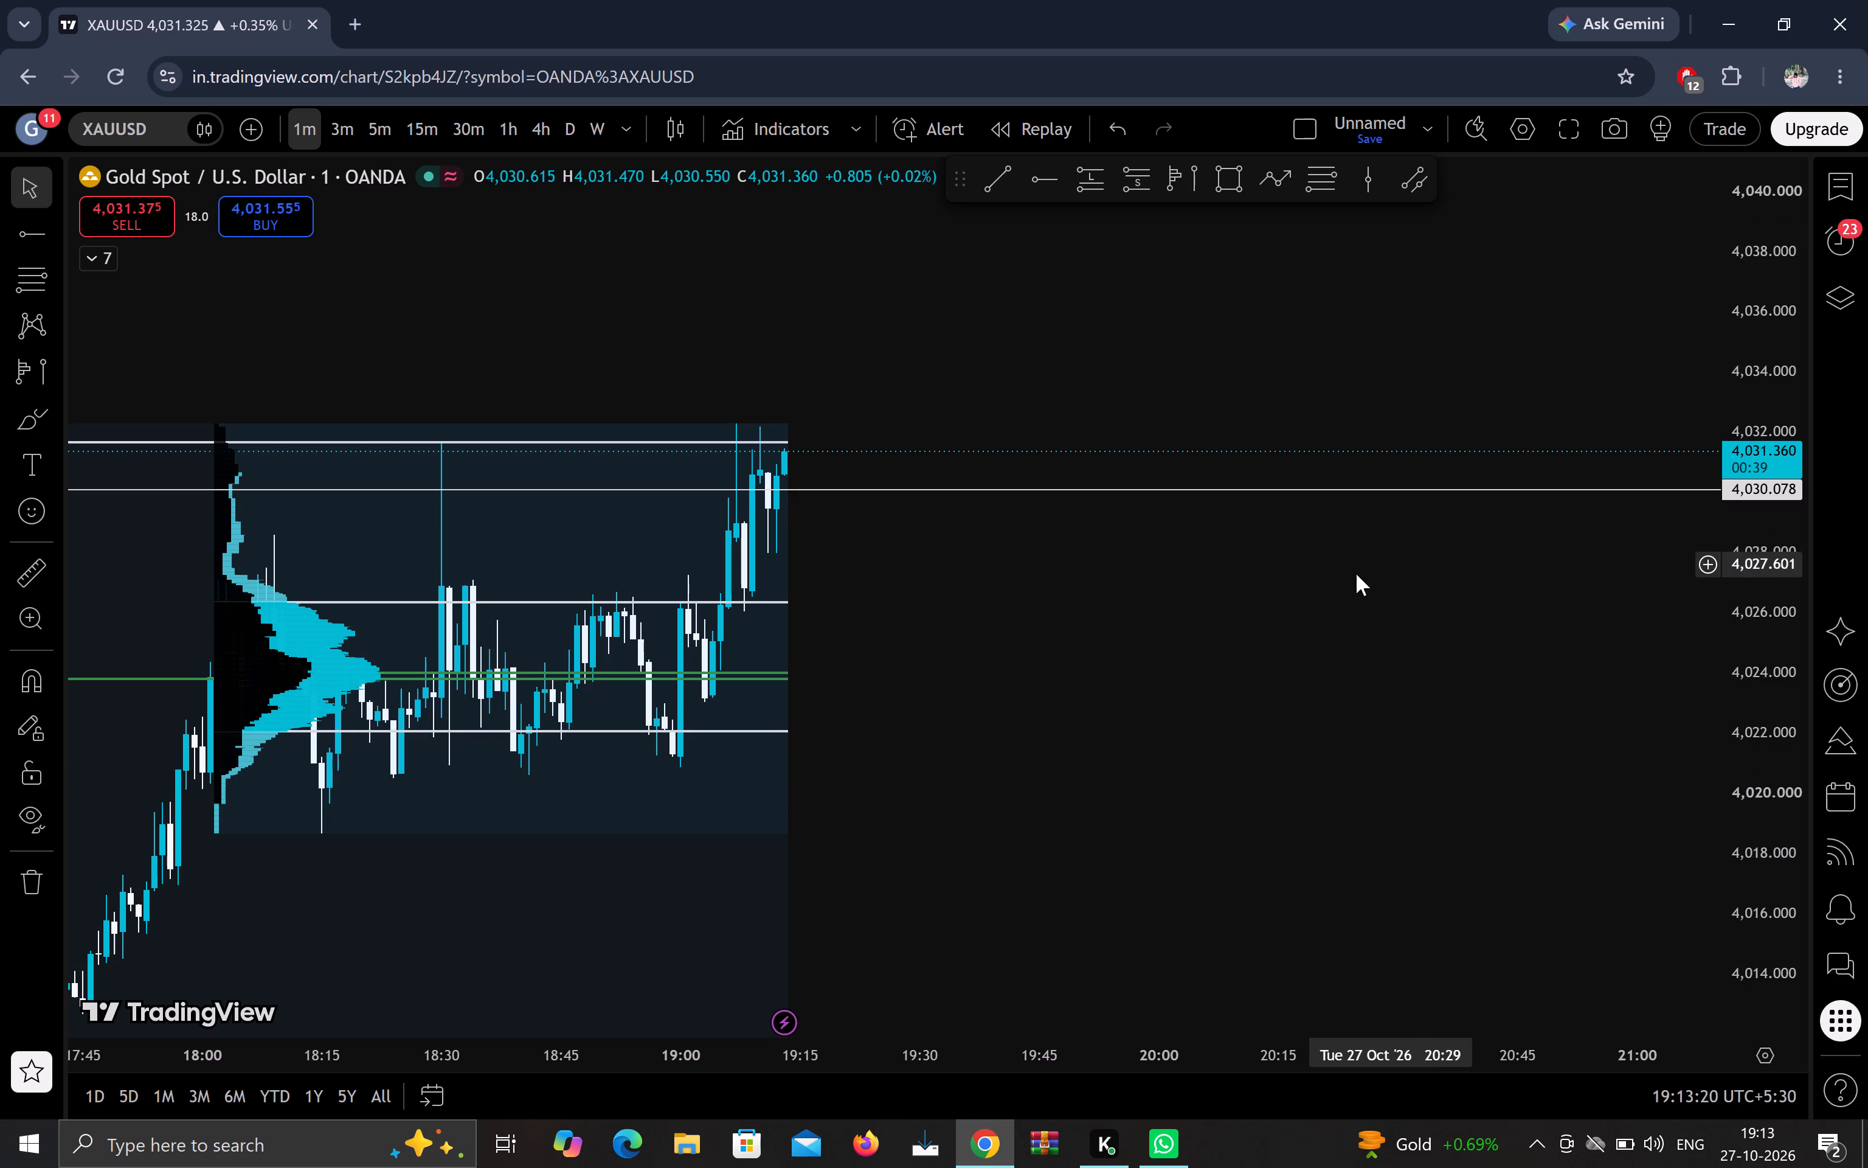
{"action": "left_click_drag", "start_coordinate": [1351, 579], "coordinate": [1434, 629]}
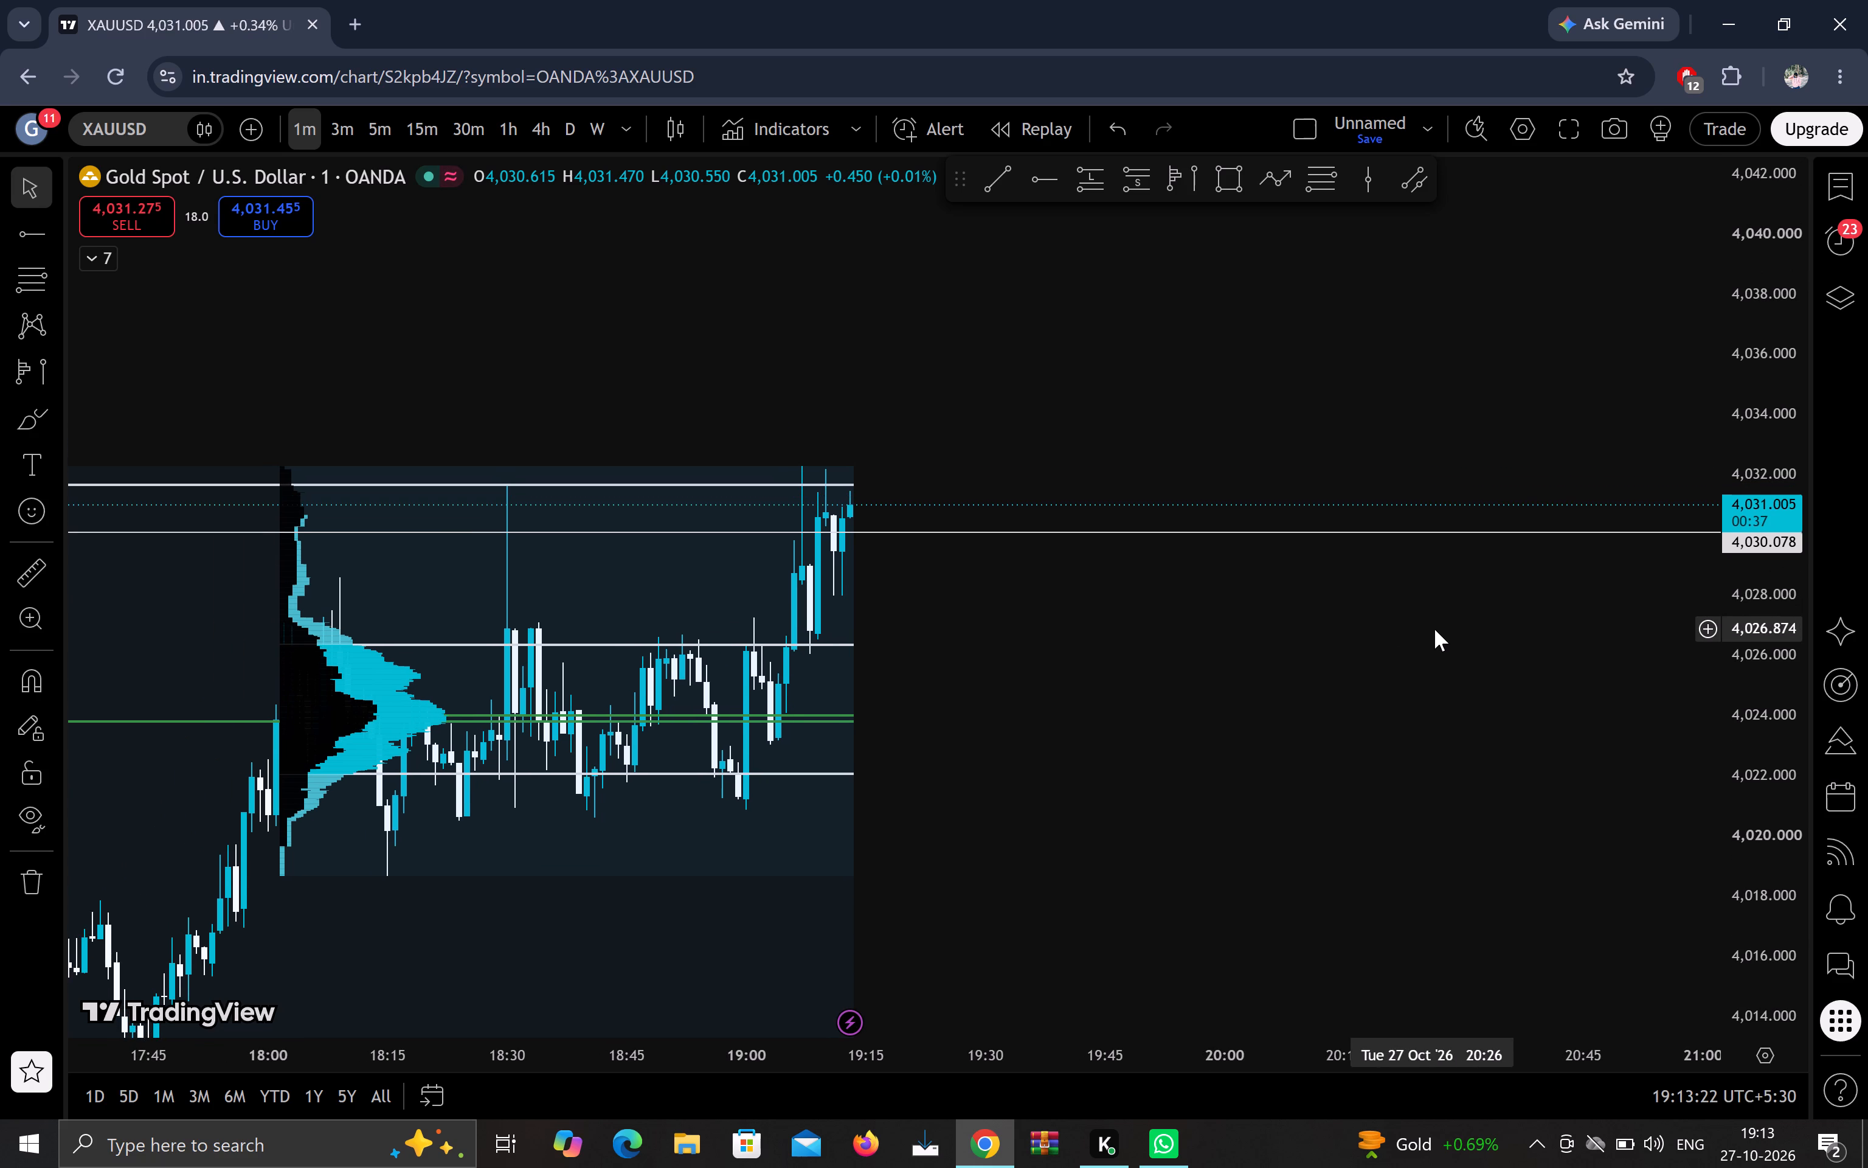
{"action": "left_click_drag", "start_coordinate": [1128, 735], "coordinate": [1203, 682]}
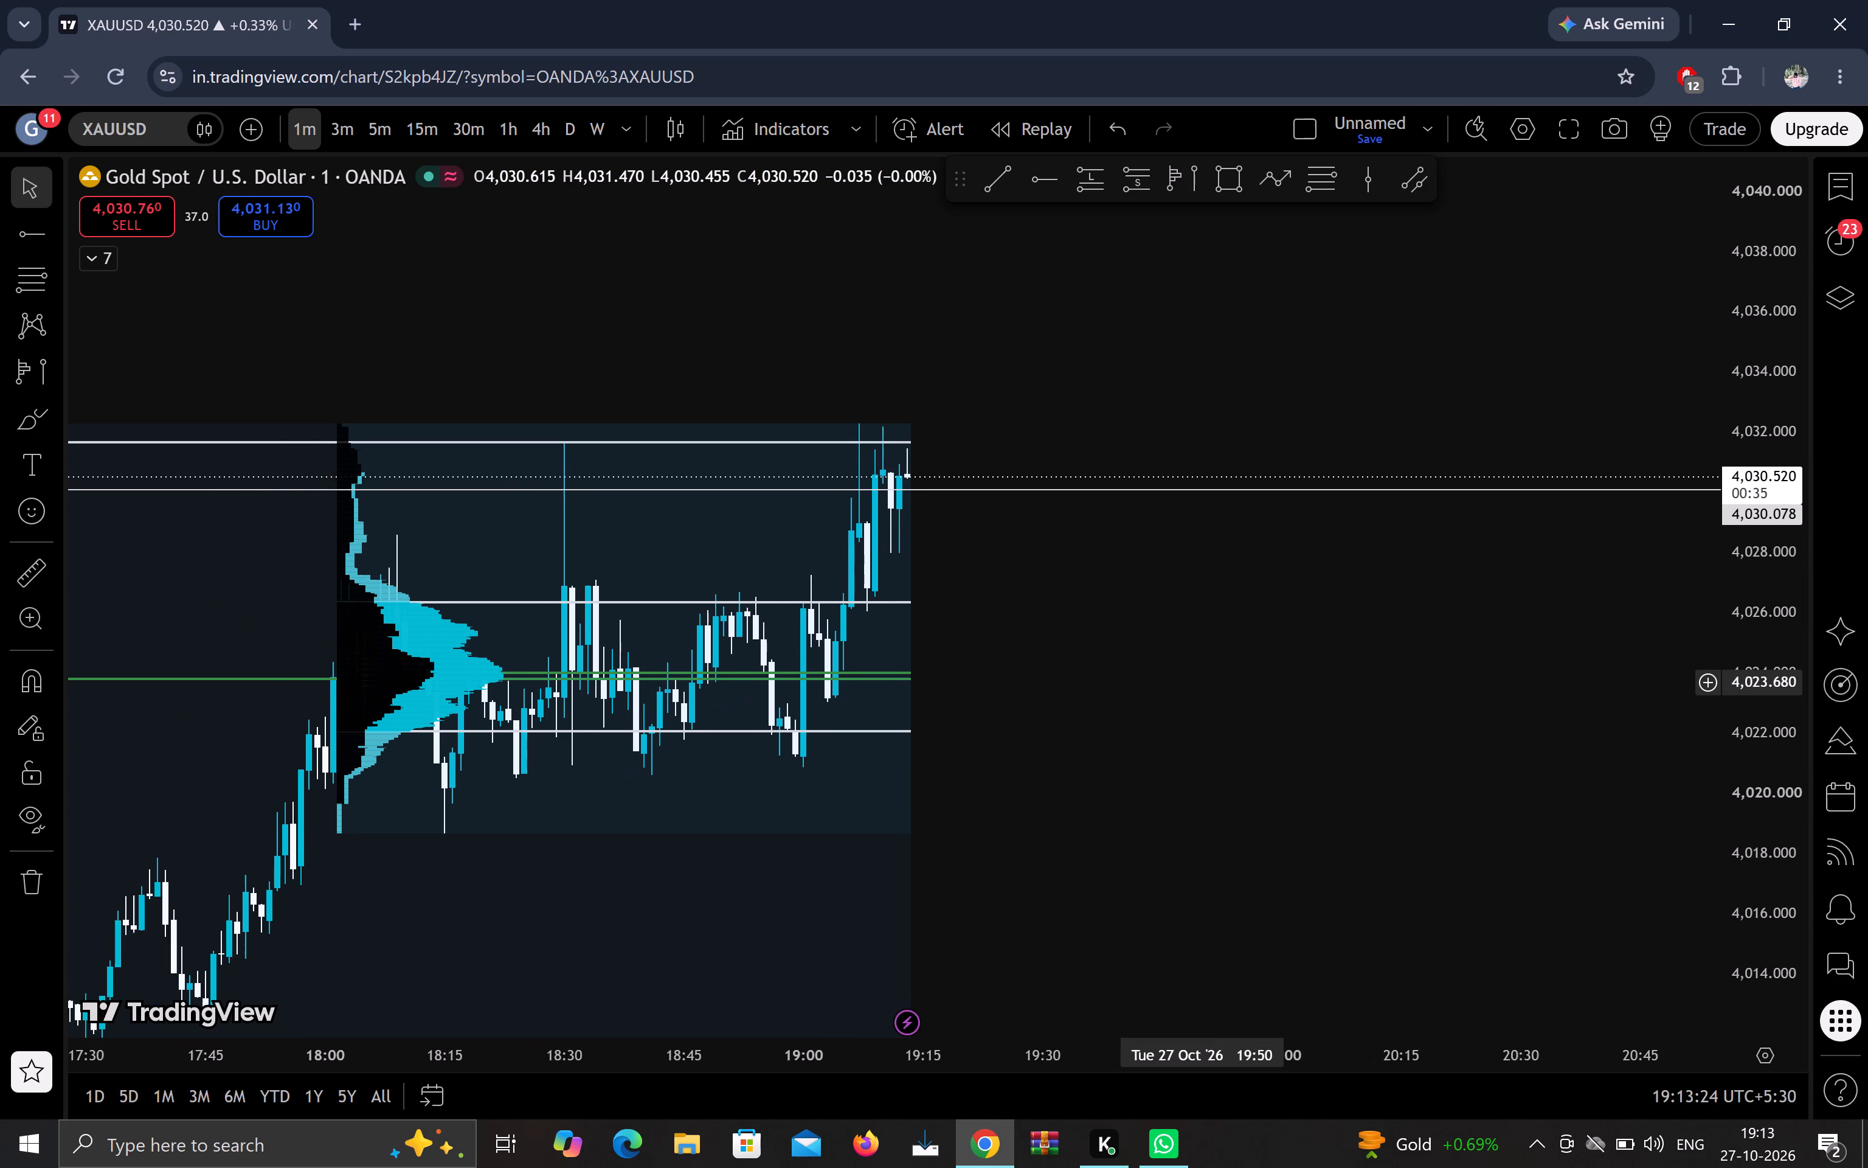
{"action": "left_click_drag", "start_coordinate": [1203, 682], "coordinate": [1205, 681]}
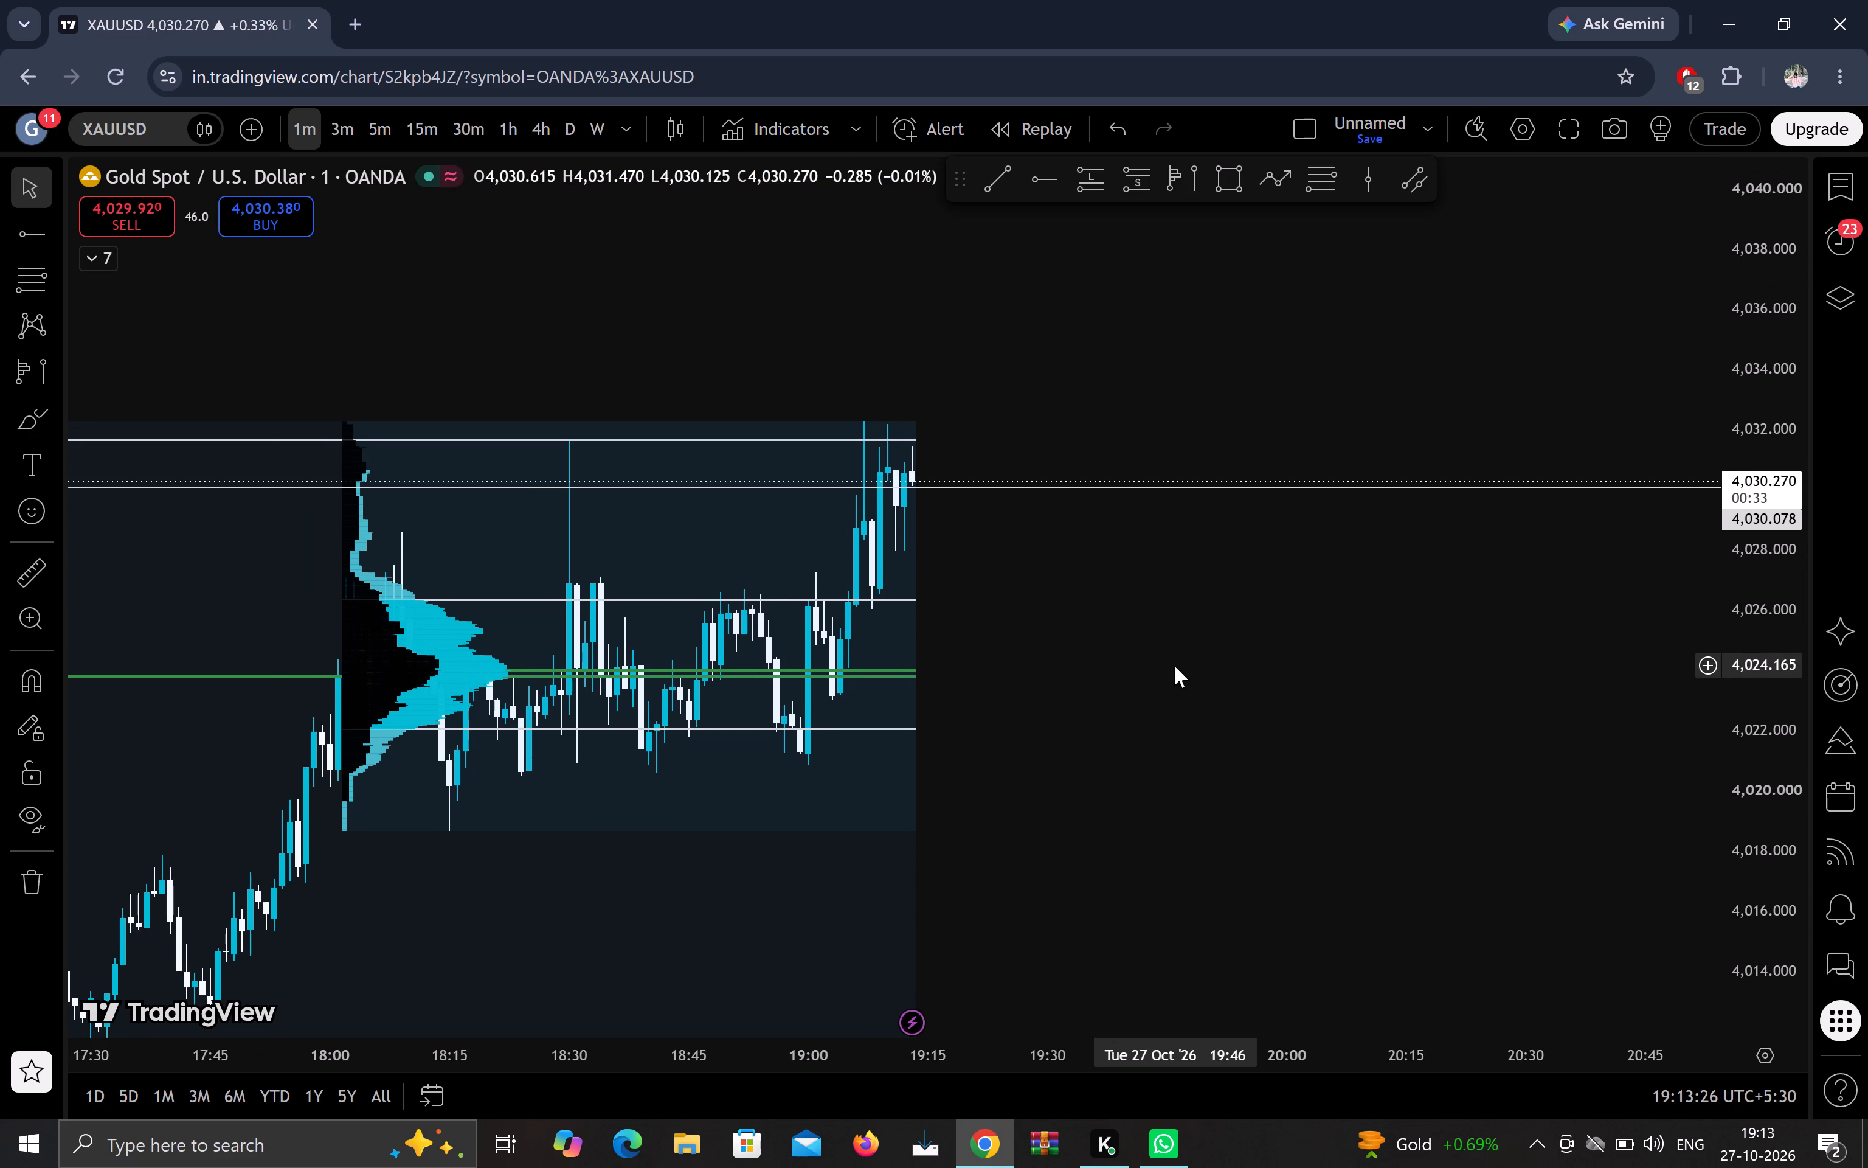
{"action": "scroll", "coordinate": [1174, 666], "scroll_direction": "up", "scroll_amount": 5}
{"action": "left_click_drag", "start_coordinate": [852, 641], "coordinate": [873, 641]}
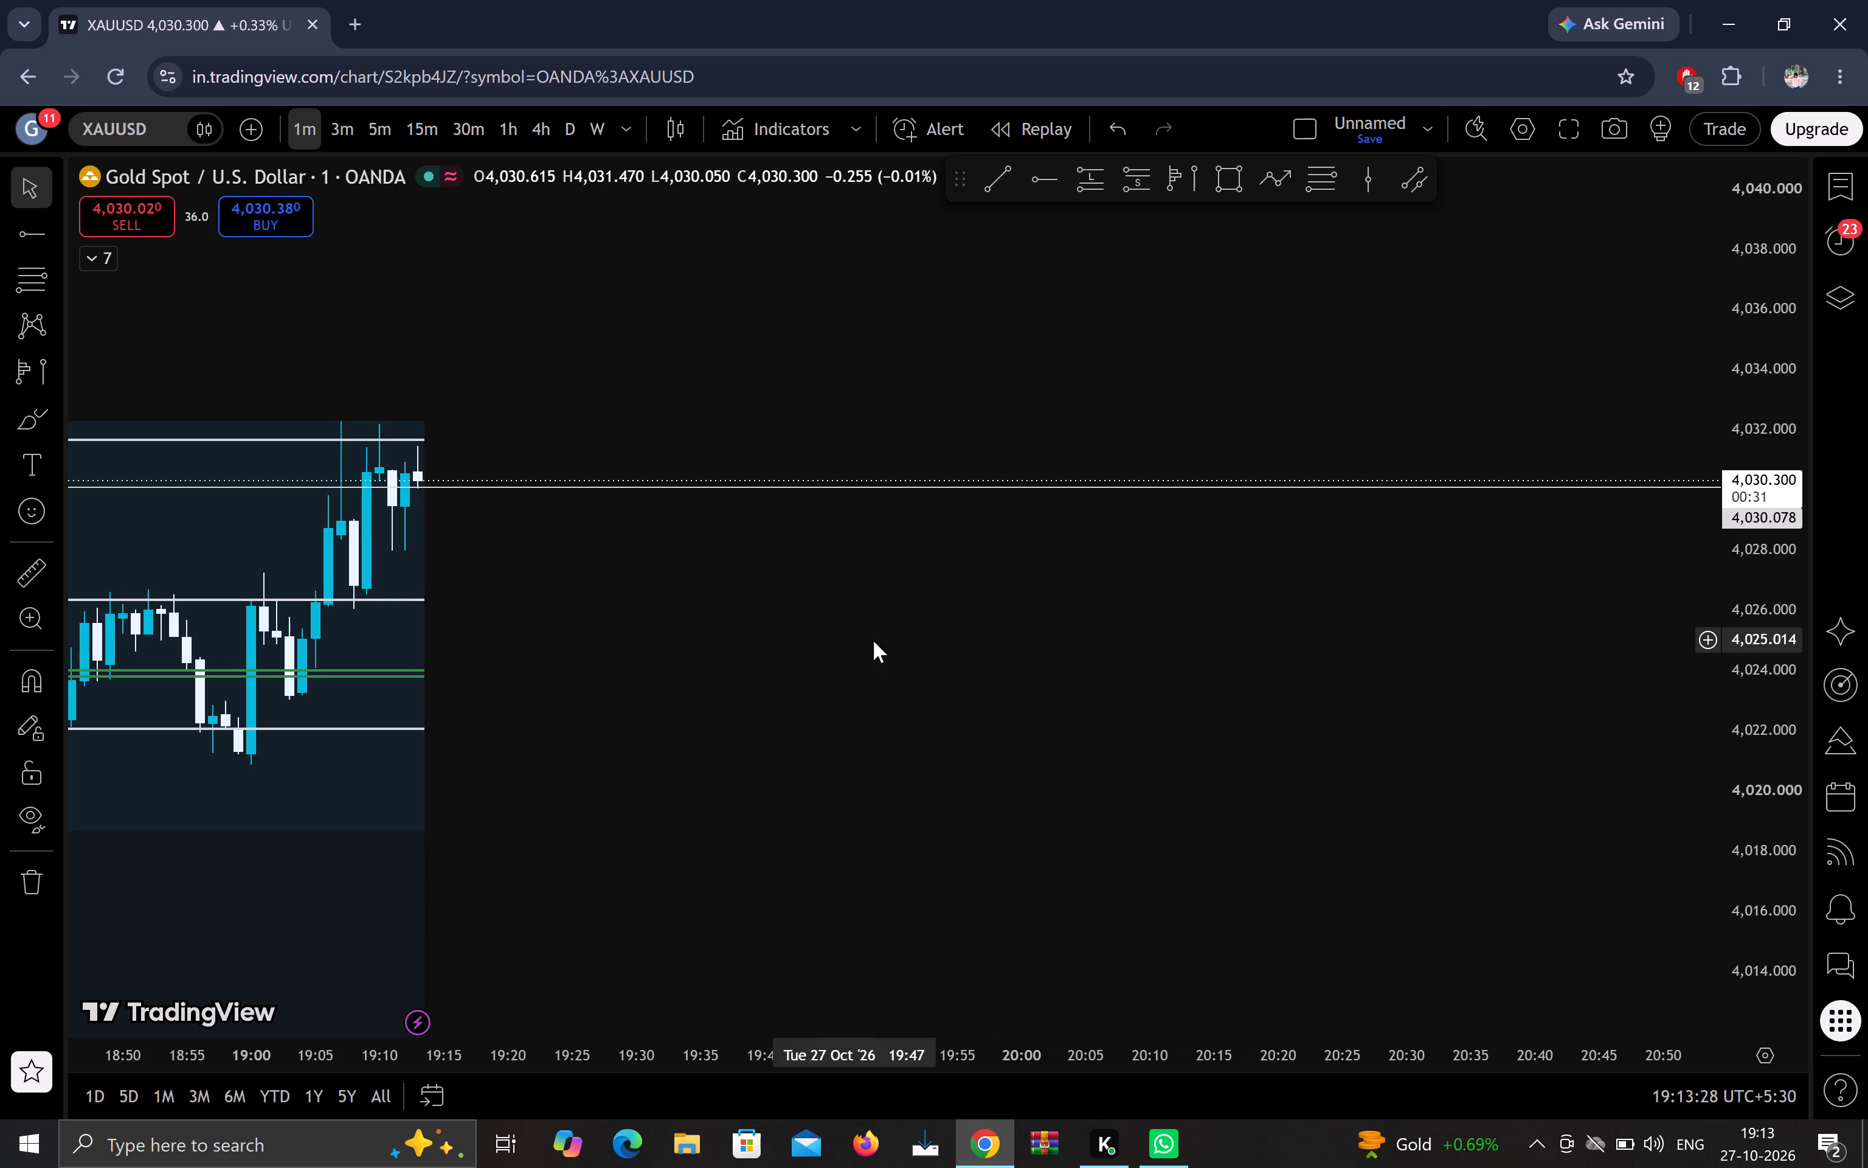
{"action": "left_click_drag", "start_coordinate": [873, 641], "coordinate": [1027, 658]}
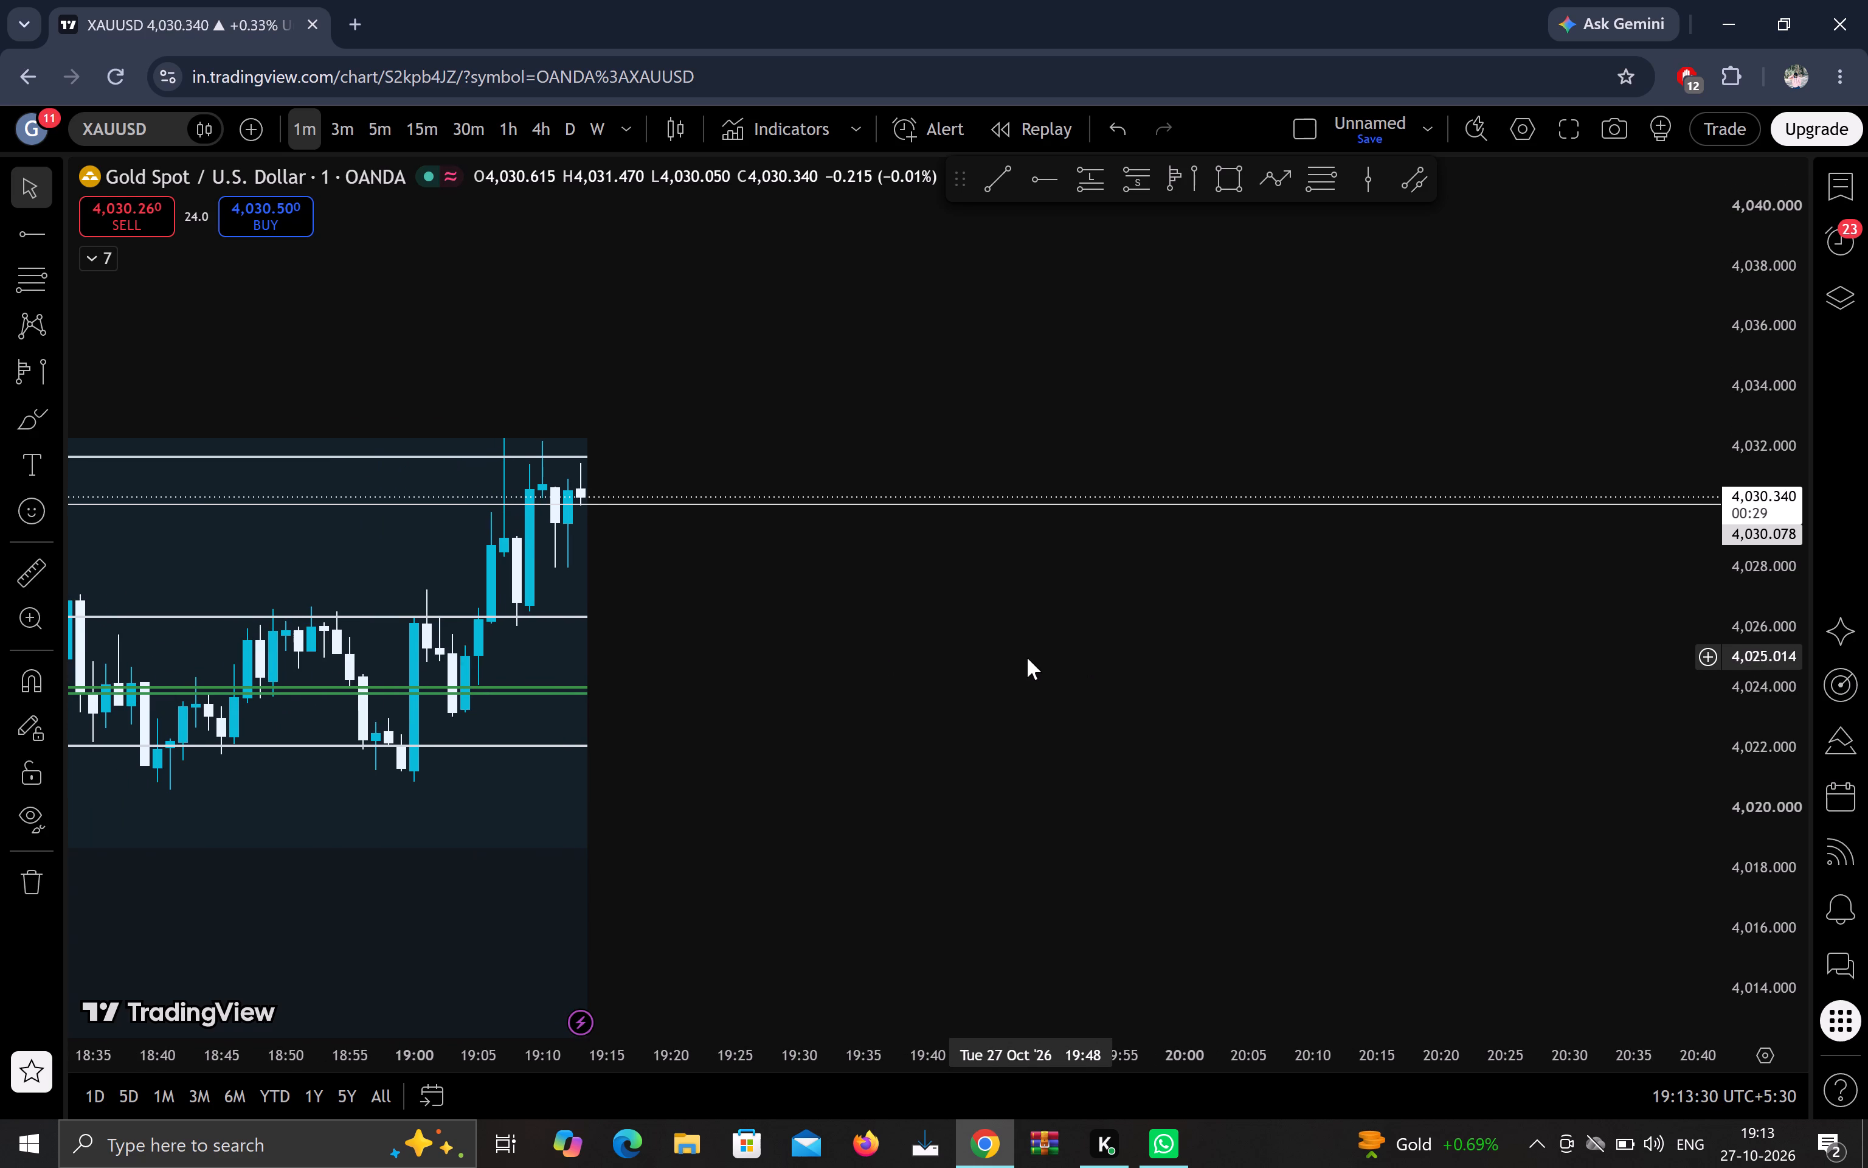
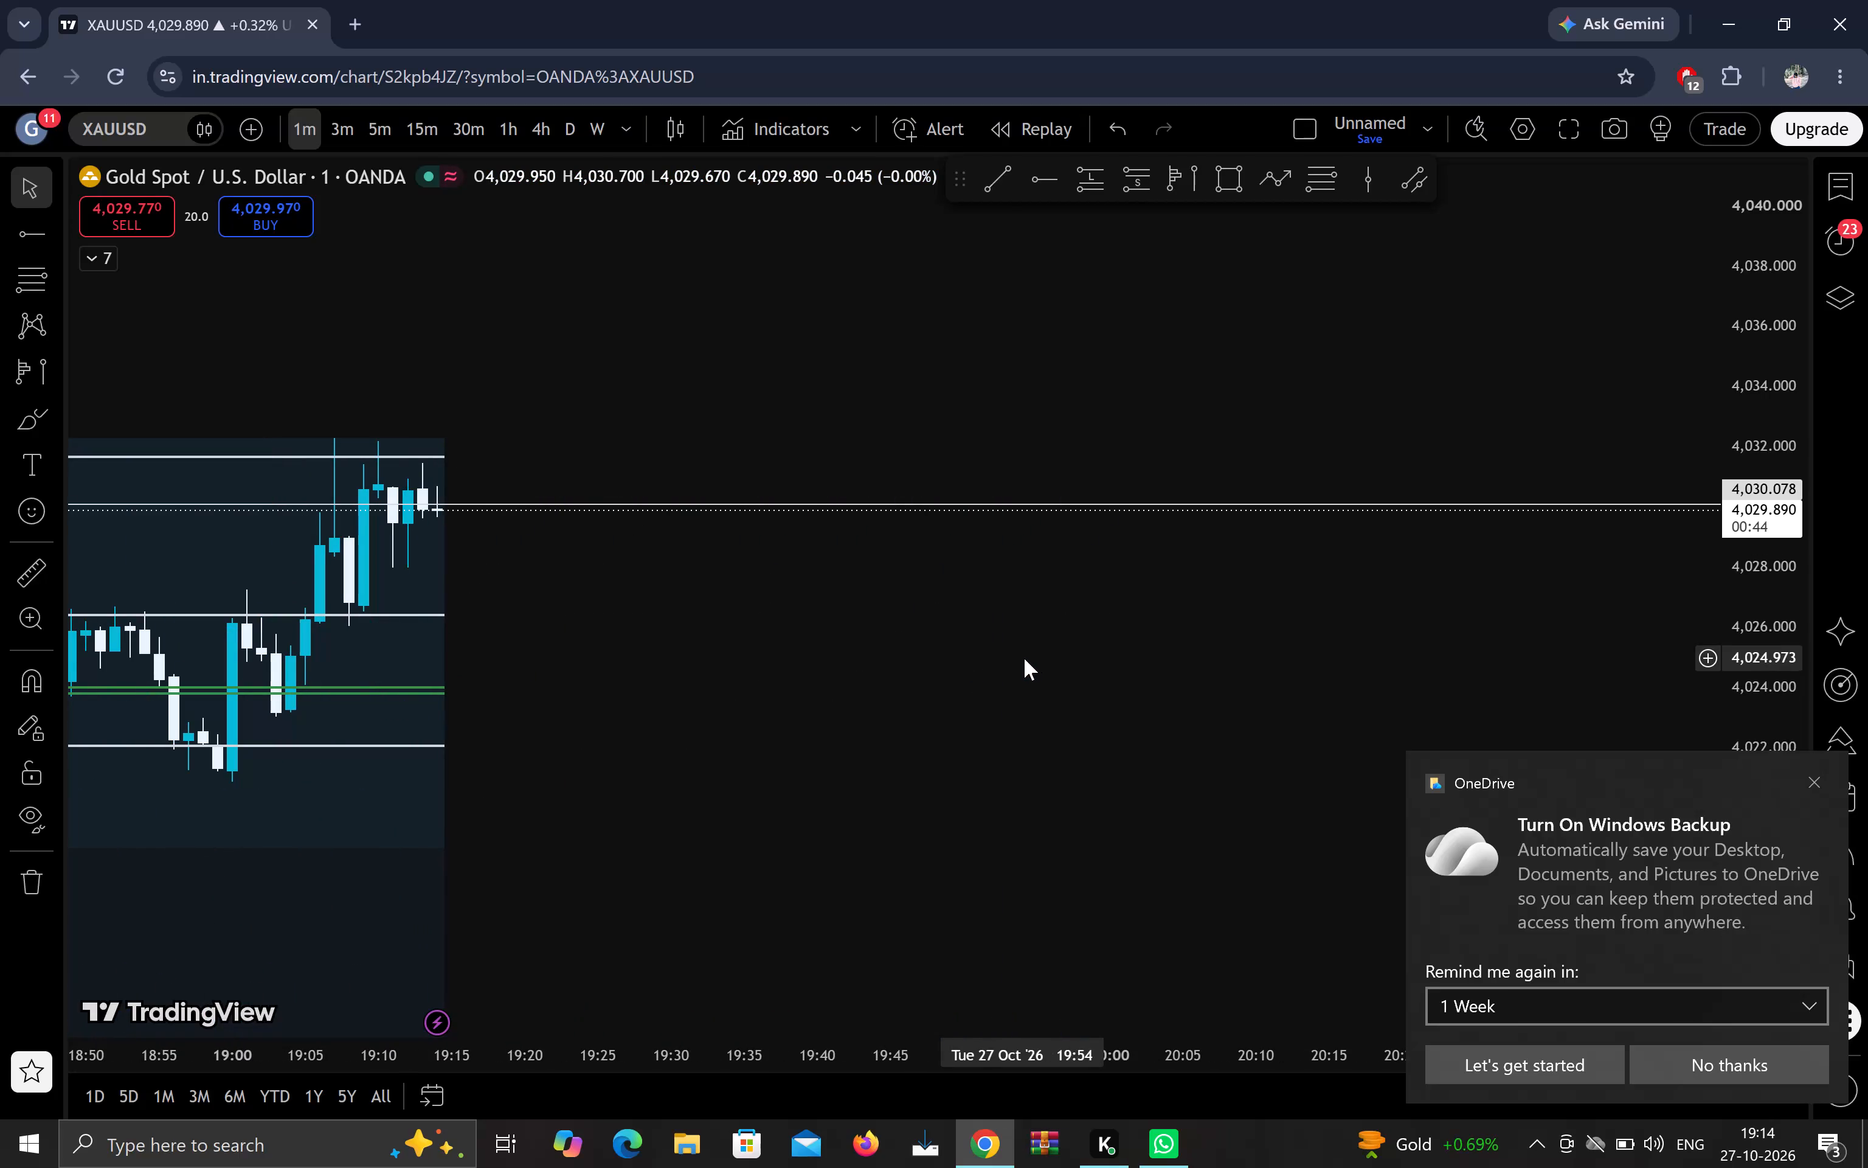
Add a short position at the 19:13 candle with entry 4,029.663 and its target extended down to the lower white line, about 4,011.15.
{"action": "left_click_drag", "start_coordinate": [758, 728], "coordinate": [1051, 501]}
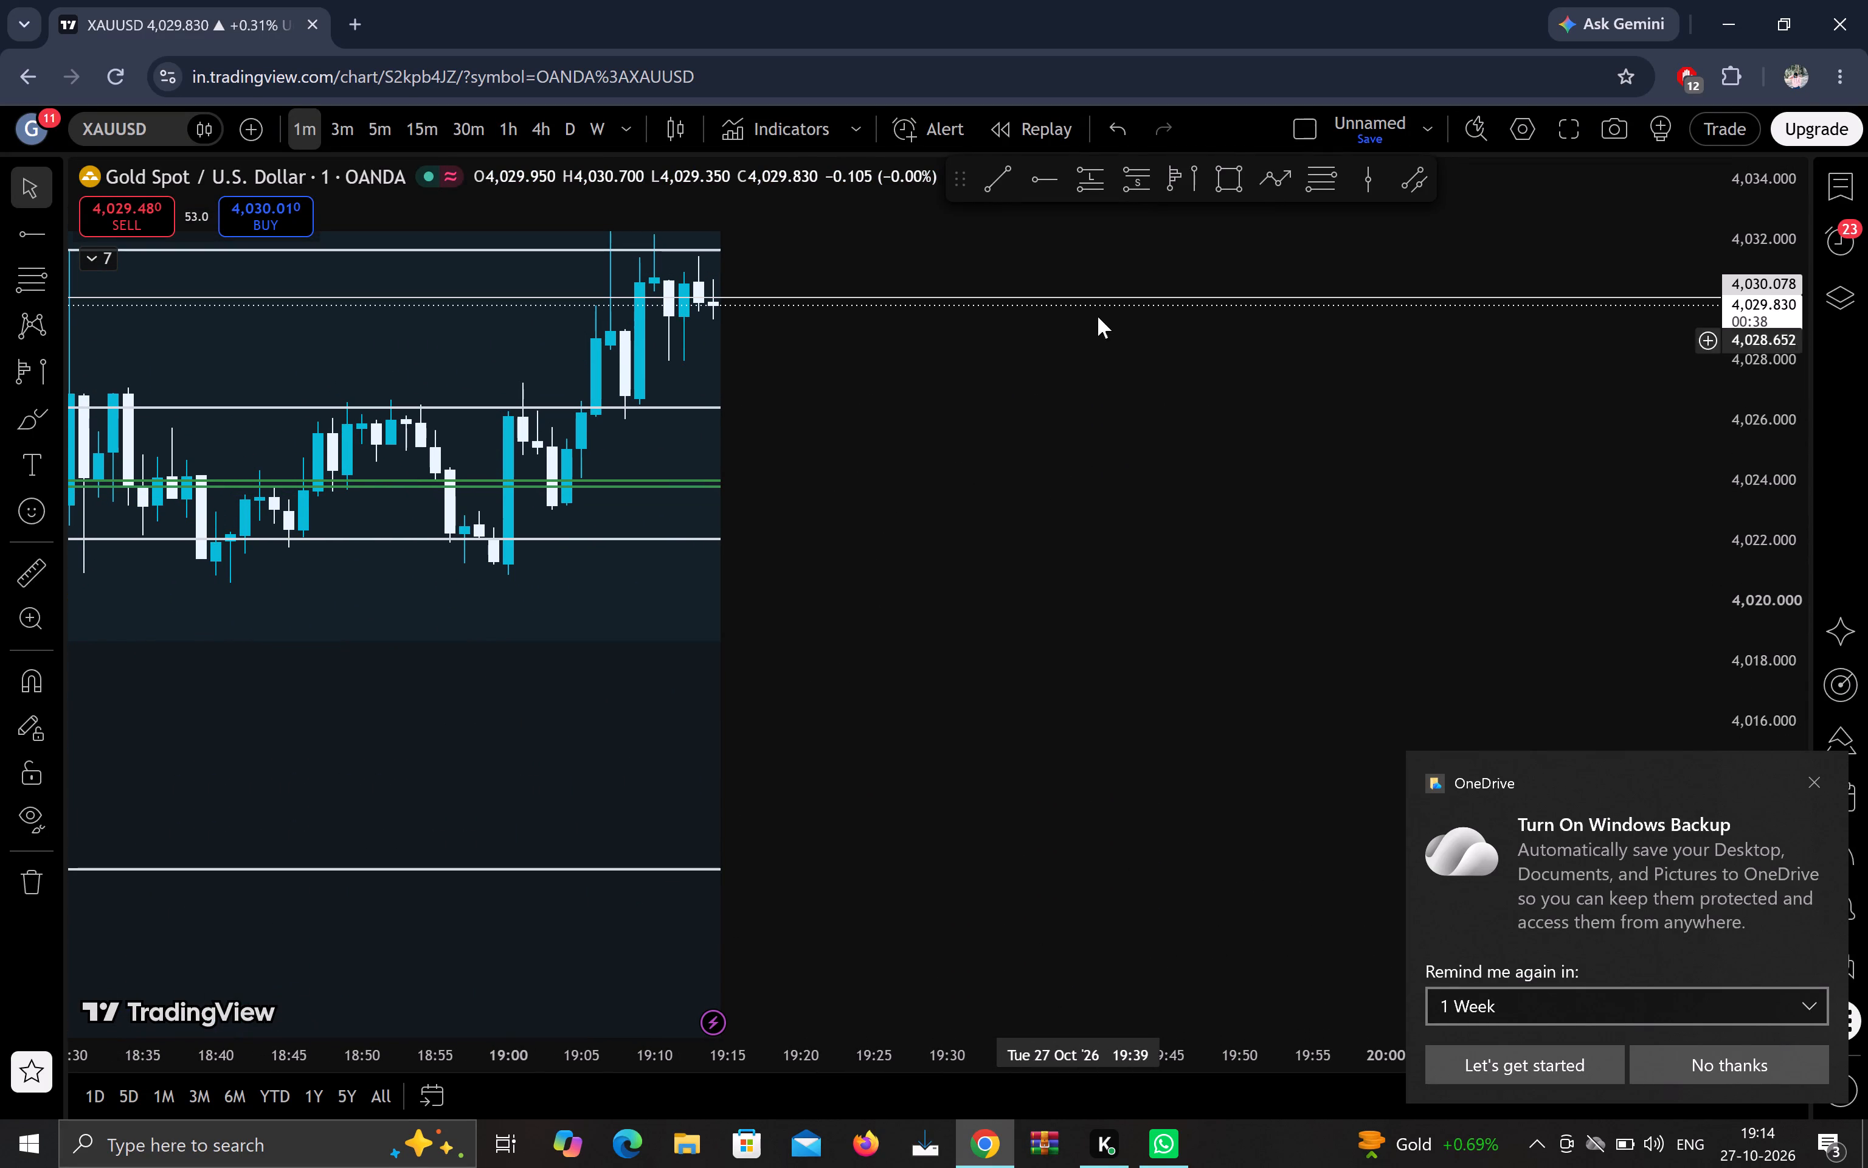
{"action": "left_click", "coordinate": [1134, 179]}
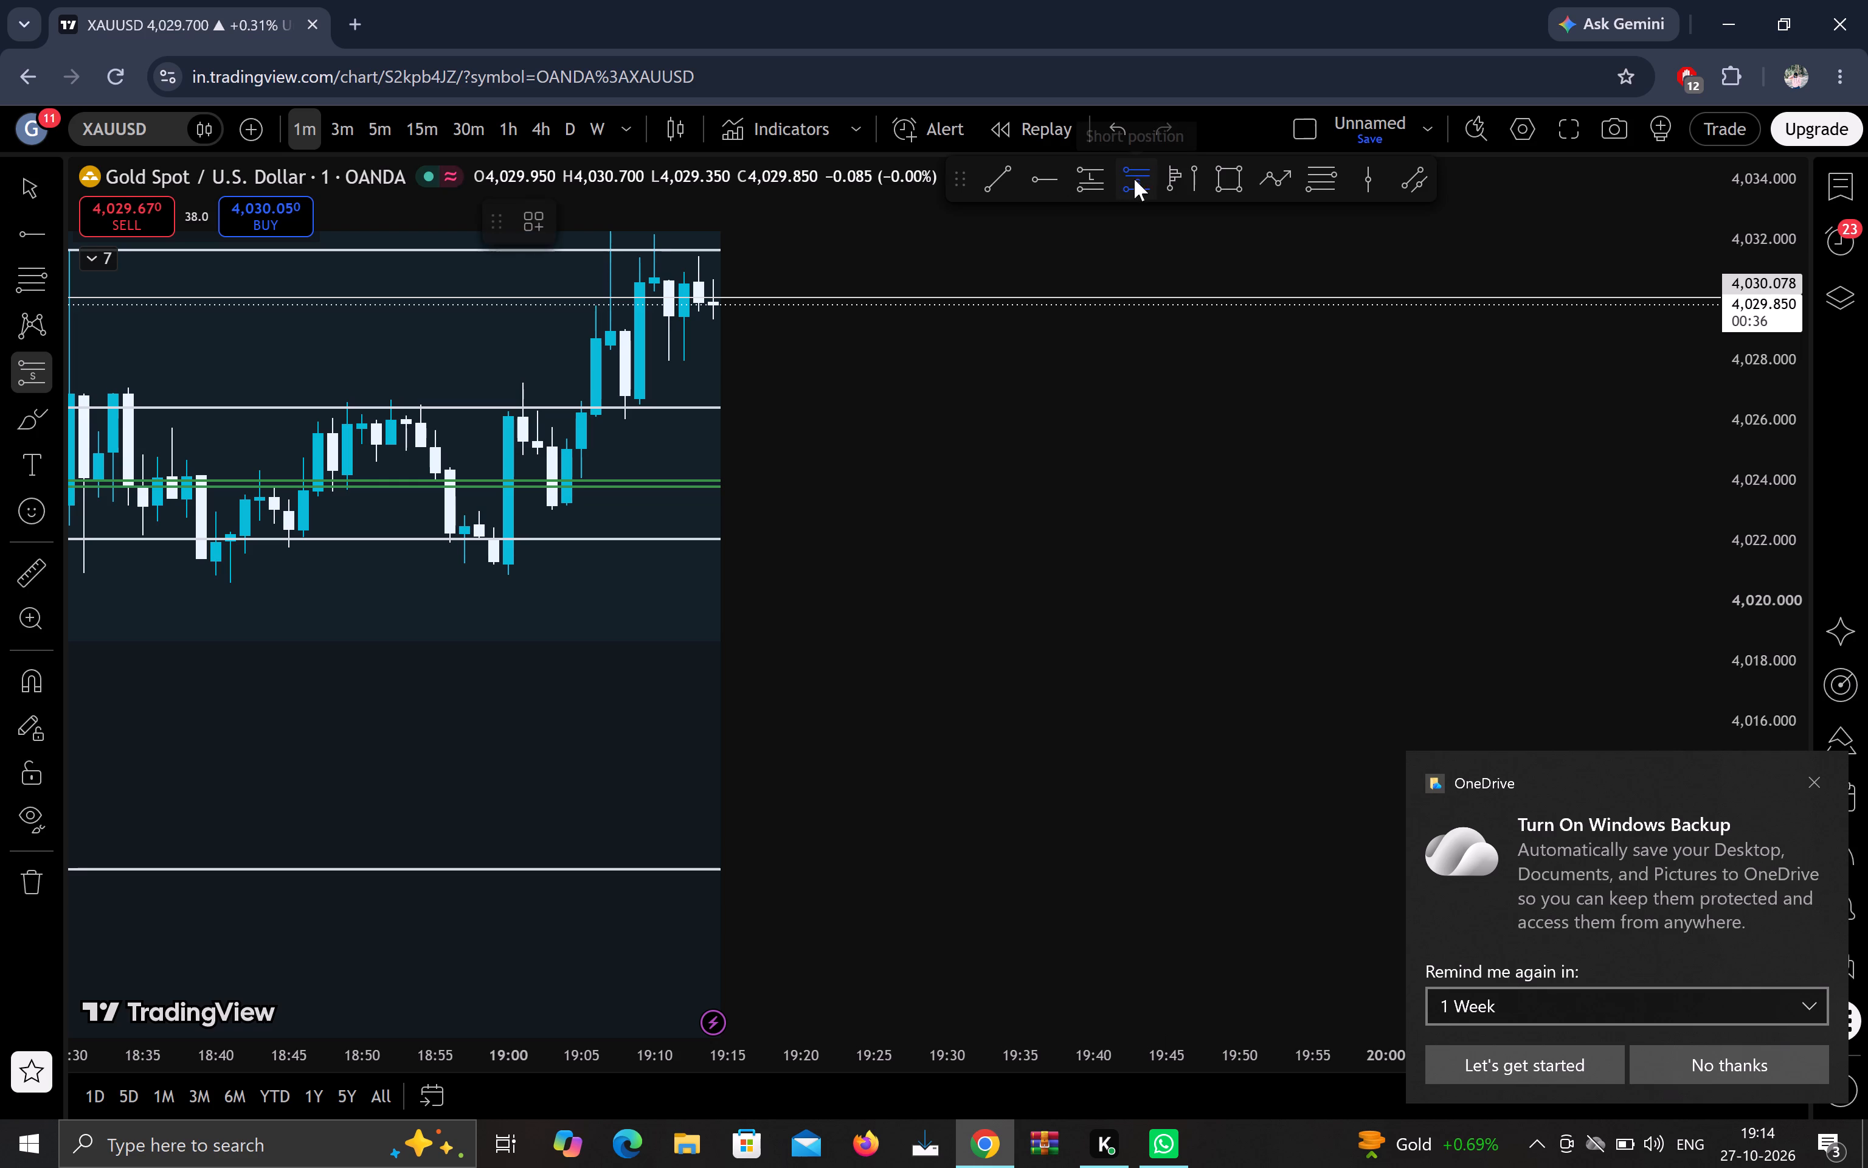
{"action": "left_click", "coordinate": [706, 310]}
{"action": "left_click_drag", "start_coordinate": [1059, 445], "coordinate": [1084, 614]}
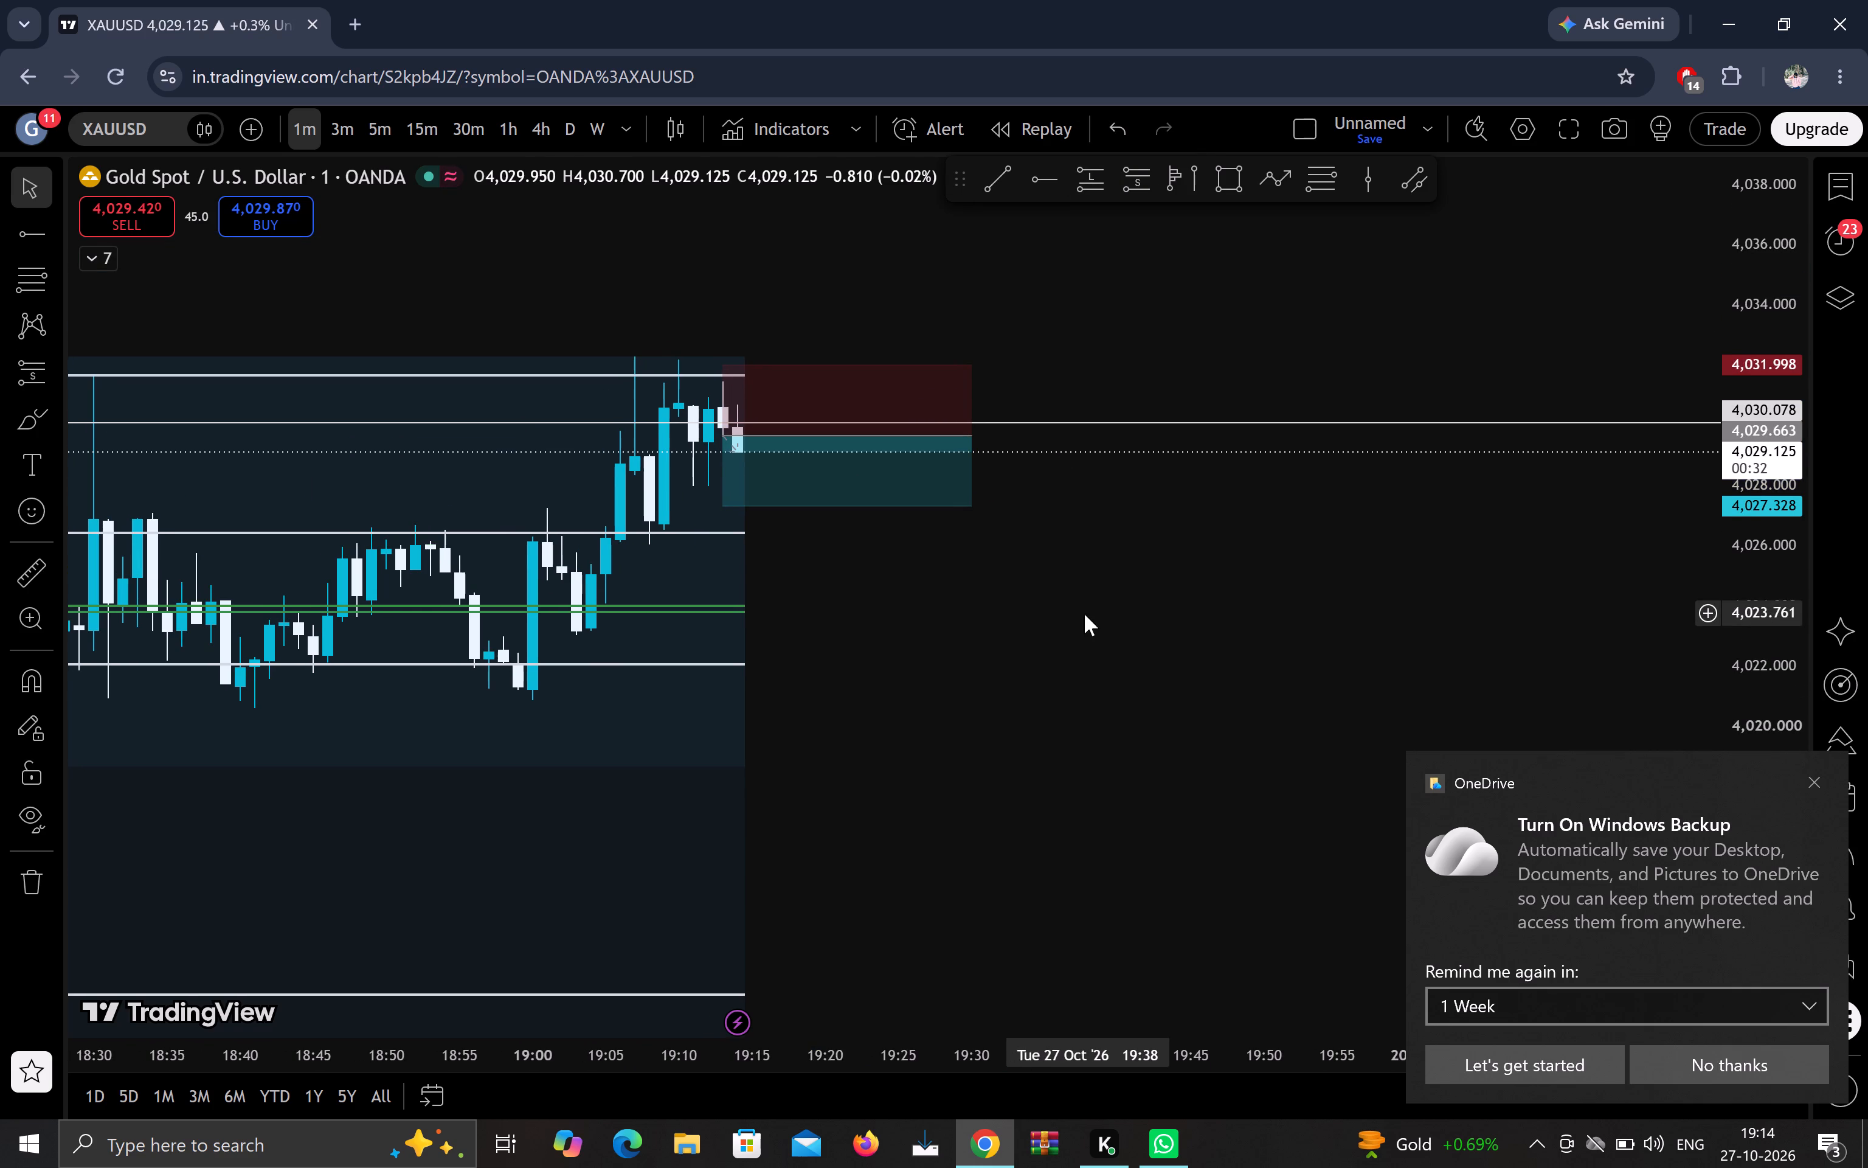
{"action": "left_click_drag", "start_coordinate": [724, 505], "coordinate": [682, 644]}
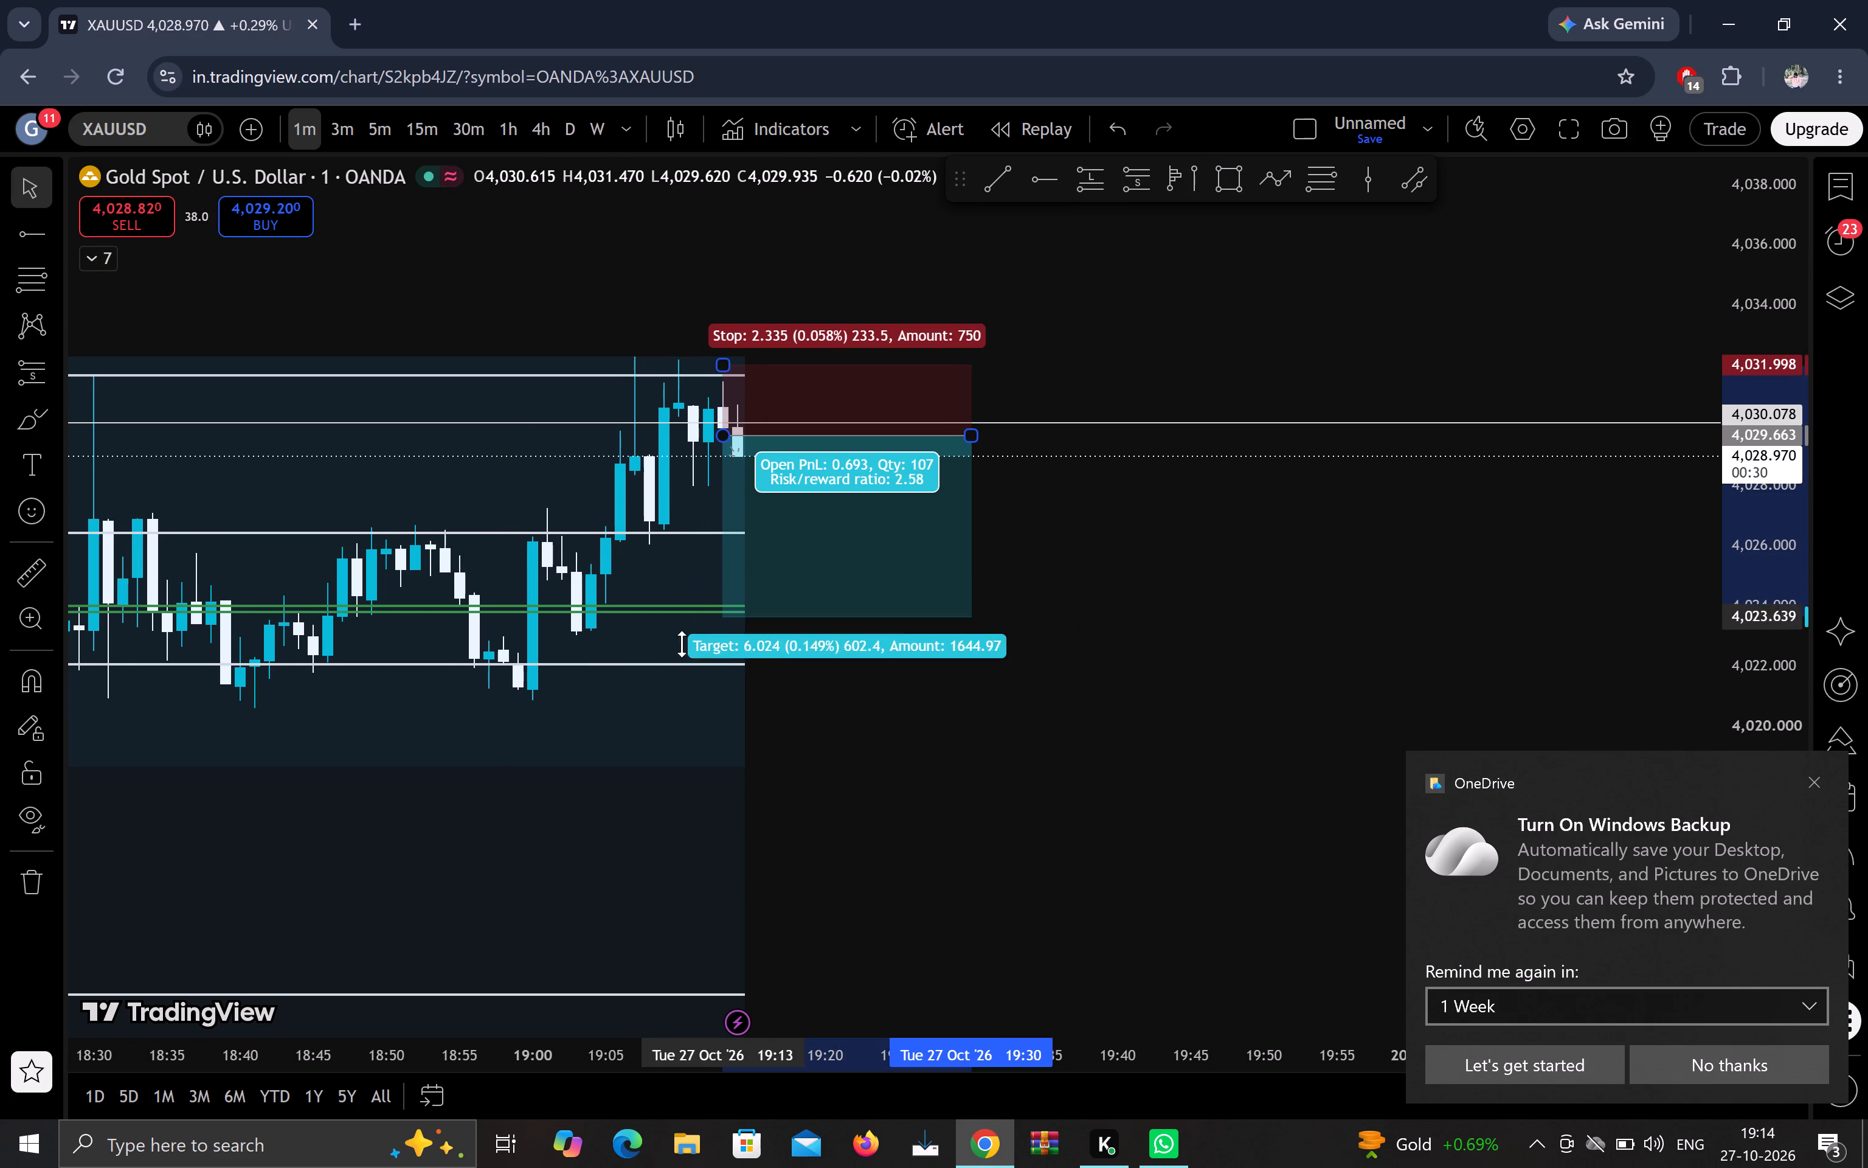
{"action": "left_click_drag", "start_coordinate": [682, 644], "coordinate": [660, 726]}
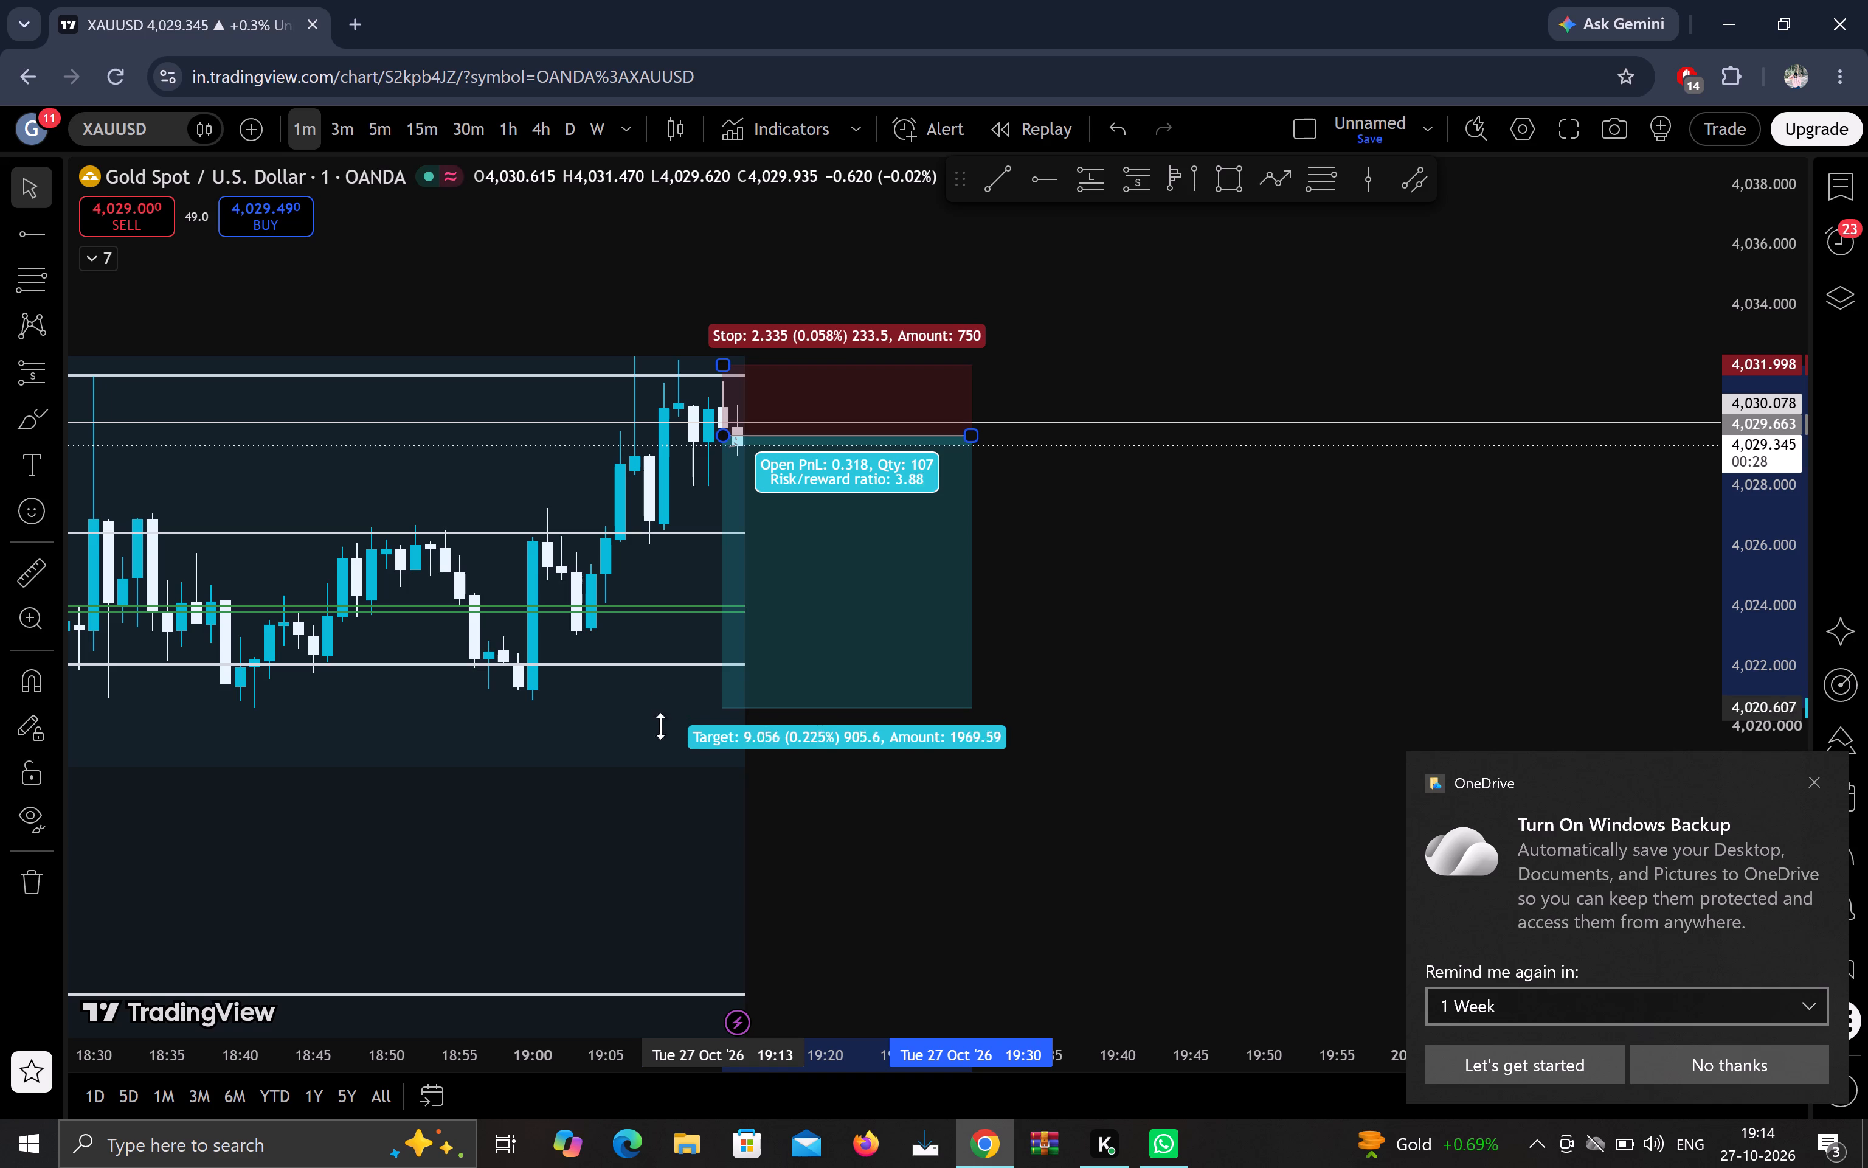
{"action": "left_click_drag", "start_coordinate": [660, 726], "coordinate": [672, 933]}
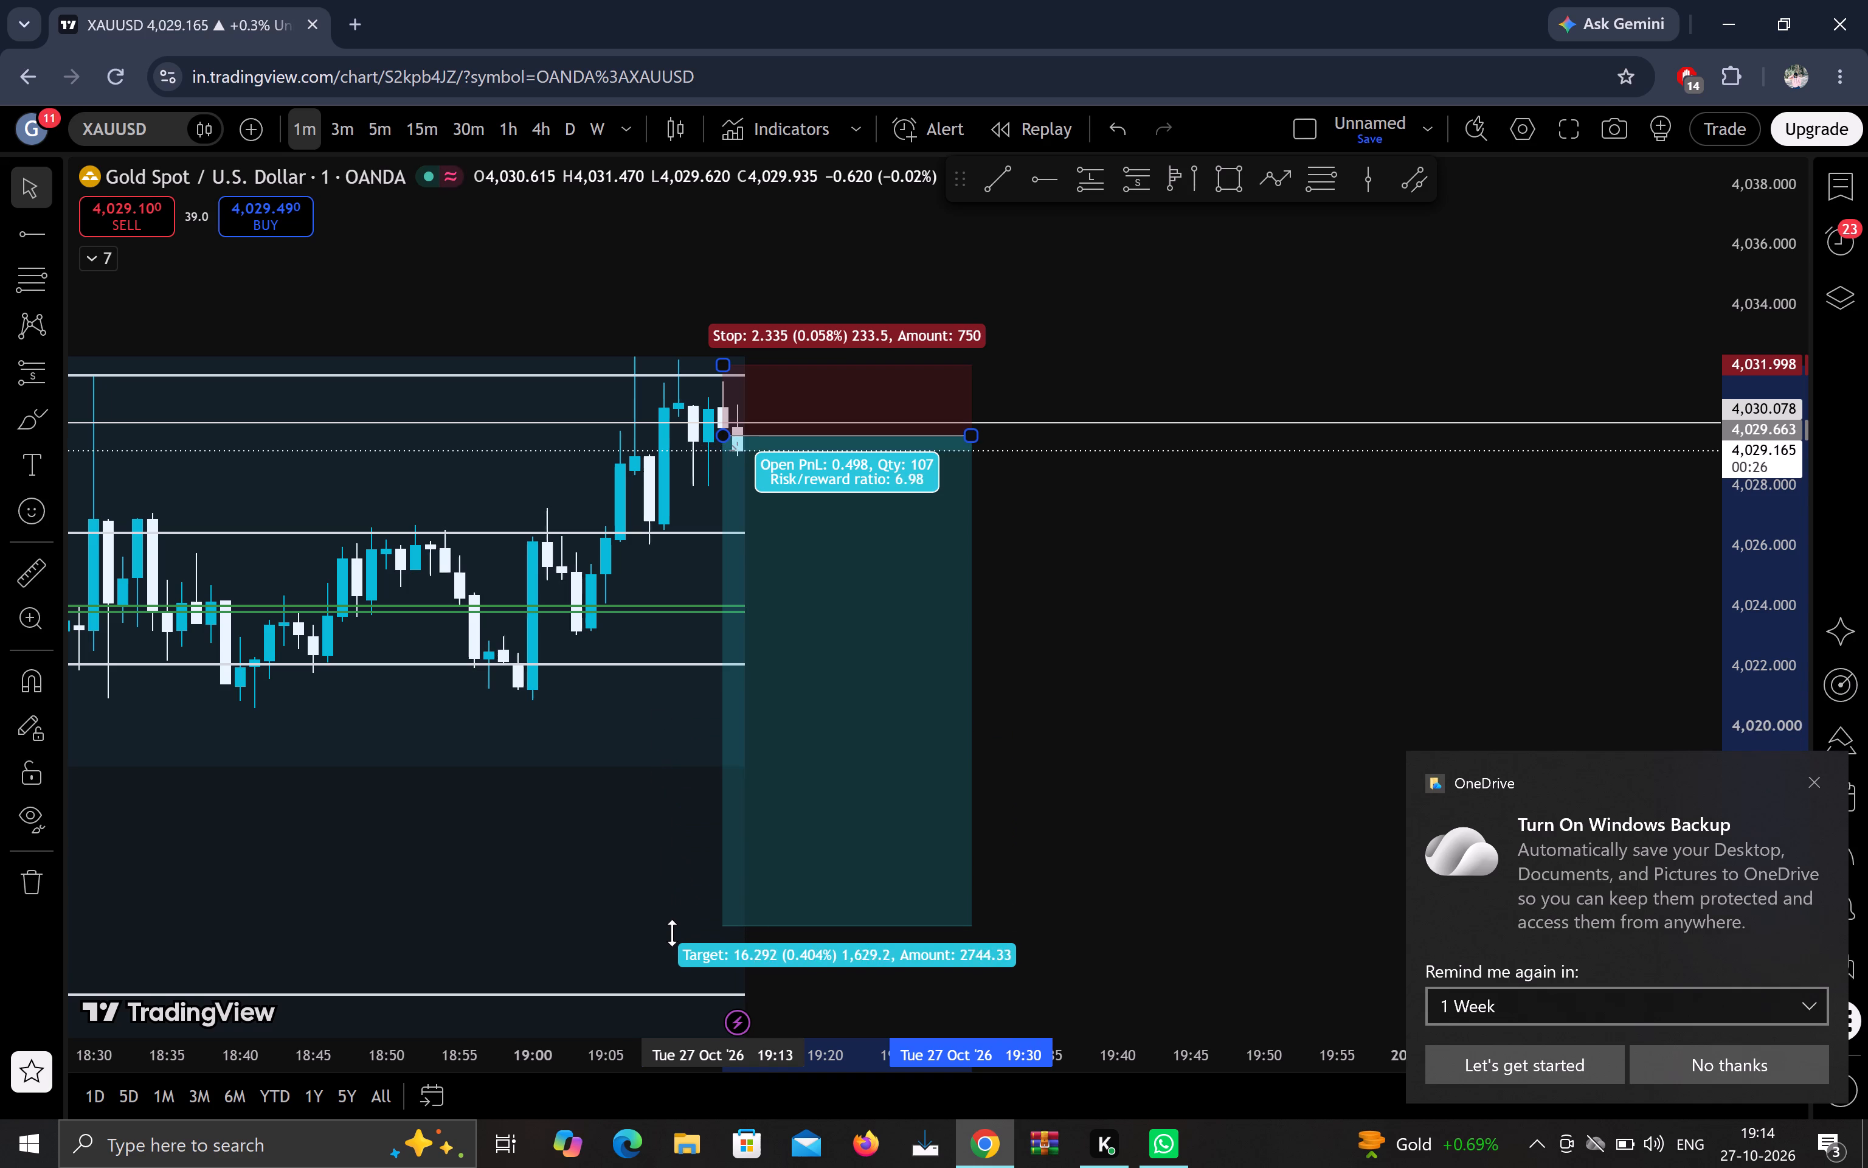
{"action": "left_click_drag", "start_coordinate": [672, 933], "coordinate": [685, 1003]}
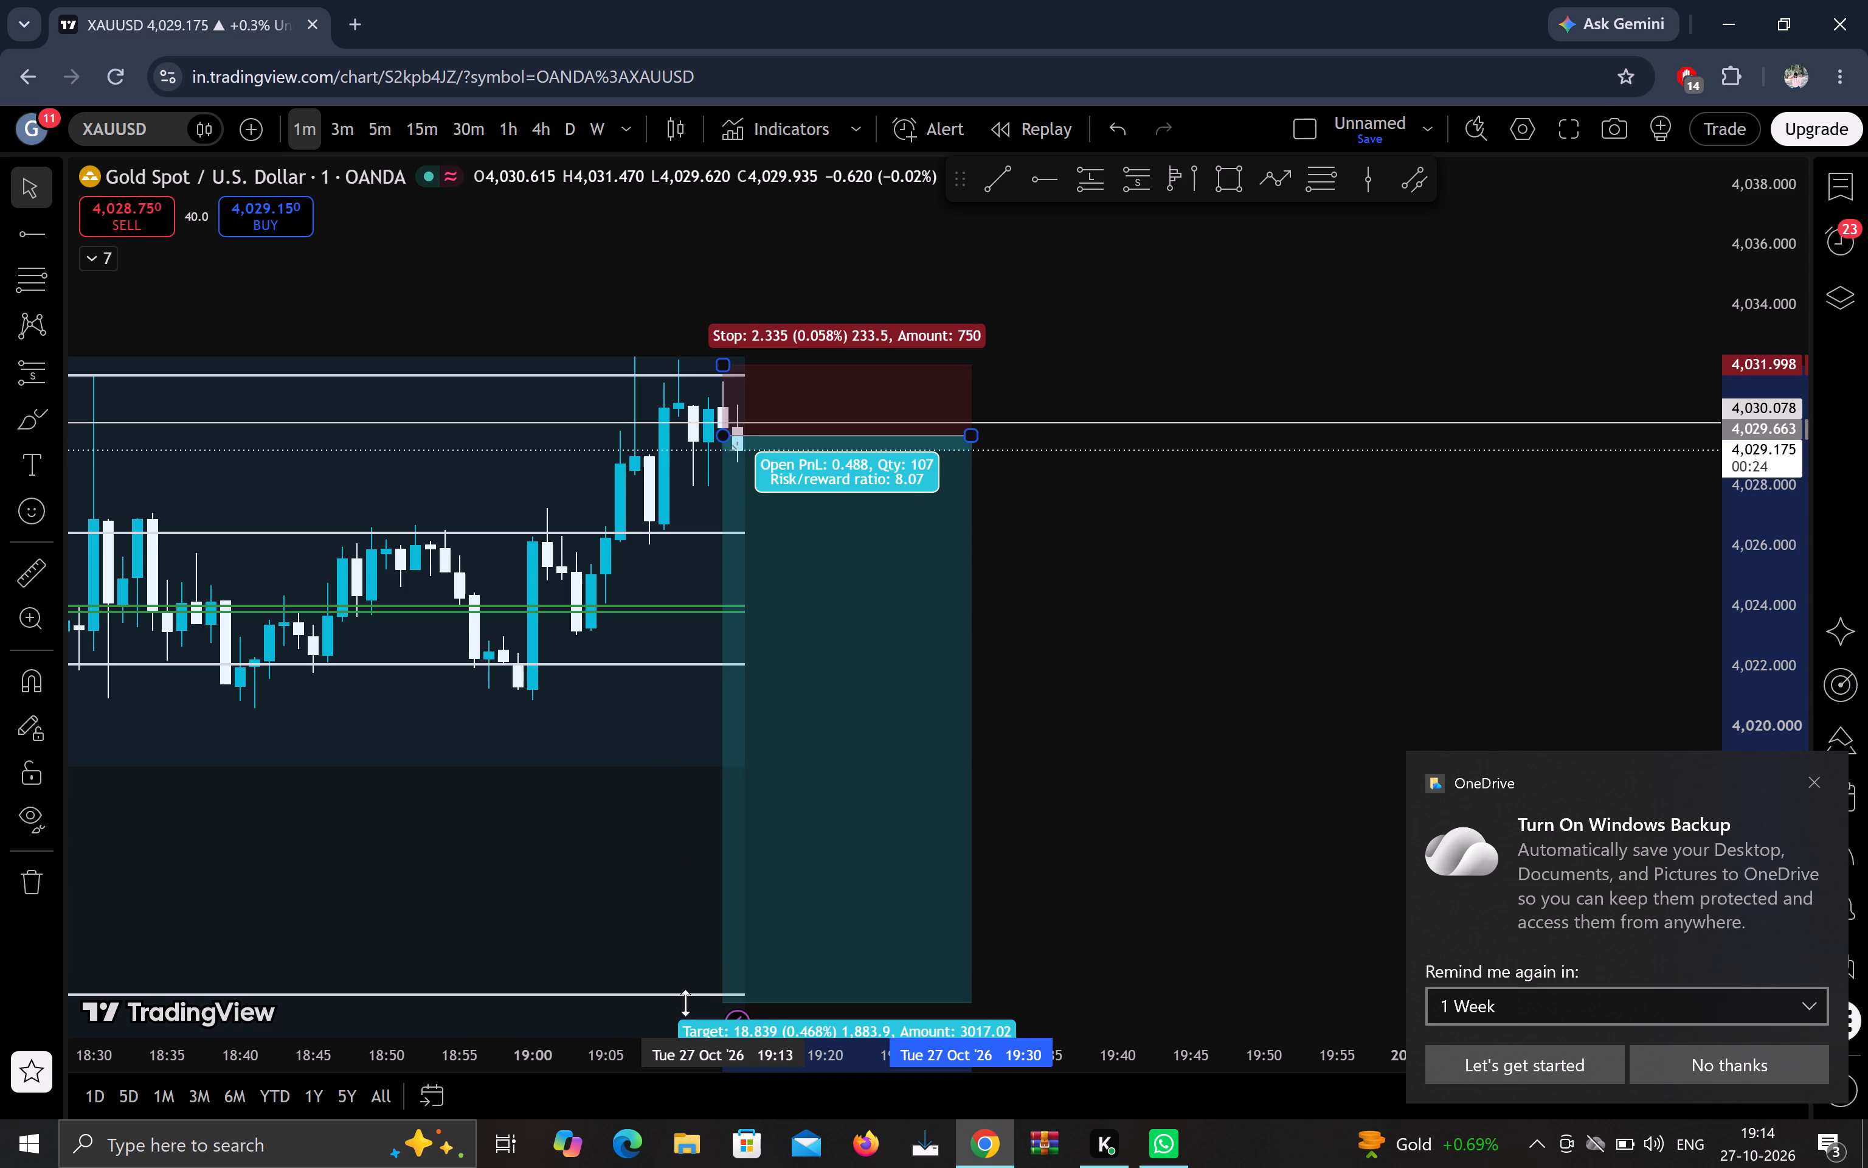
{"action": "left_click_drag", "start_coordinate": [685, 1003], "coordinate": [686, 993]}
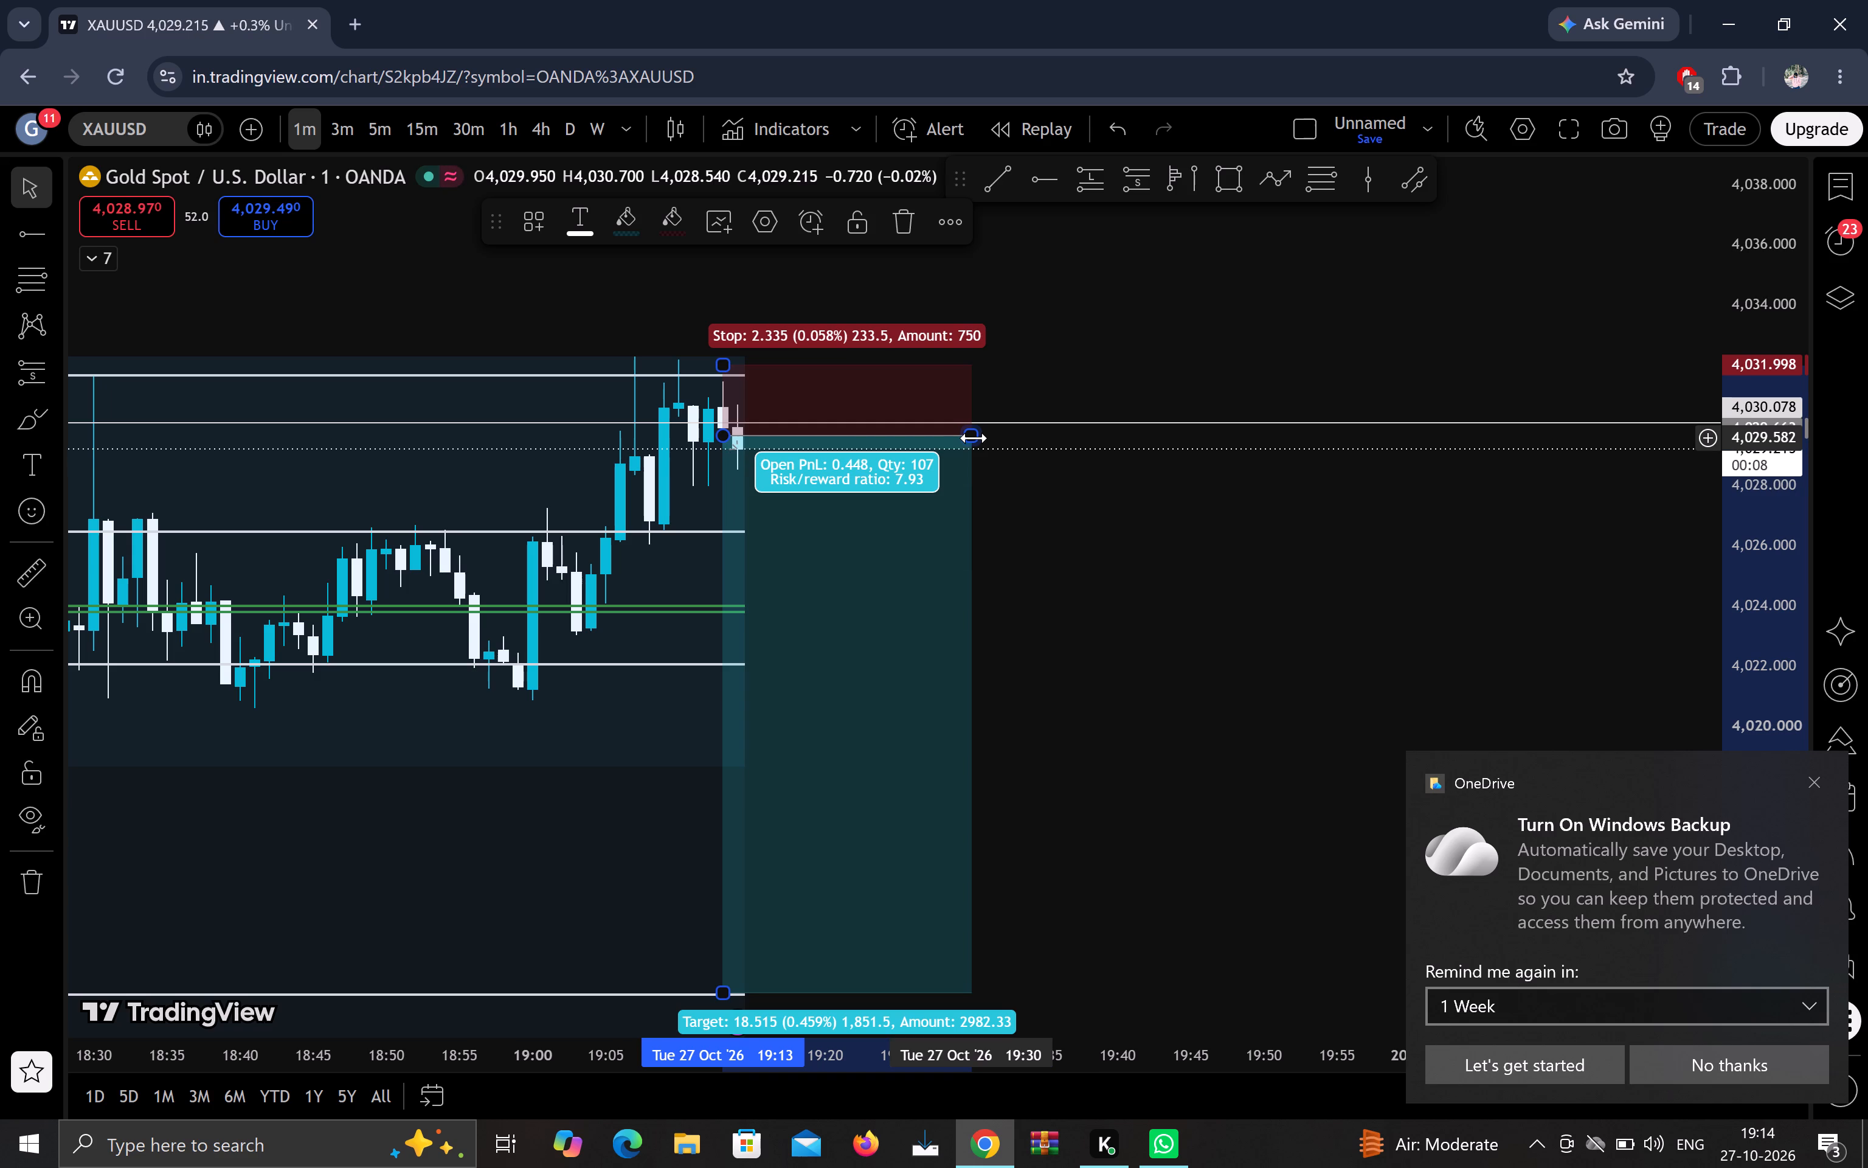
Shift the whole short position down so its entry sits at 4,028.248 and its stop at 4,030.583.
{"action": "left_click_drag", "start_coordinate": [896, 622], "coordinate": [905, 647]}
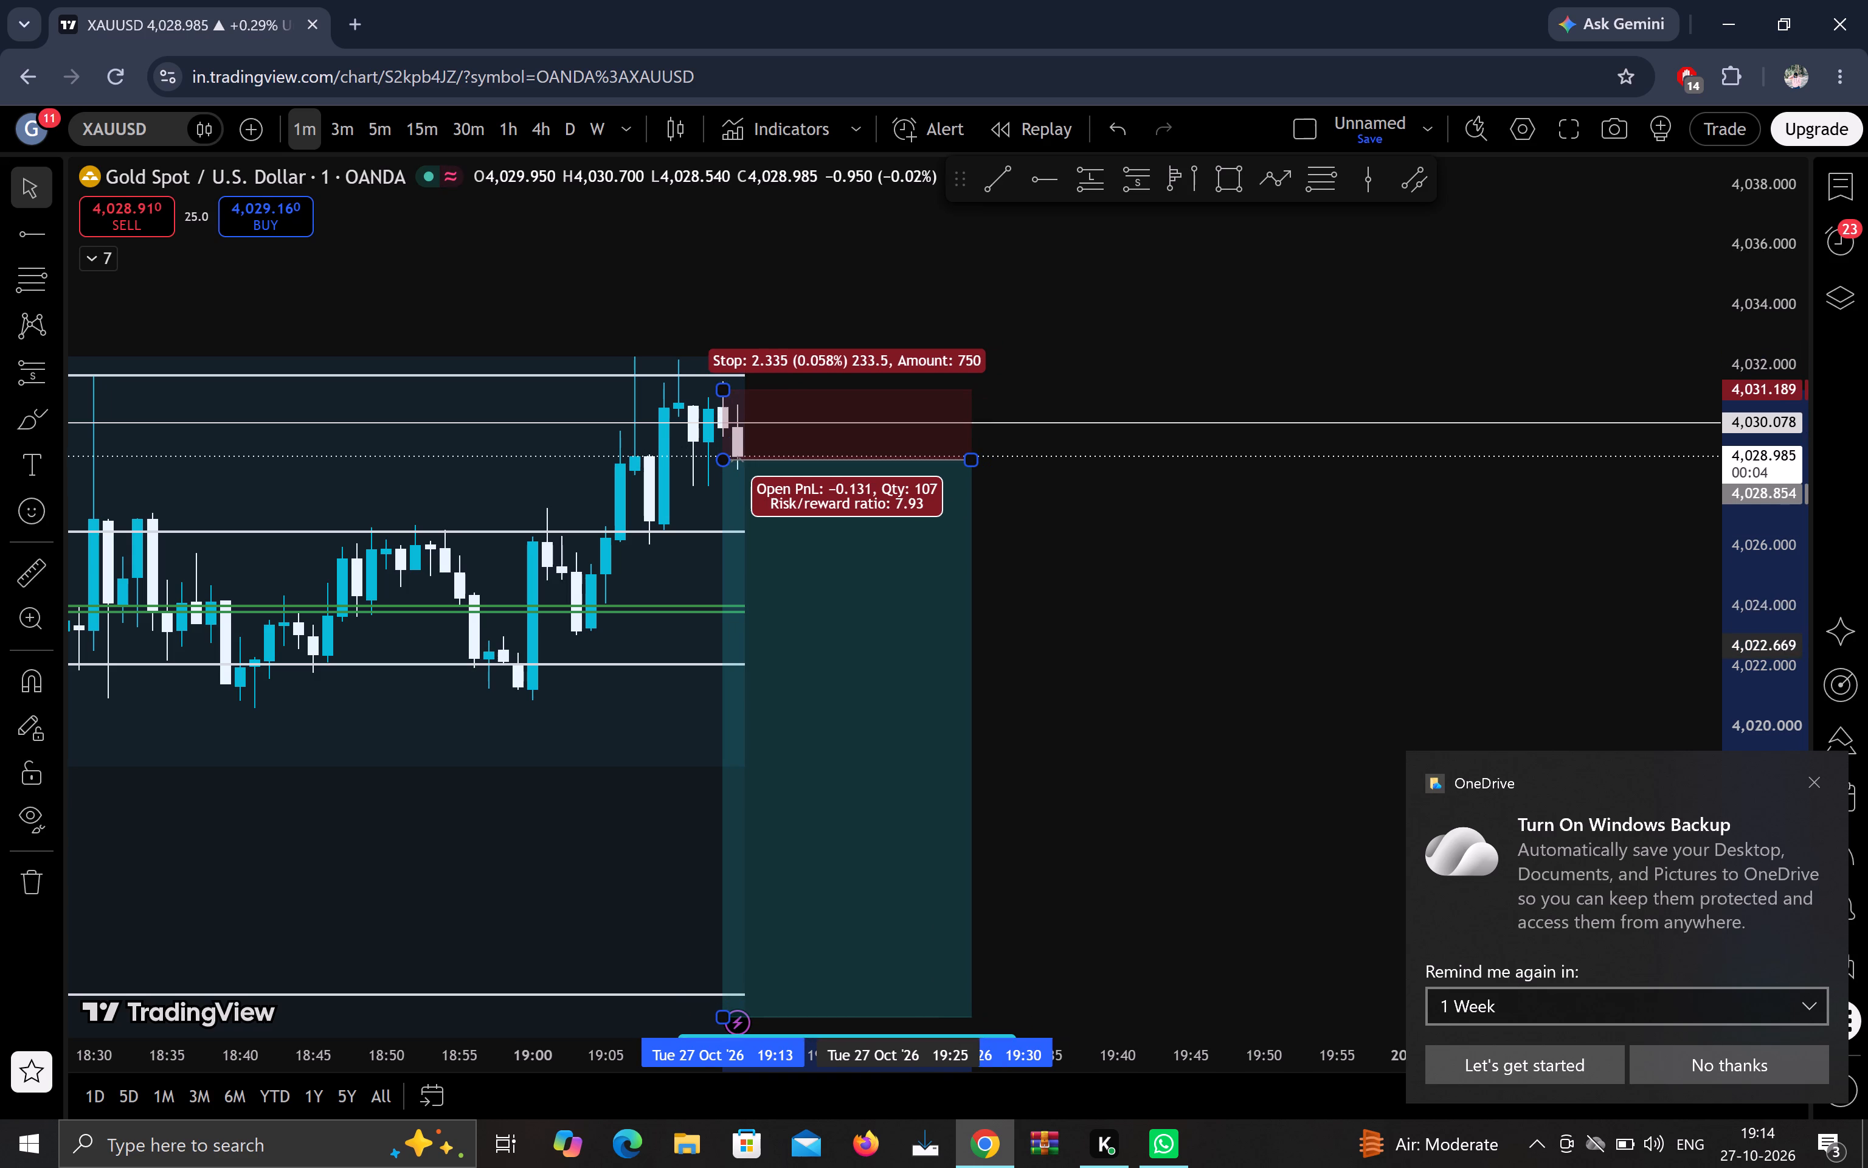
{"action": "left_click_drag", "start_coordinate": [905, 647], "coordinate": [902, 649]}
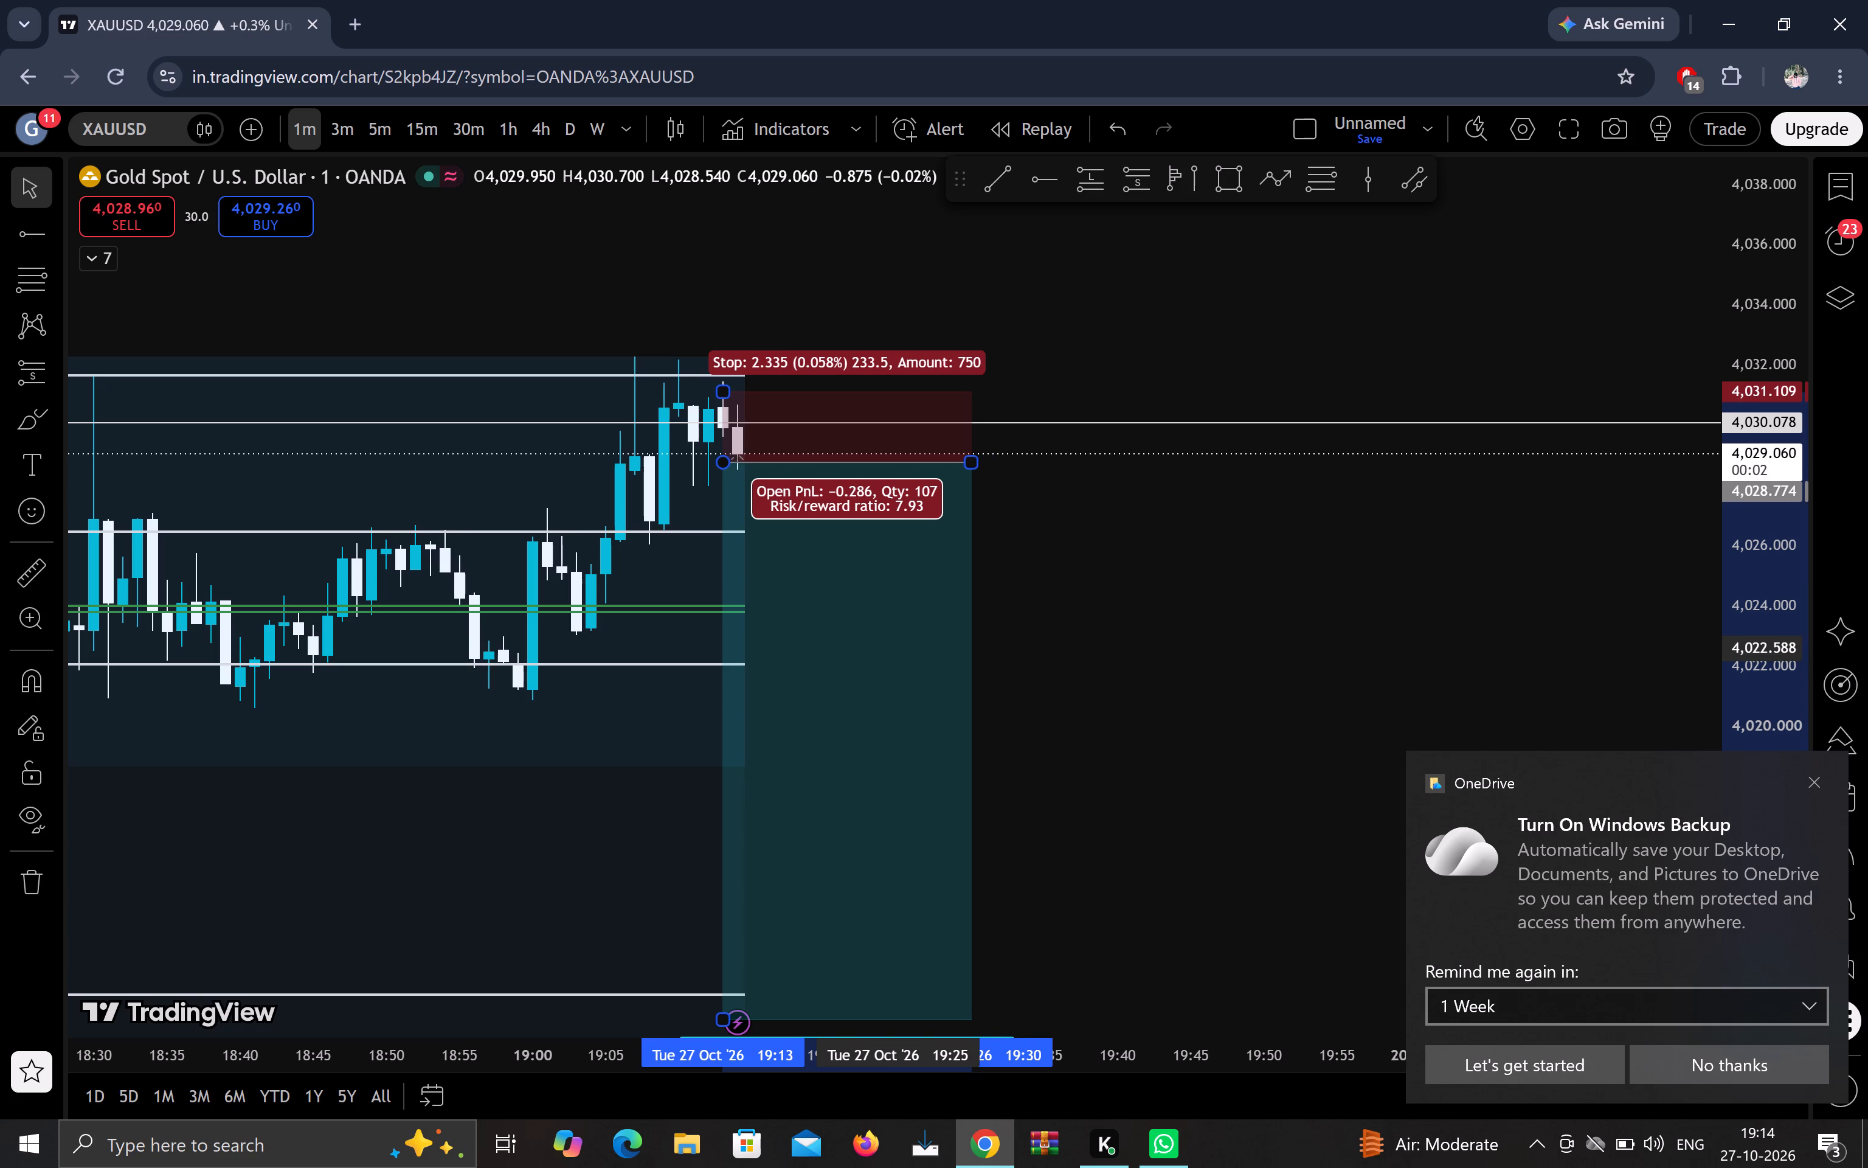
{"action": "left_click_drag", "start_coordinate": [902, 649], "coordinate": [901, 655]}
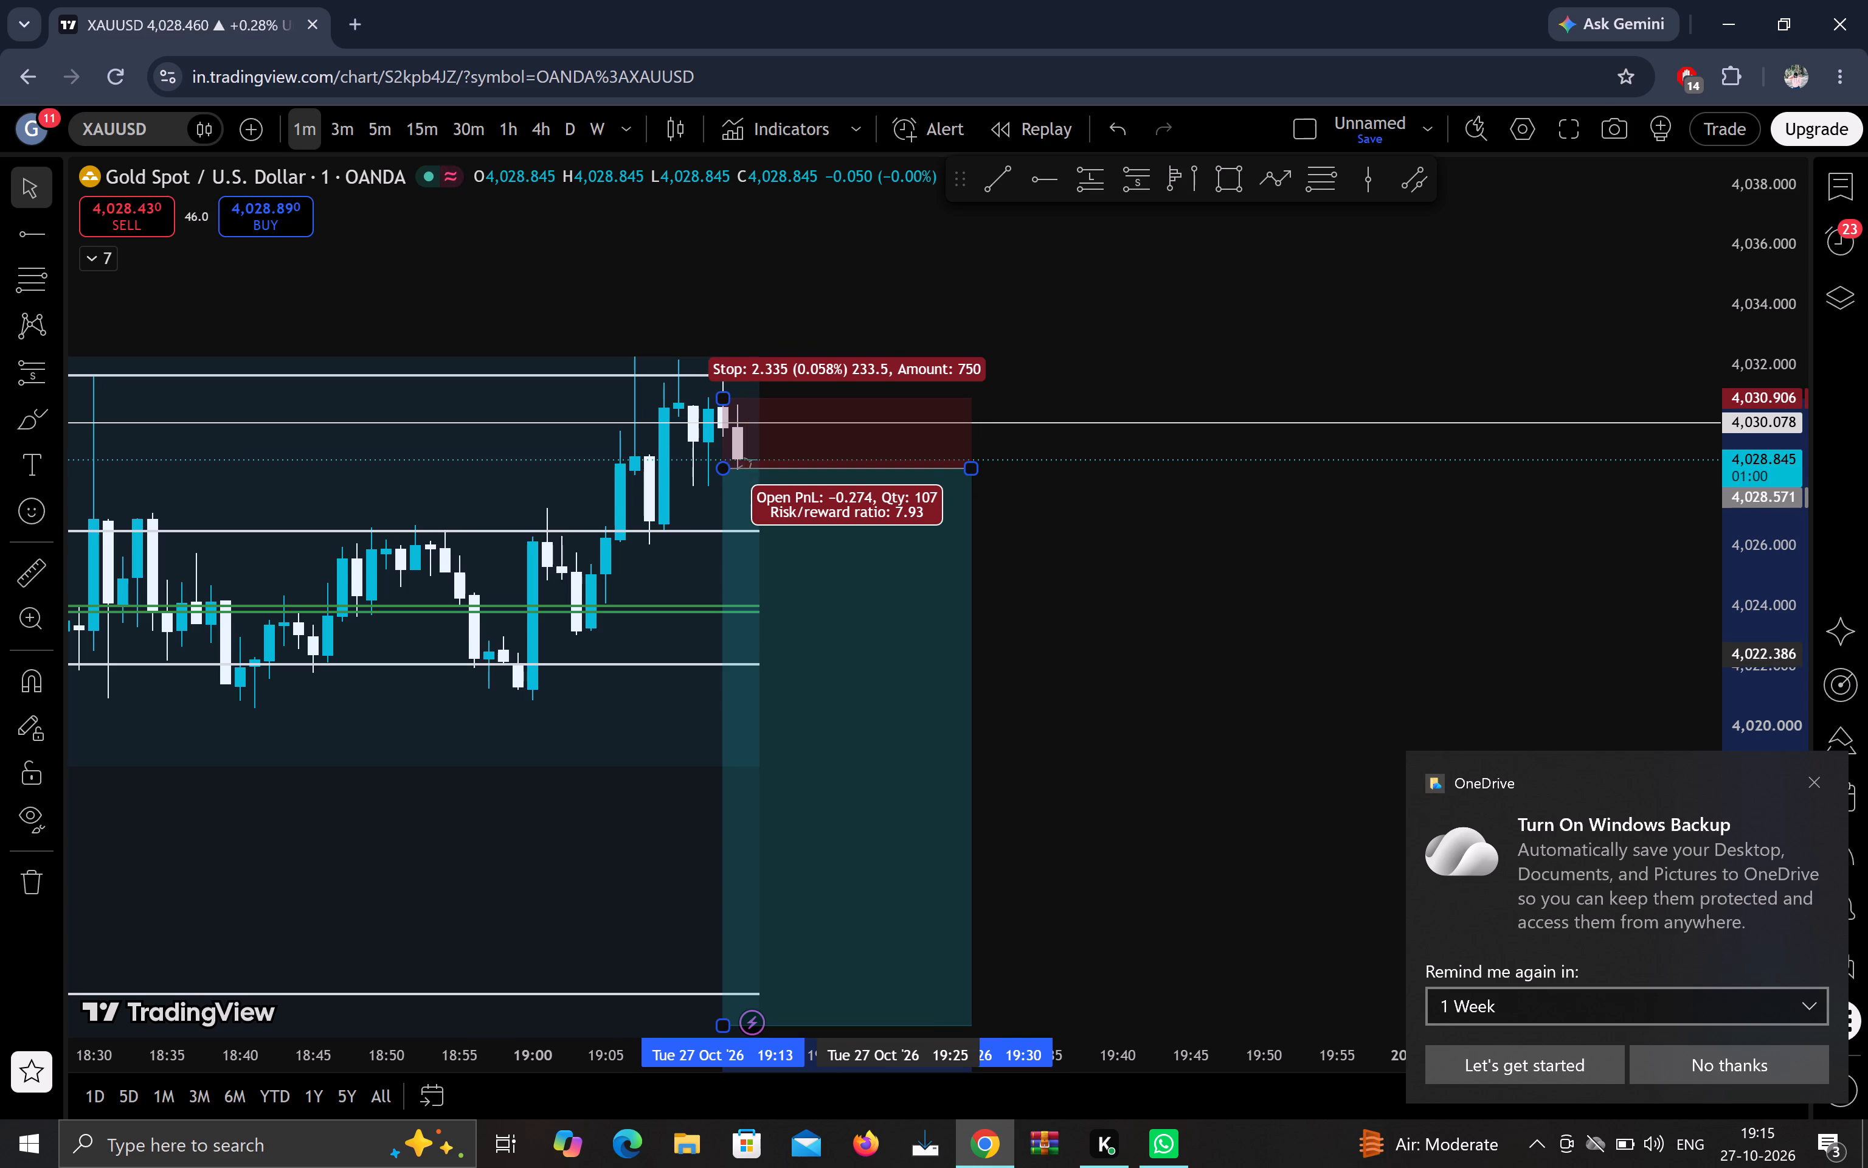
{"action": "left_click_drag", "start_coordinate": [901, 655], "coordinate": [897, 669]}
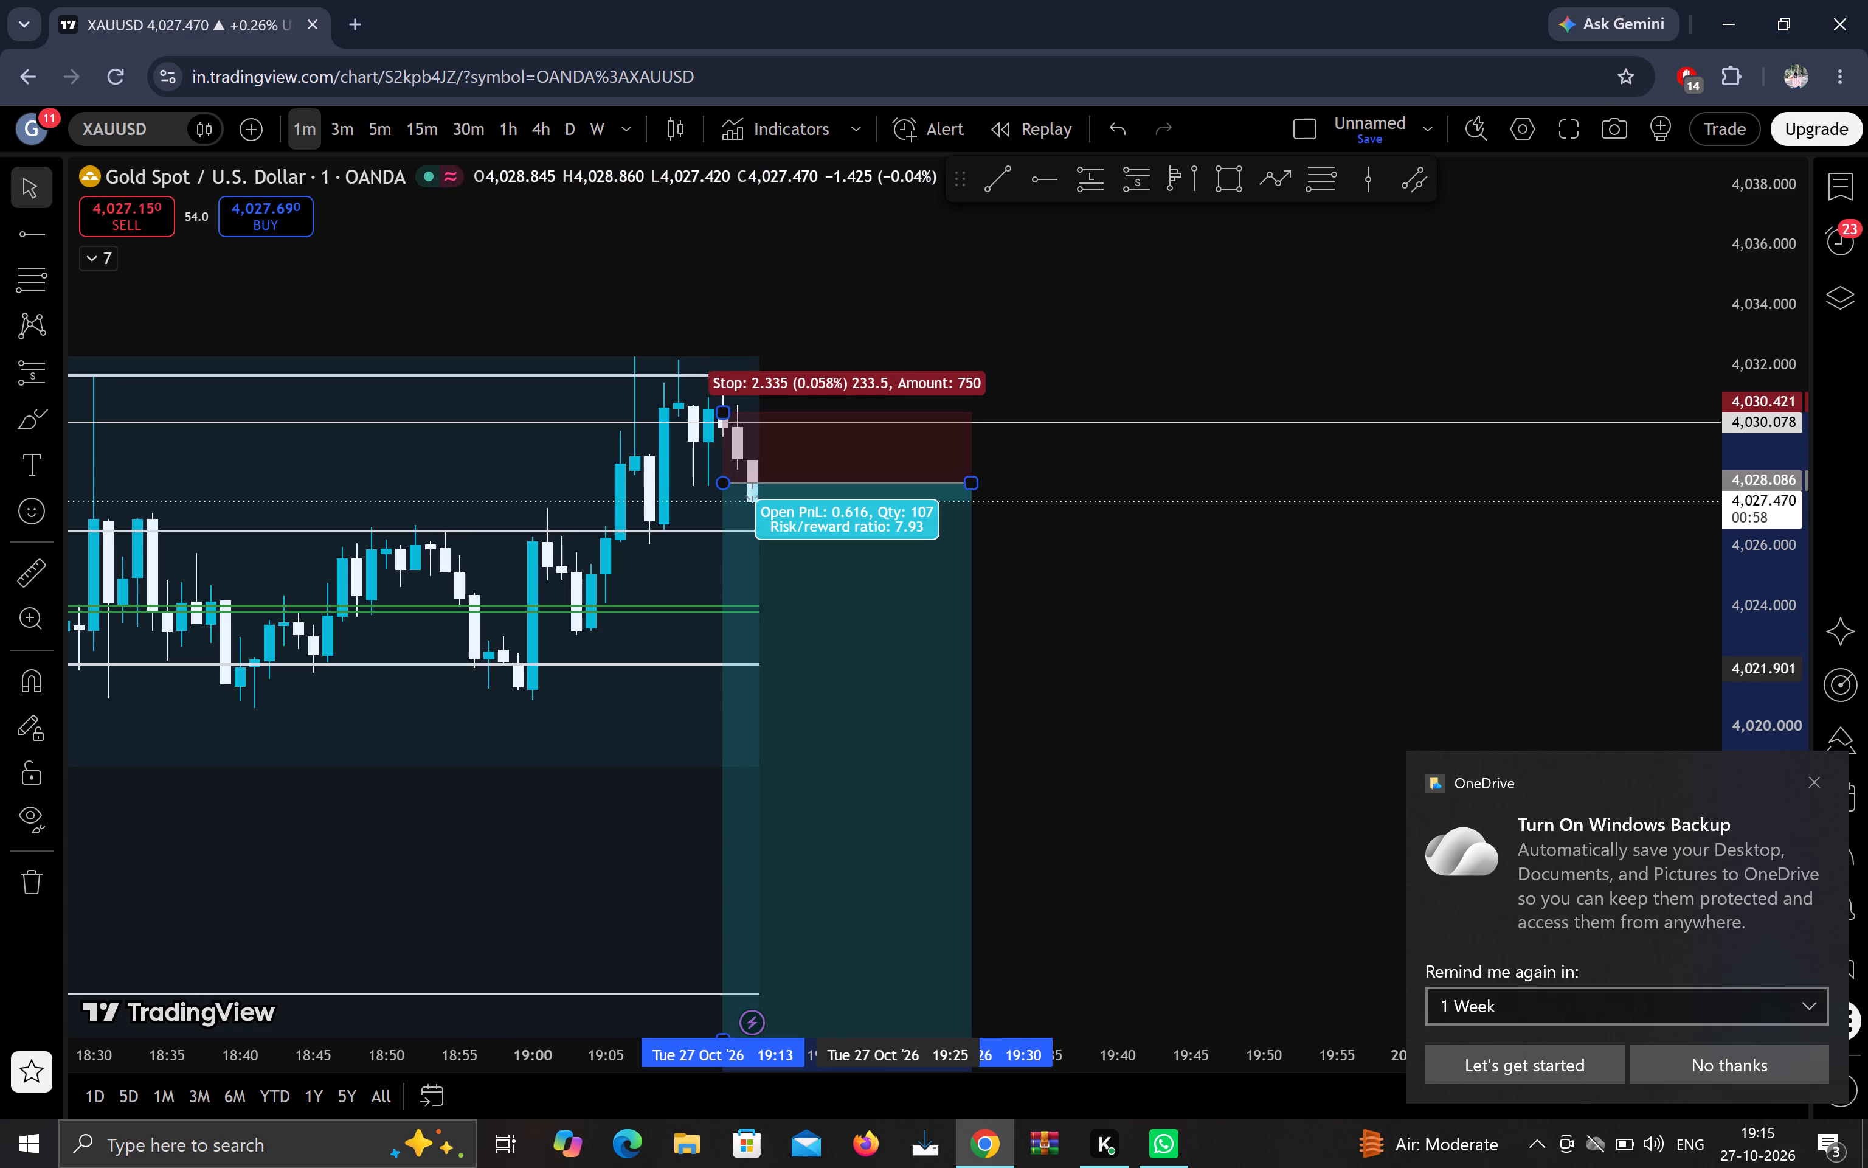
{"action": "left_click_drag", "start_coordinate": [897, 669], "coordinate": [894, 679]}
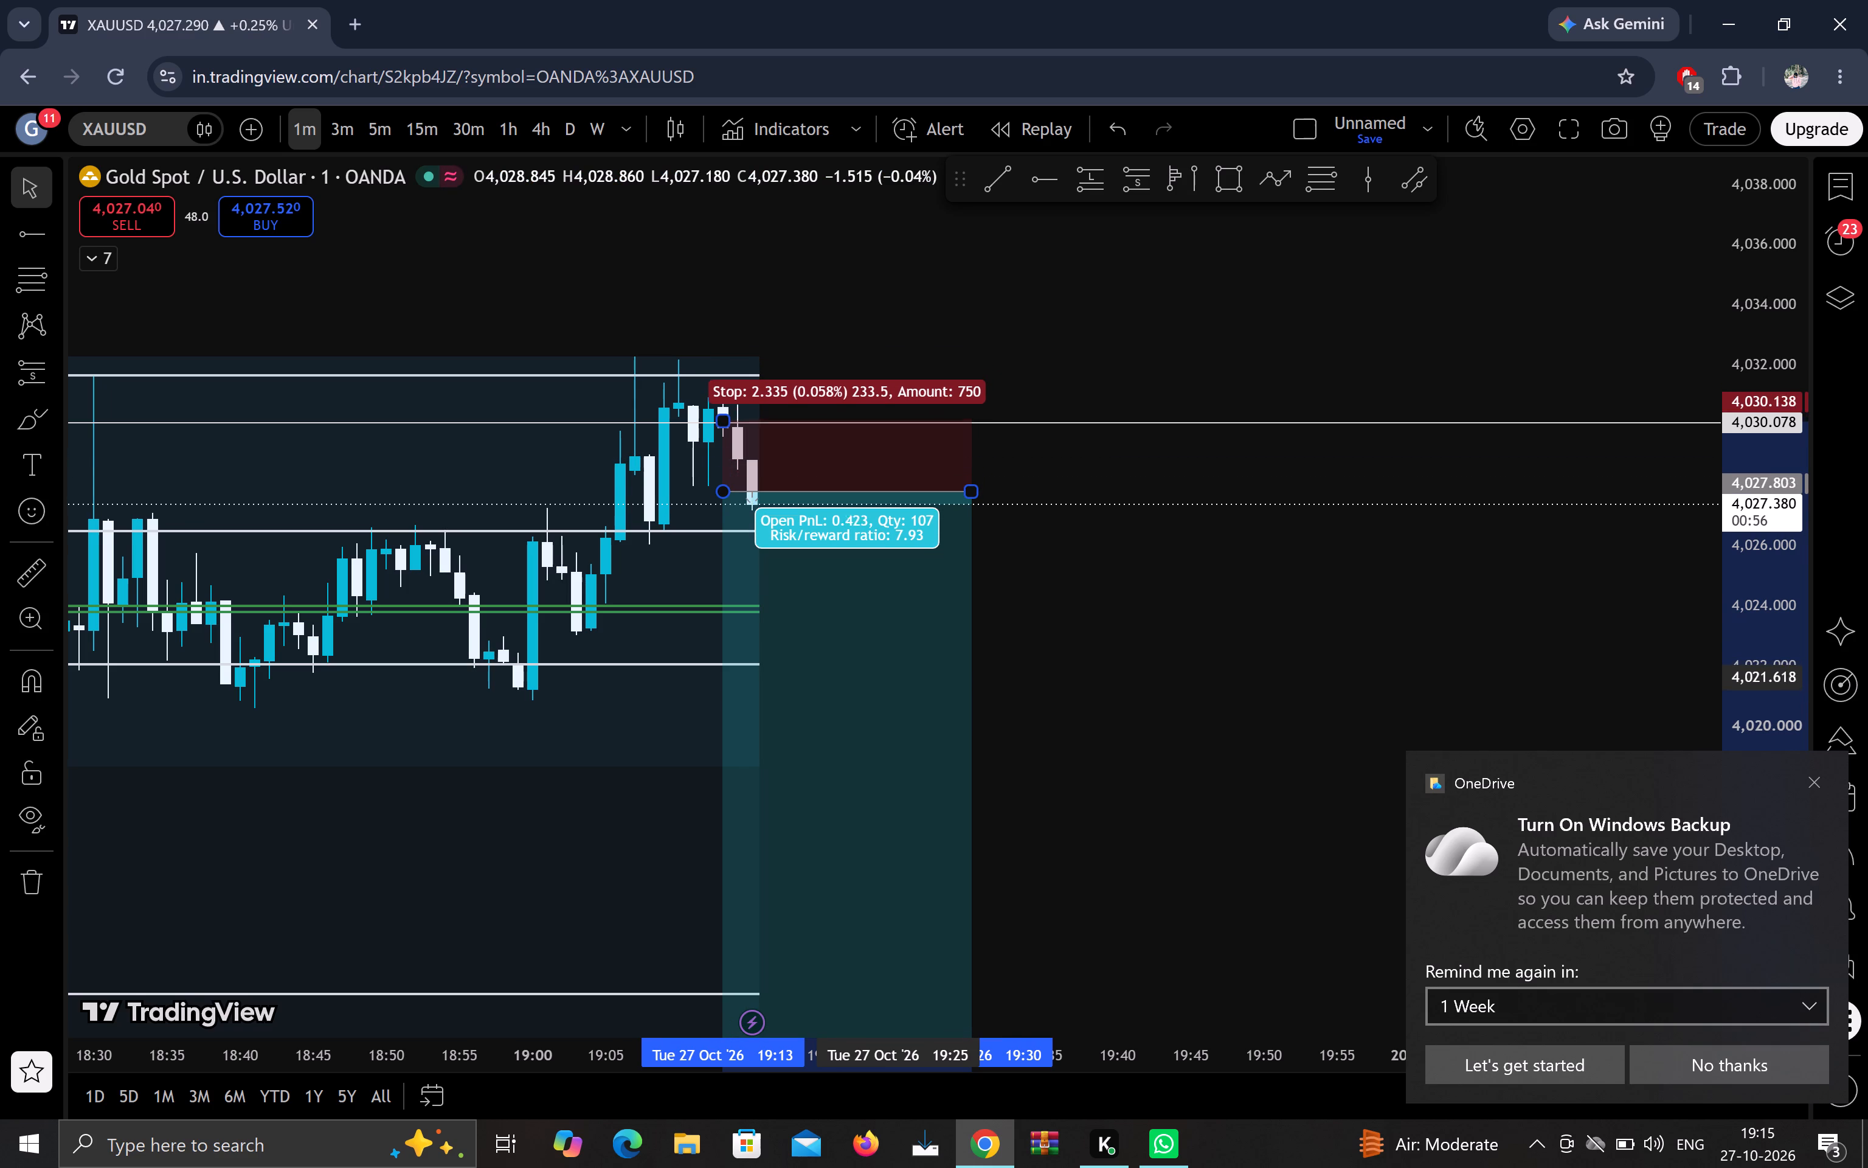
{"action": "left_click_drag", "start_coordinate": [894, 679], "coordinate": [897, 656]}
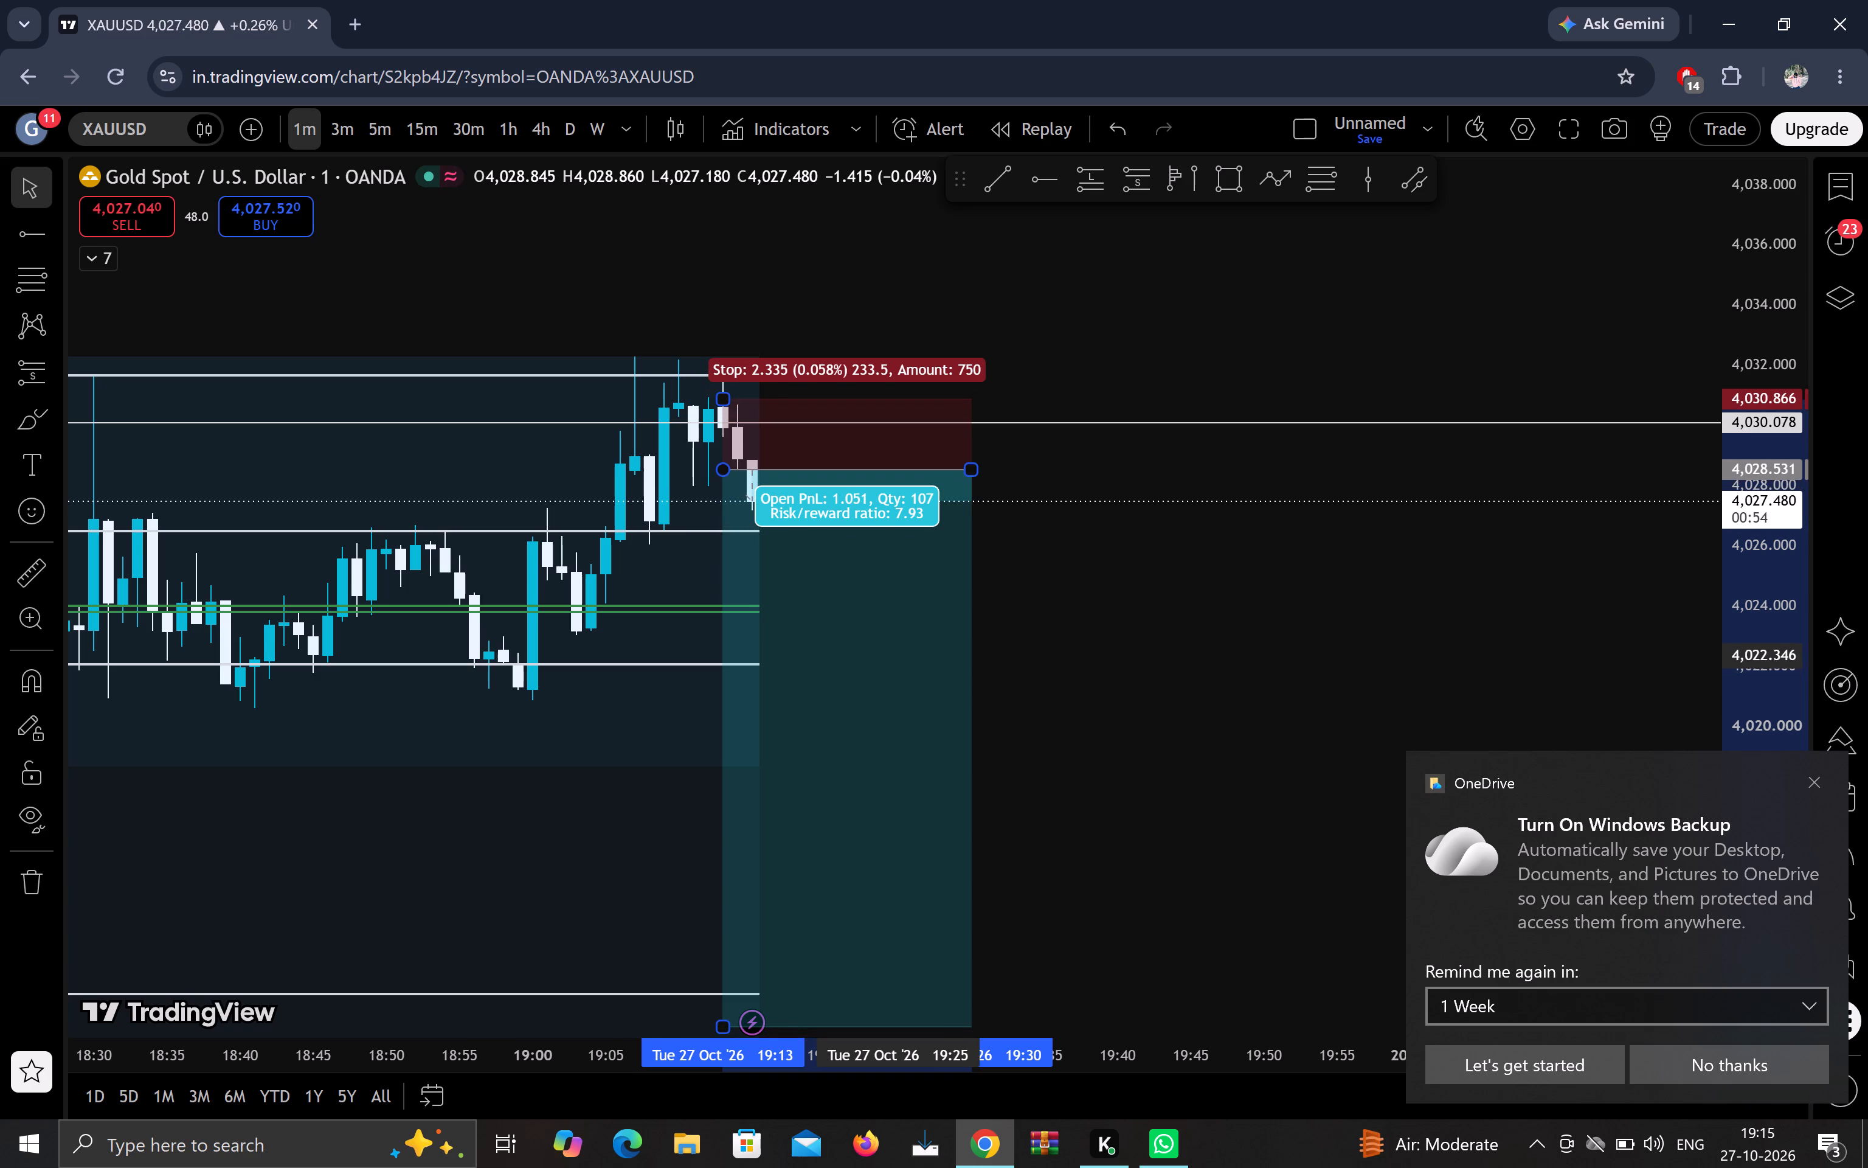
{"action": "left_click_drag", "start_coordinate": [897, 656], "coordinate": [894, 664]}
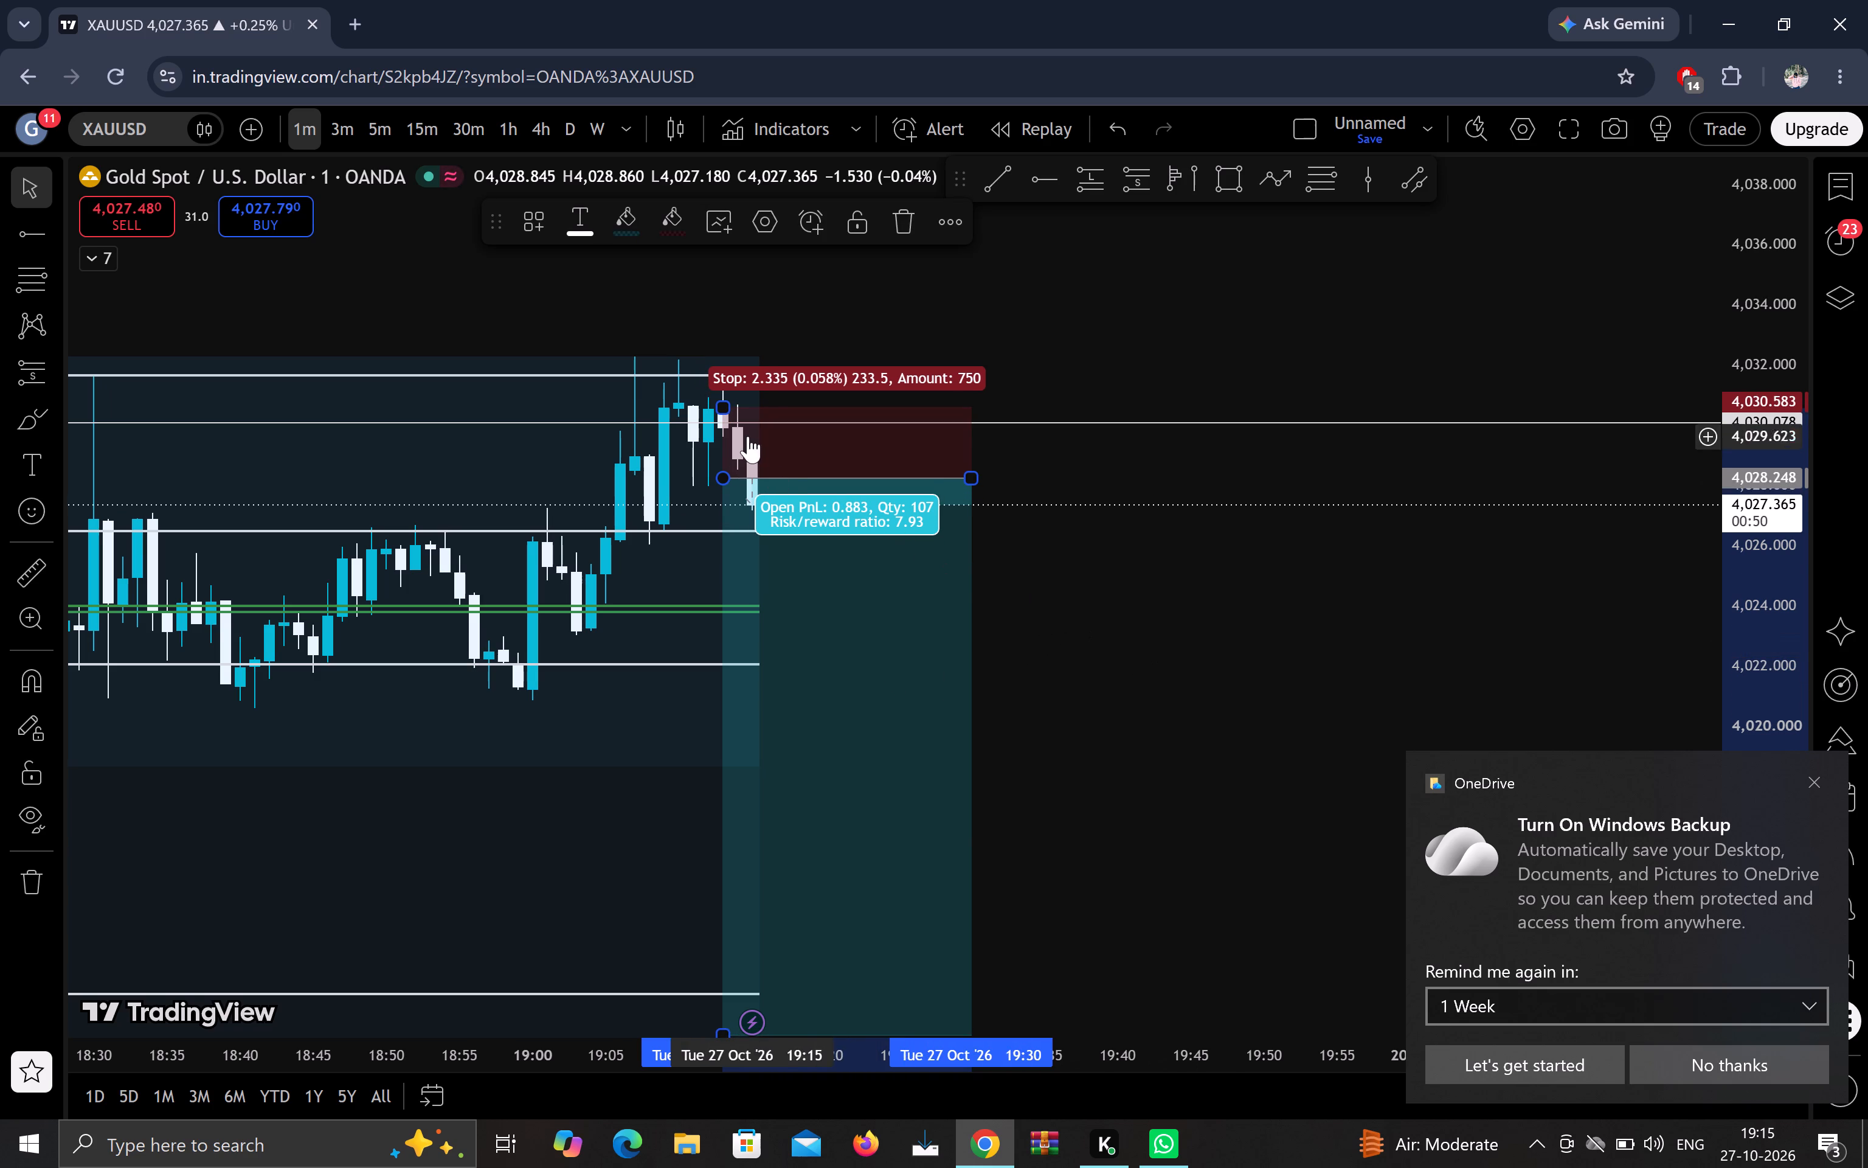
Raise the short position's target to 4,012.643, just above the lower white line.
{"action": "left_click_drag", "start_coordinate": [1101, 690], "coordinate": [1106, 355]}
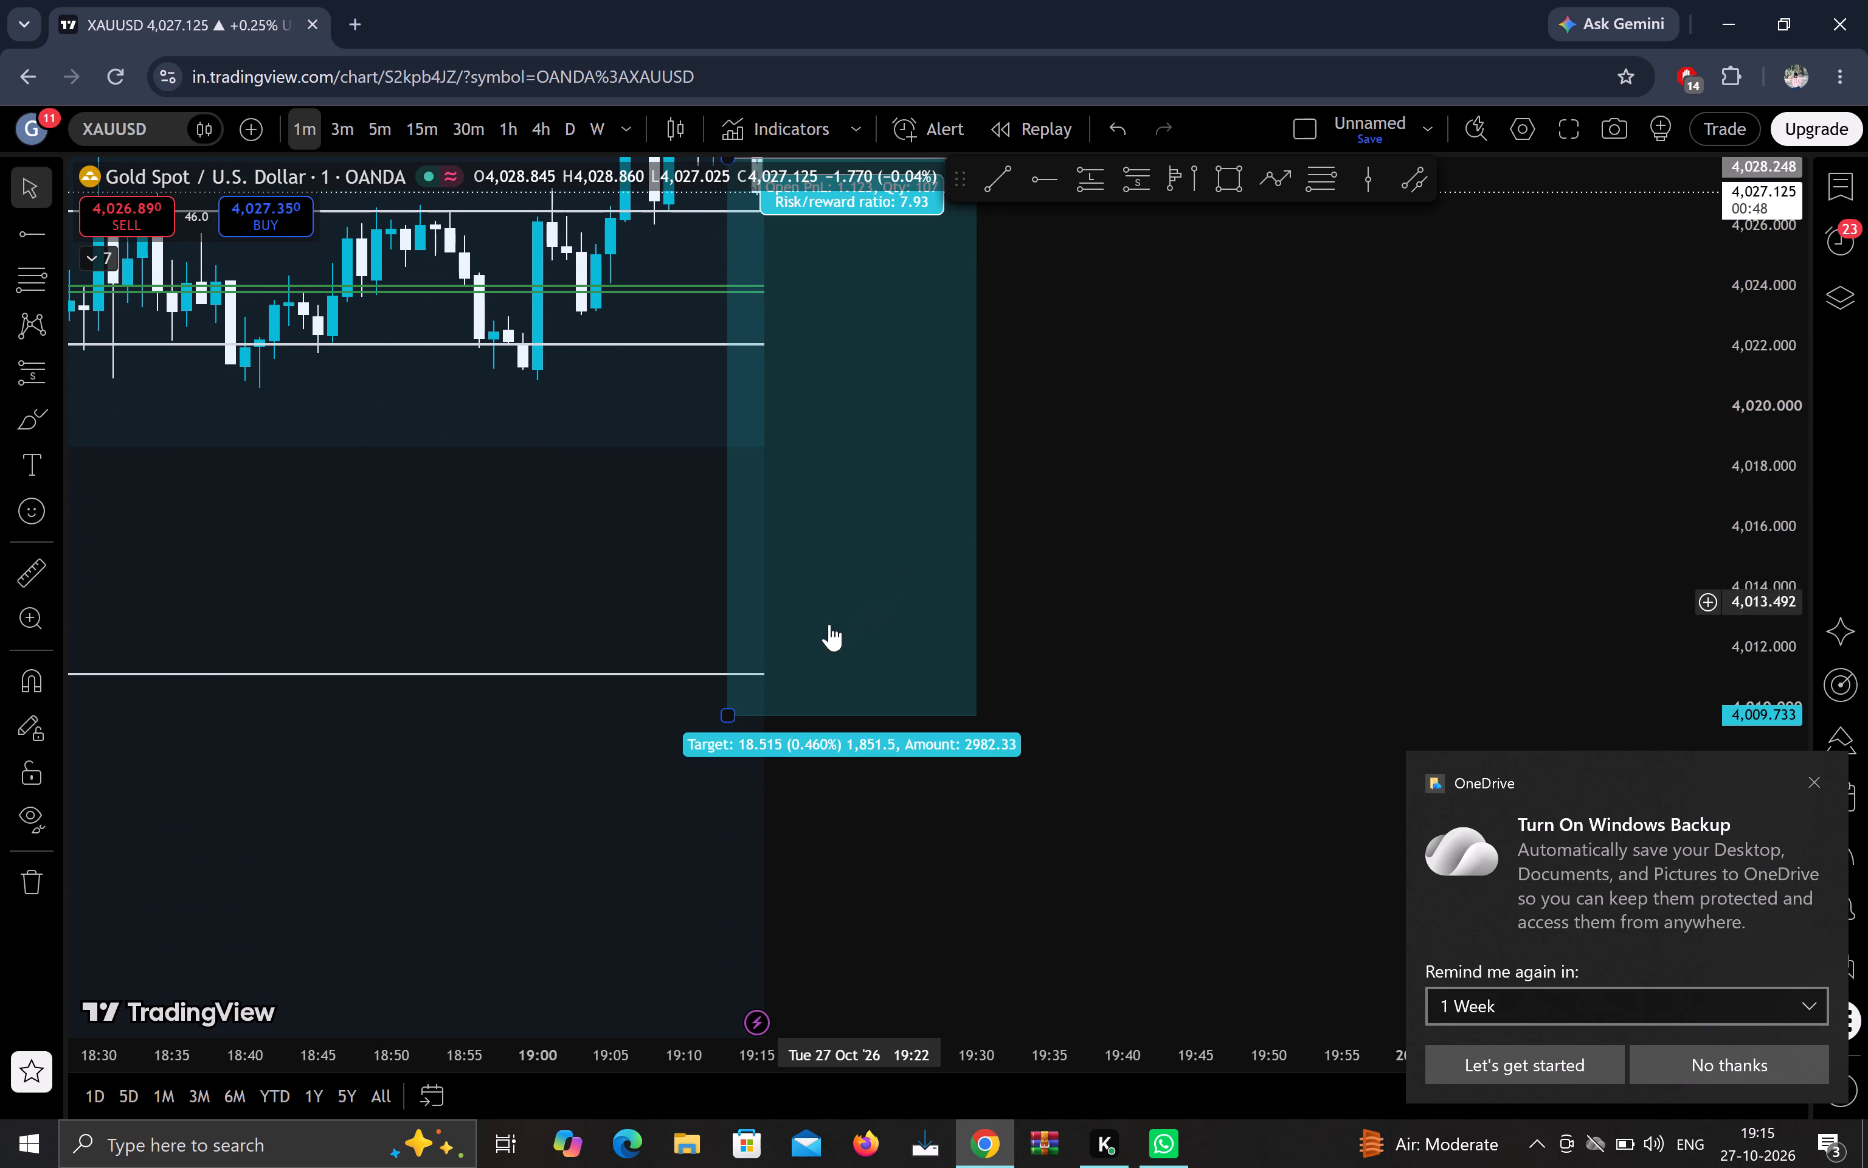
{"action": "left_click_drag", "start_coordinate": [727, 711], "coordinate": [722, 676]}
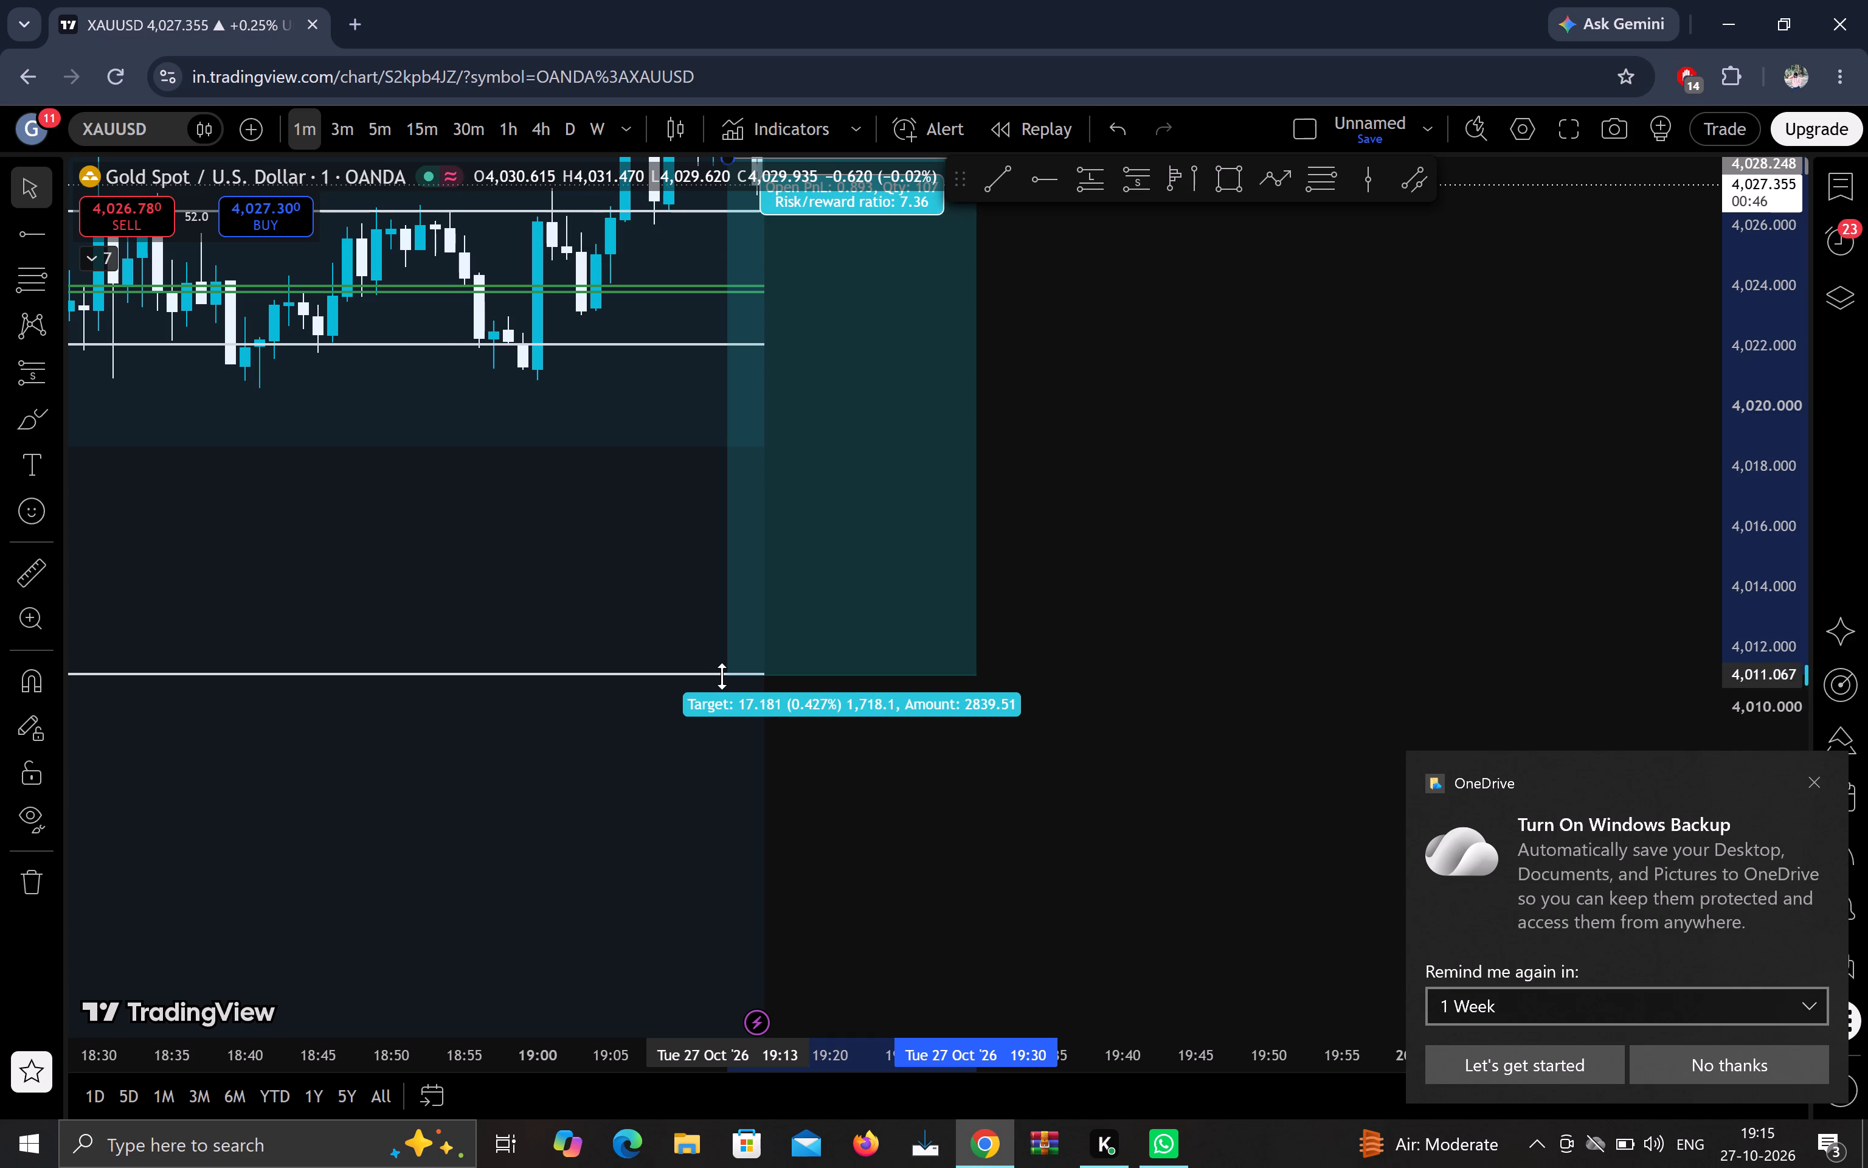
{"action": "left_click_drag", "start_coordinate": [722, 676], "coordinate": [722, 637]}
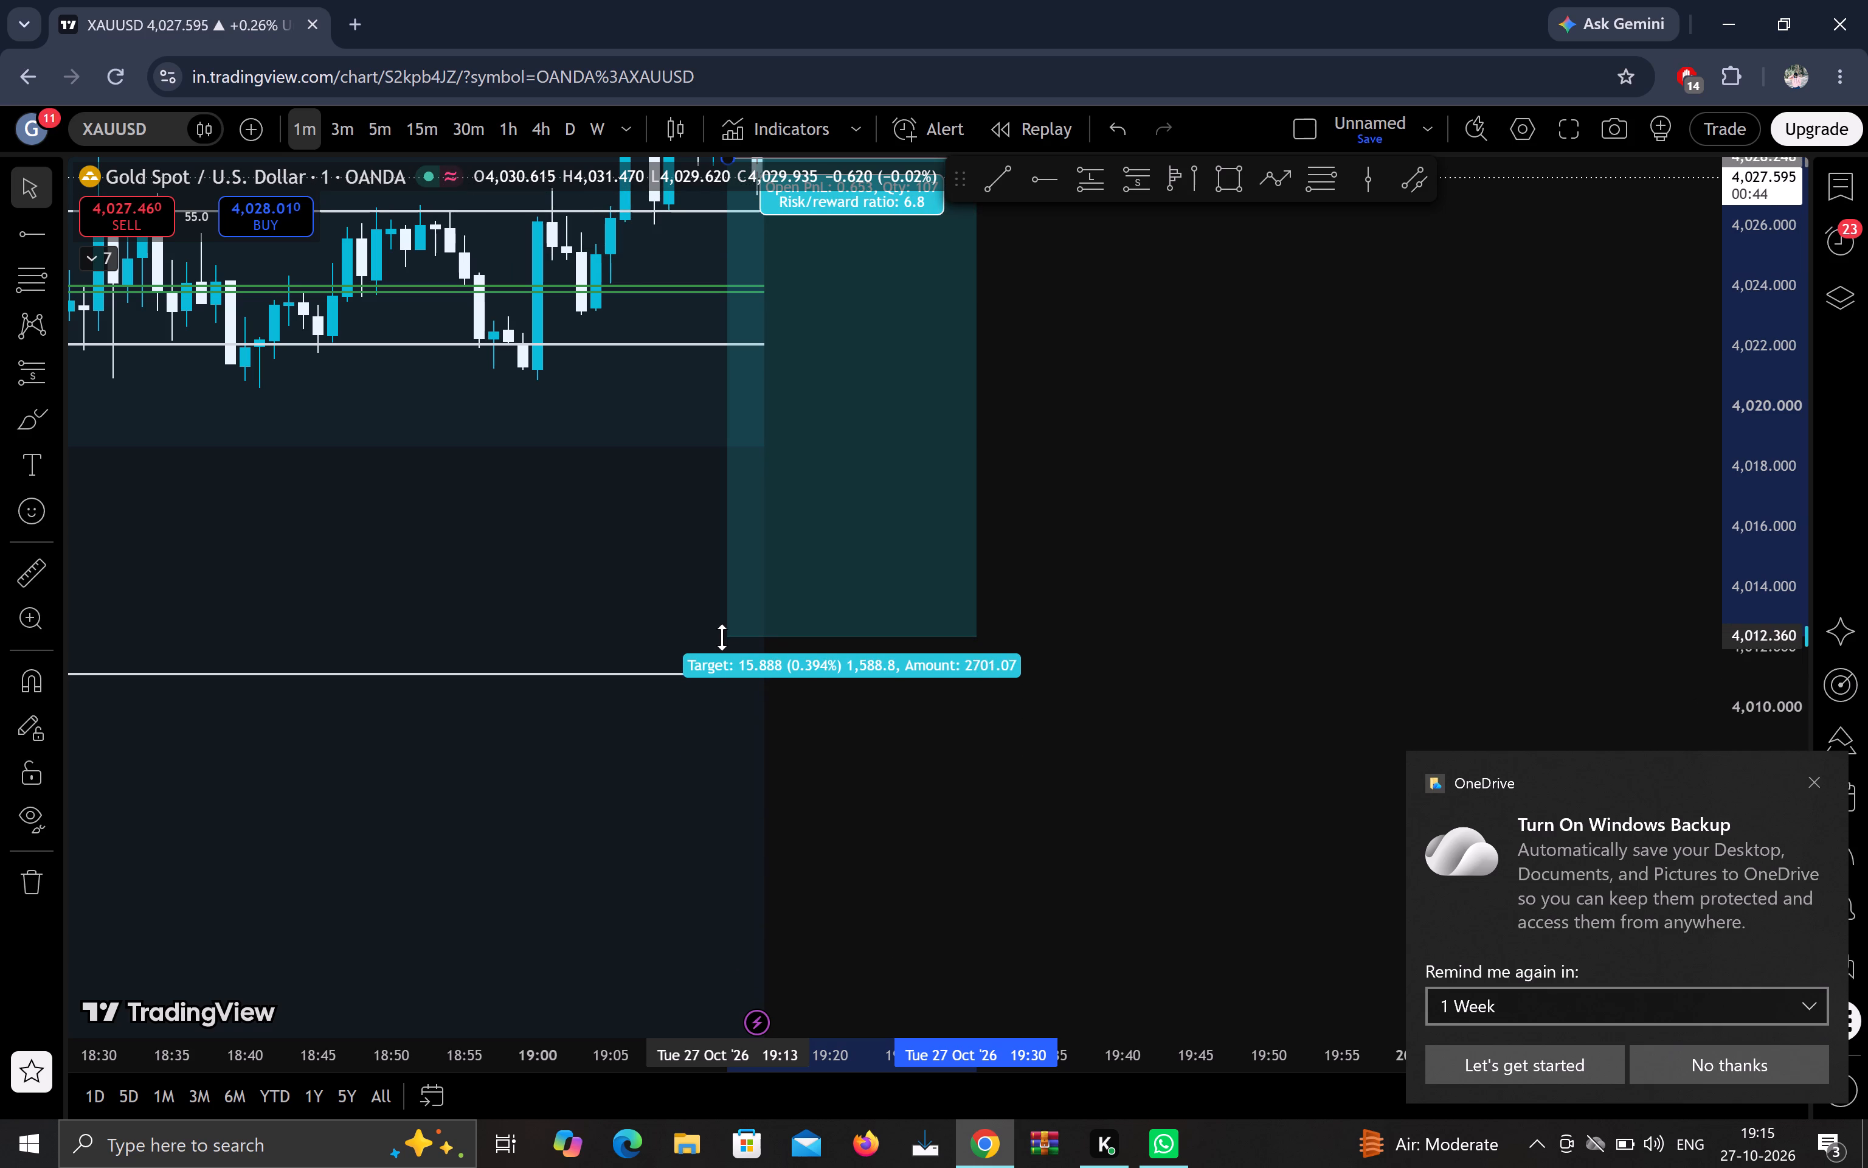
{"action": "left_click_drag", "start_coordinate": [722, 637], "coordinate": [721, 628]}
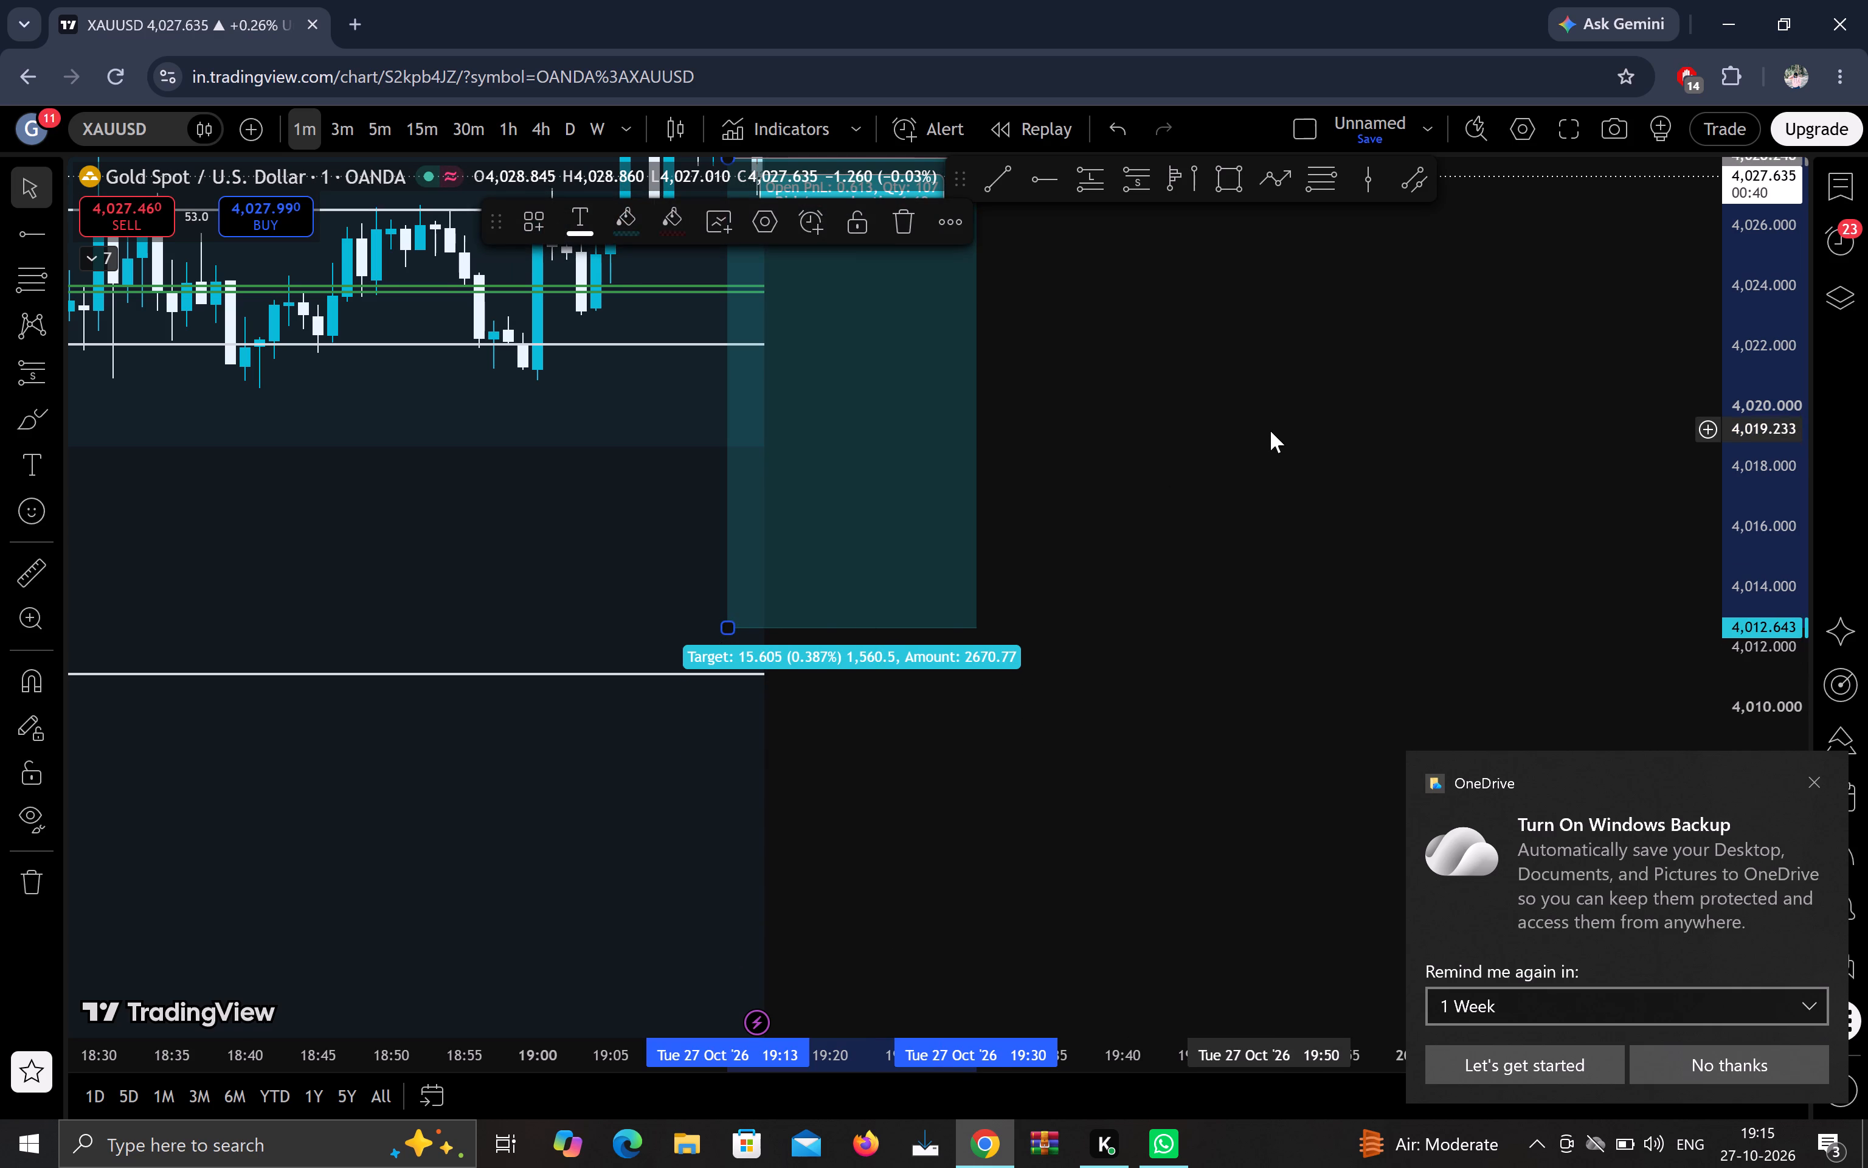
Examine the short position's target and stop zones against both volume profiles and the afternoon rally from 15:30 onward.
{"action": "left_click_drag", "start_coordinate": [1270, 431], "coordinate": [1361, 651]}
{"action": "scroll", "coordinate": [1361, 651], "scroll_direction": "up", "scroll_amount": 7}
{"action": "scroll", "coordinate": [1361, 651], "scroll_direction": "down", "scroll_amount": 7}
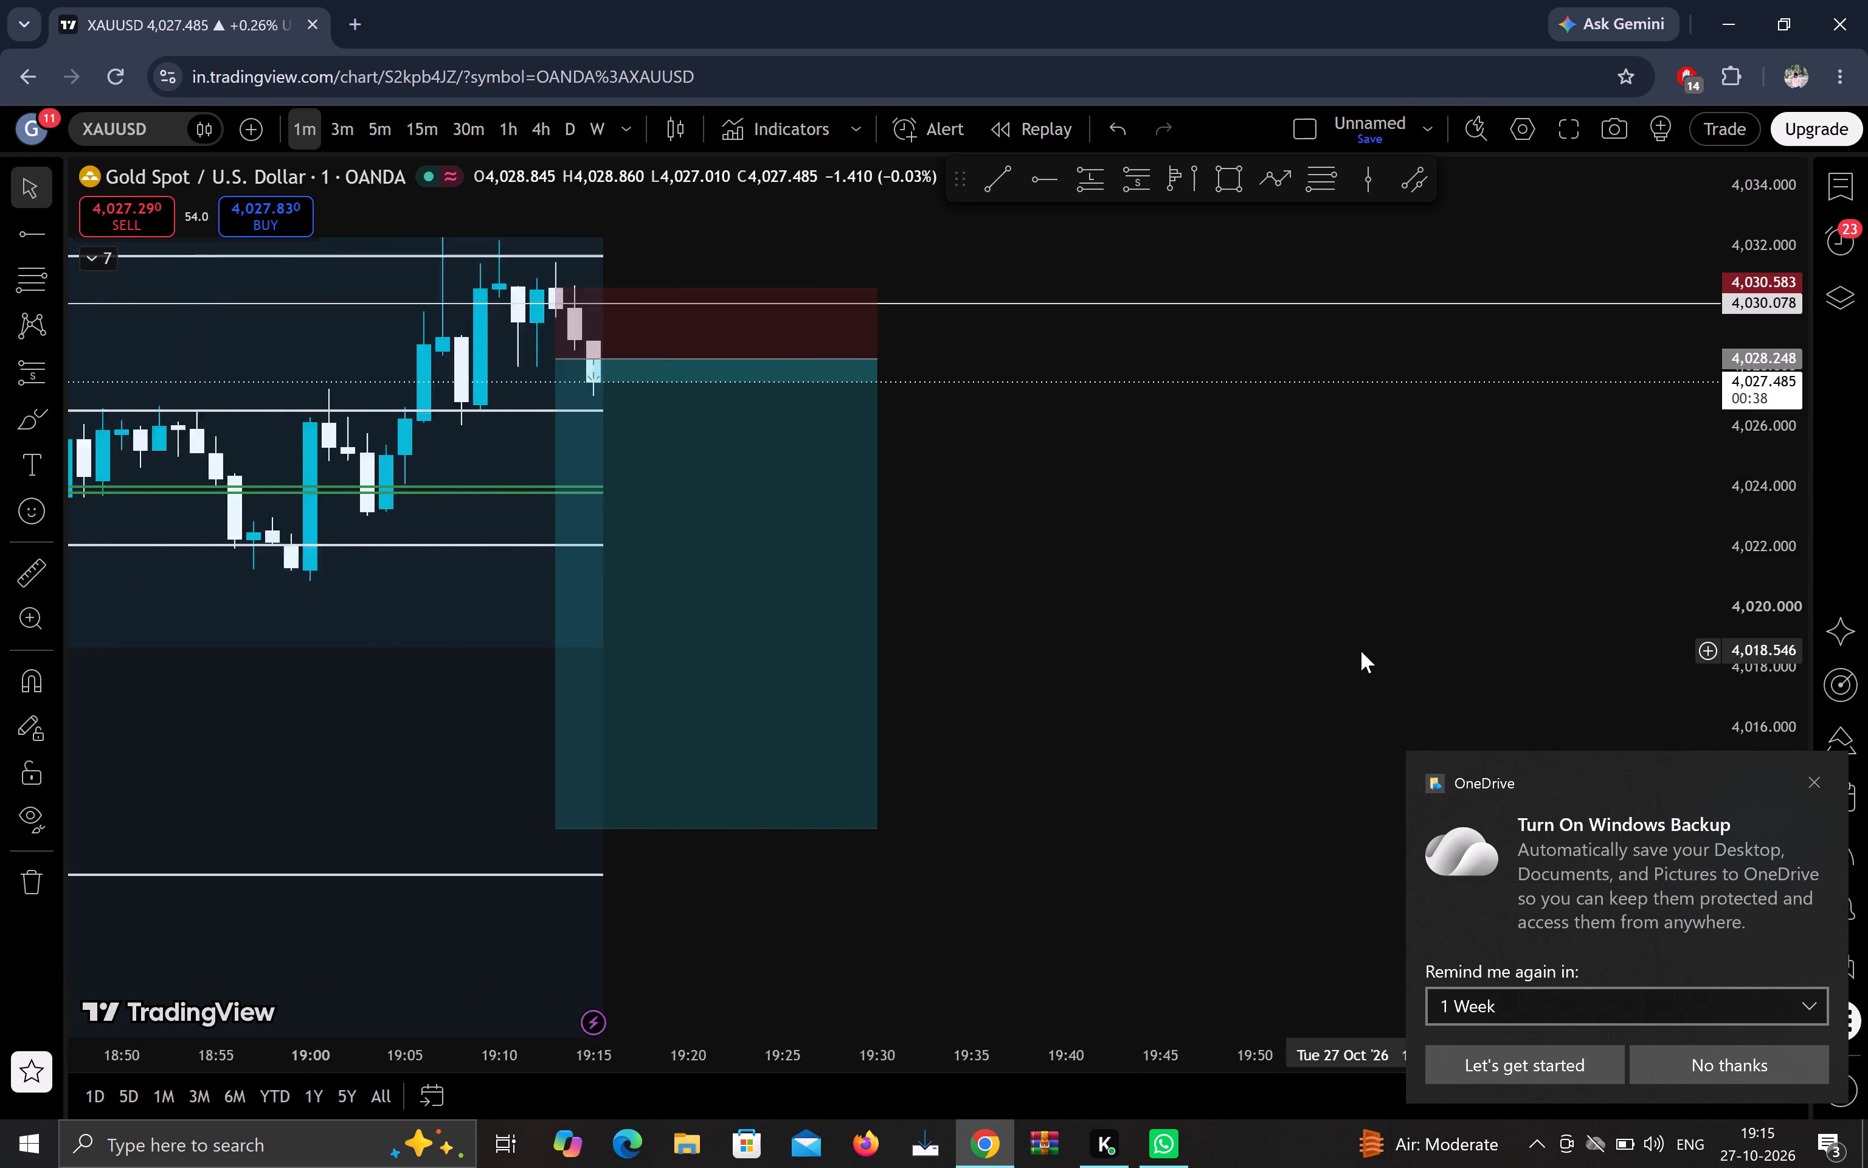
{"action": "scroll", "coordinate": [1361, 651], "scroll_direction": "down", "scroll_amount": 16}
{"action": "left_click_drag", "start_coordinate": [711, 680], "coordinate": [597, 481]}
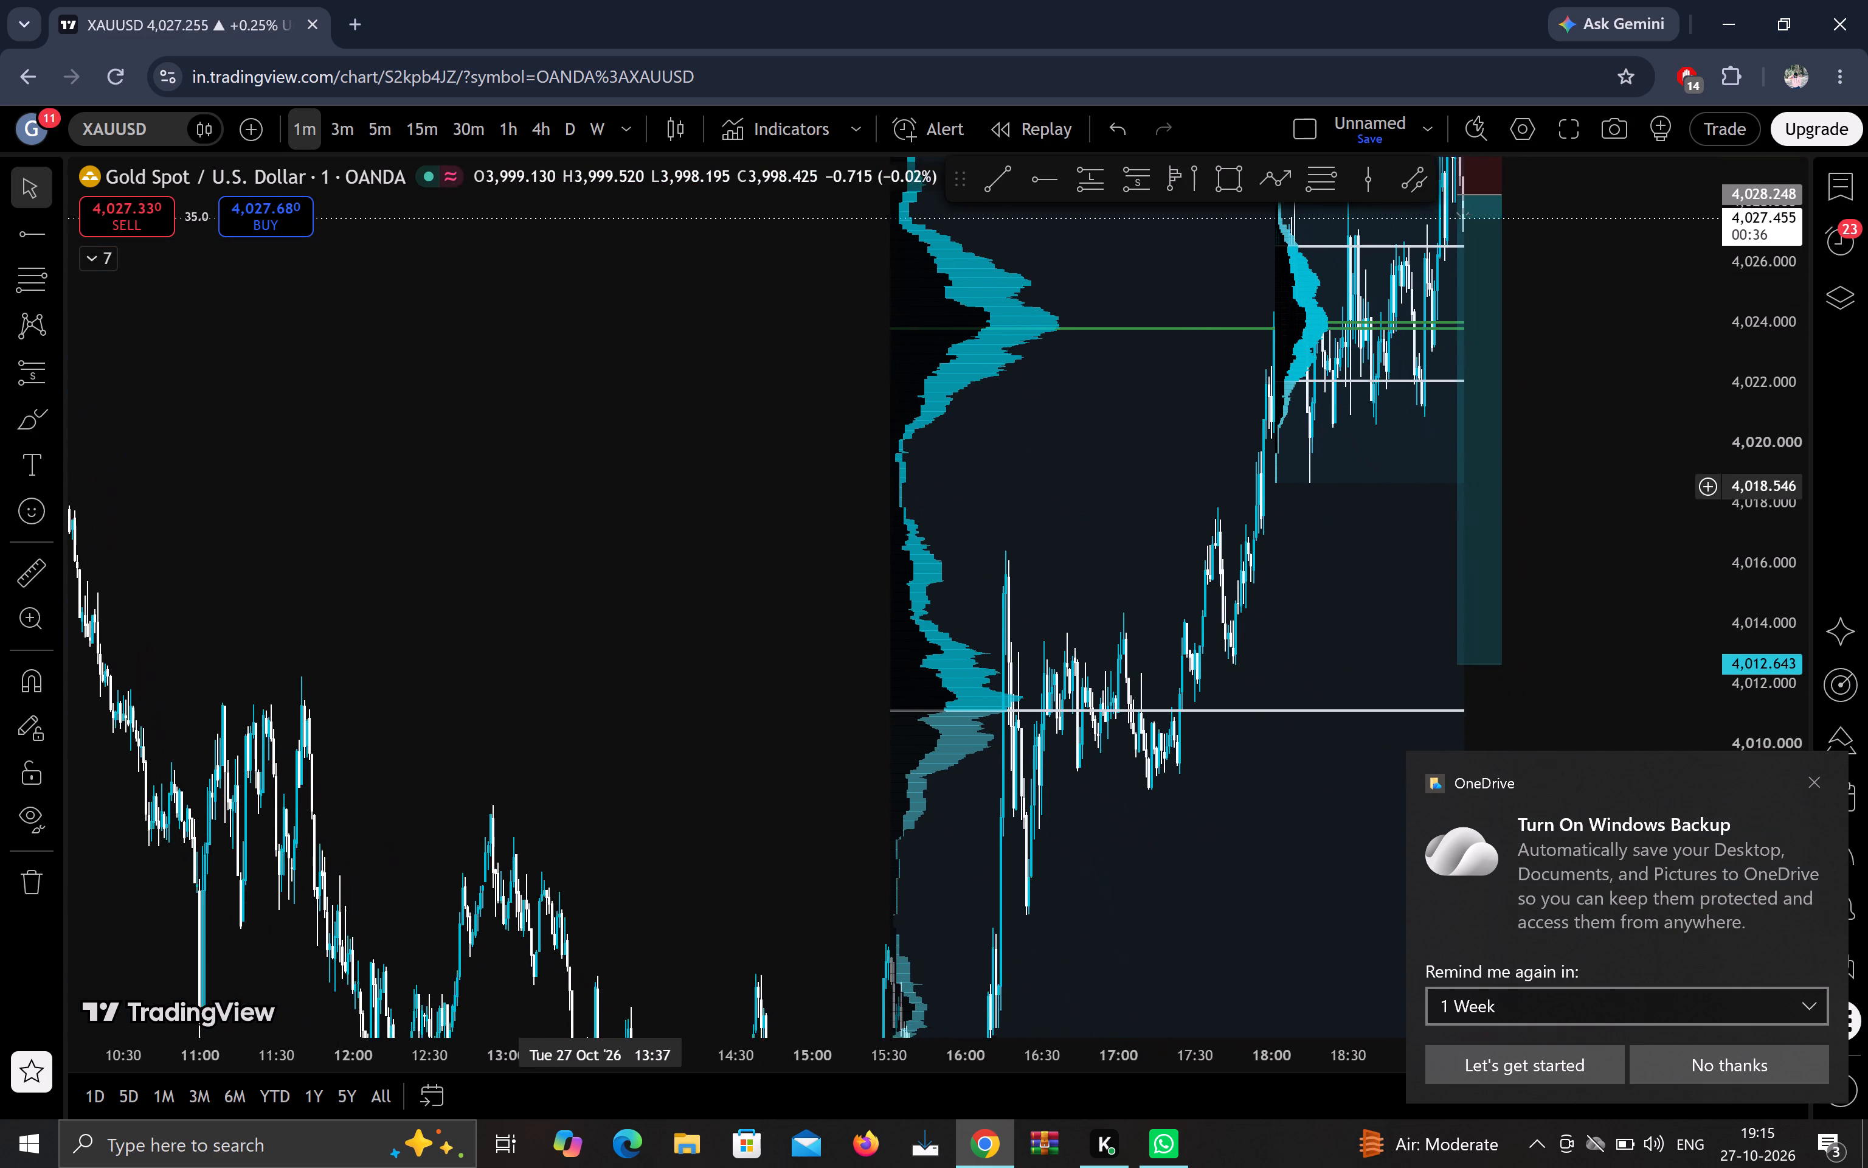
{"action": "left_click_drag", "start_coordinate": [597, 481], "coordinate": [476, 331]}
{"action": "scroll", "coordinate": [1210, 490], "scroll_direction": "down", "scroll_amount": 2}
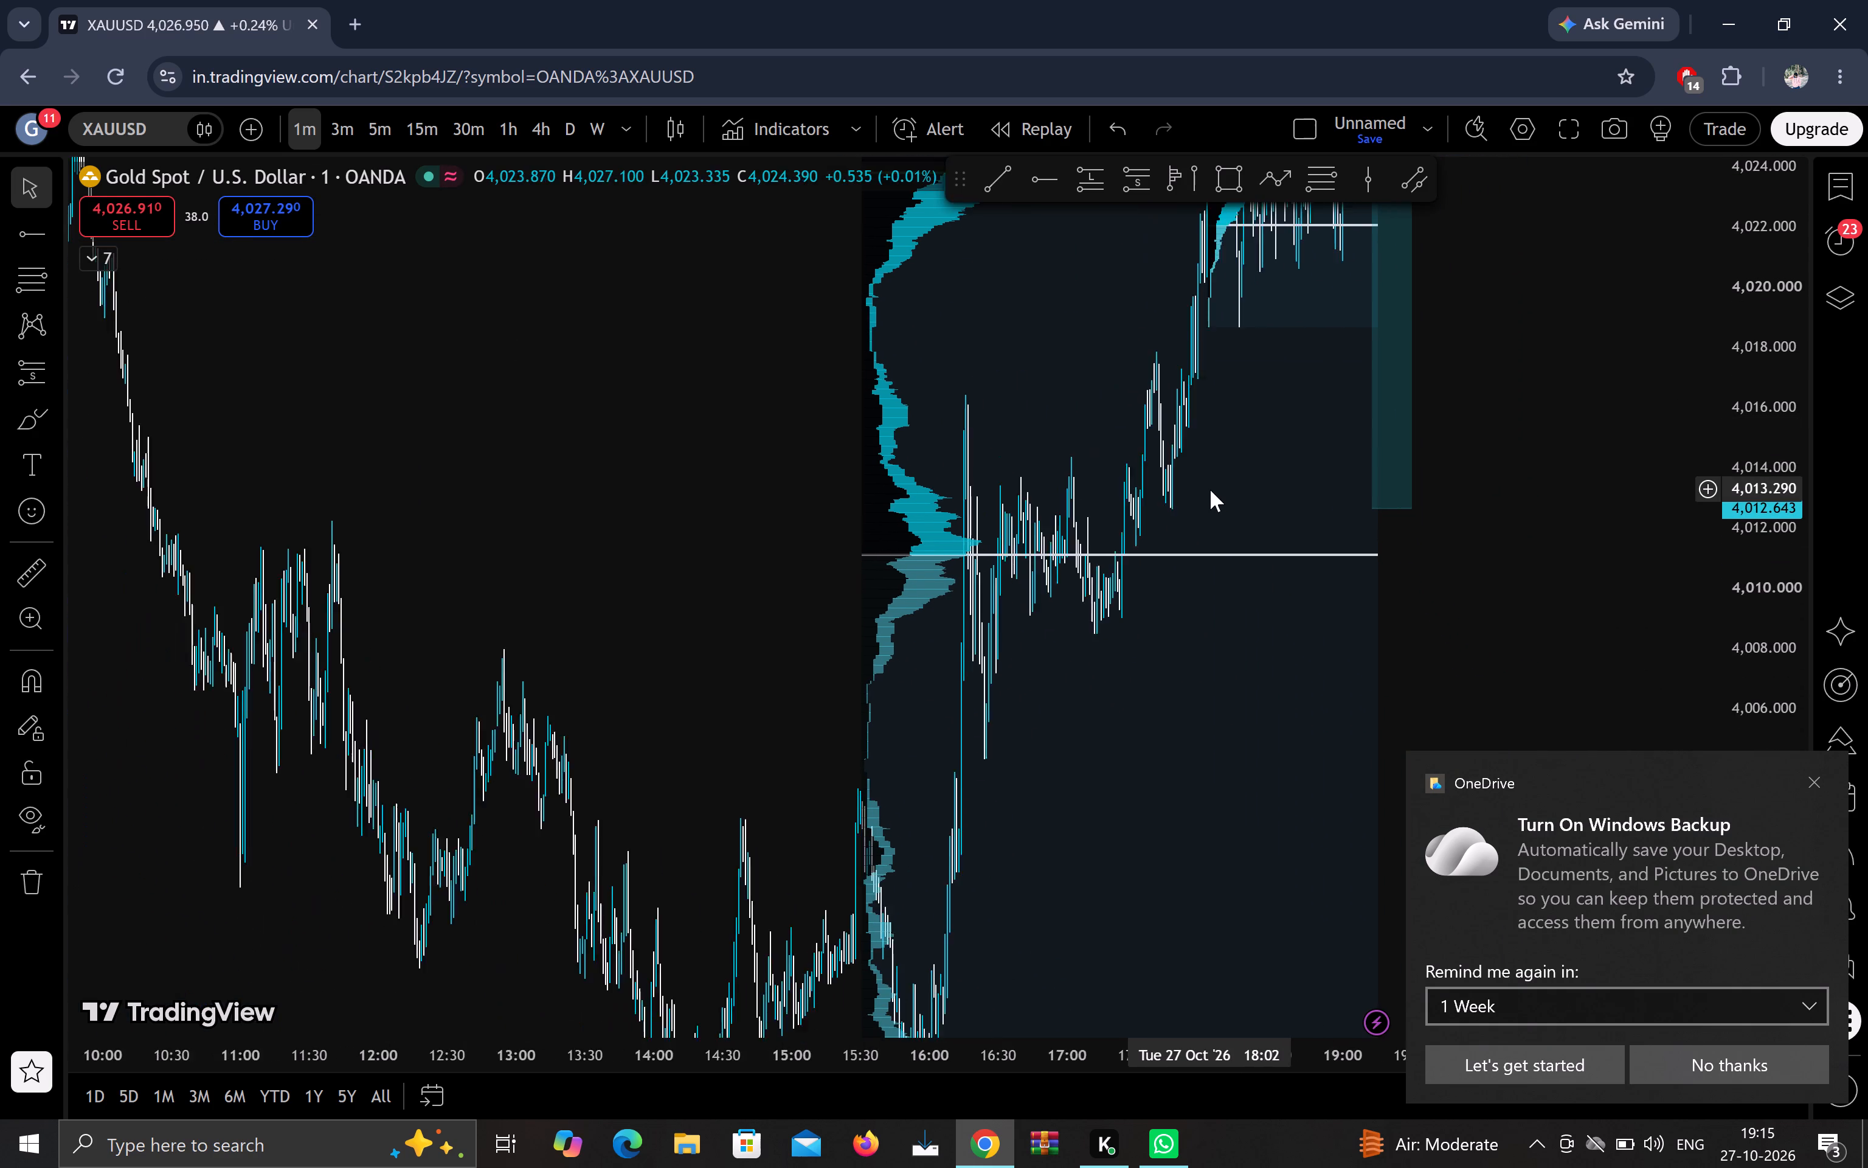
{"action": "scroll", "coordinate": [1210, 490], "scroll_direction": "down", "scroll_amount": 2}
{"action": "scroll", "coordinate": [1210, 490], "scroll_direction": "up", "scroll_amount": 8}
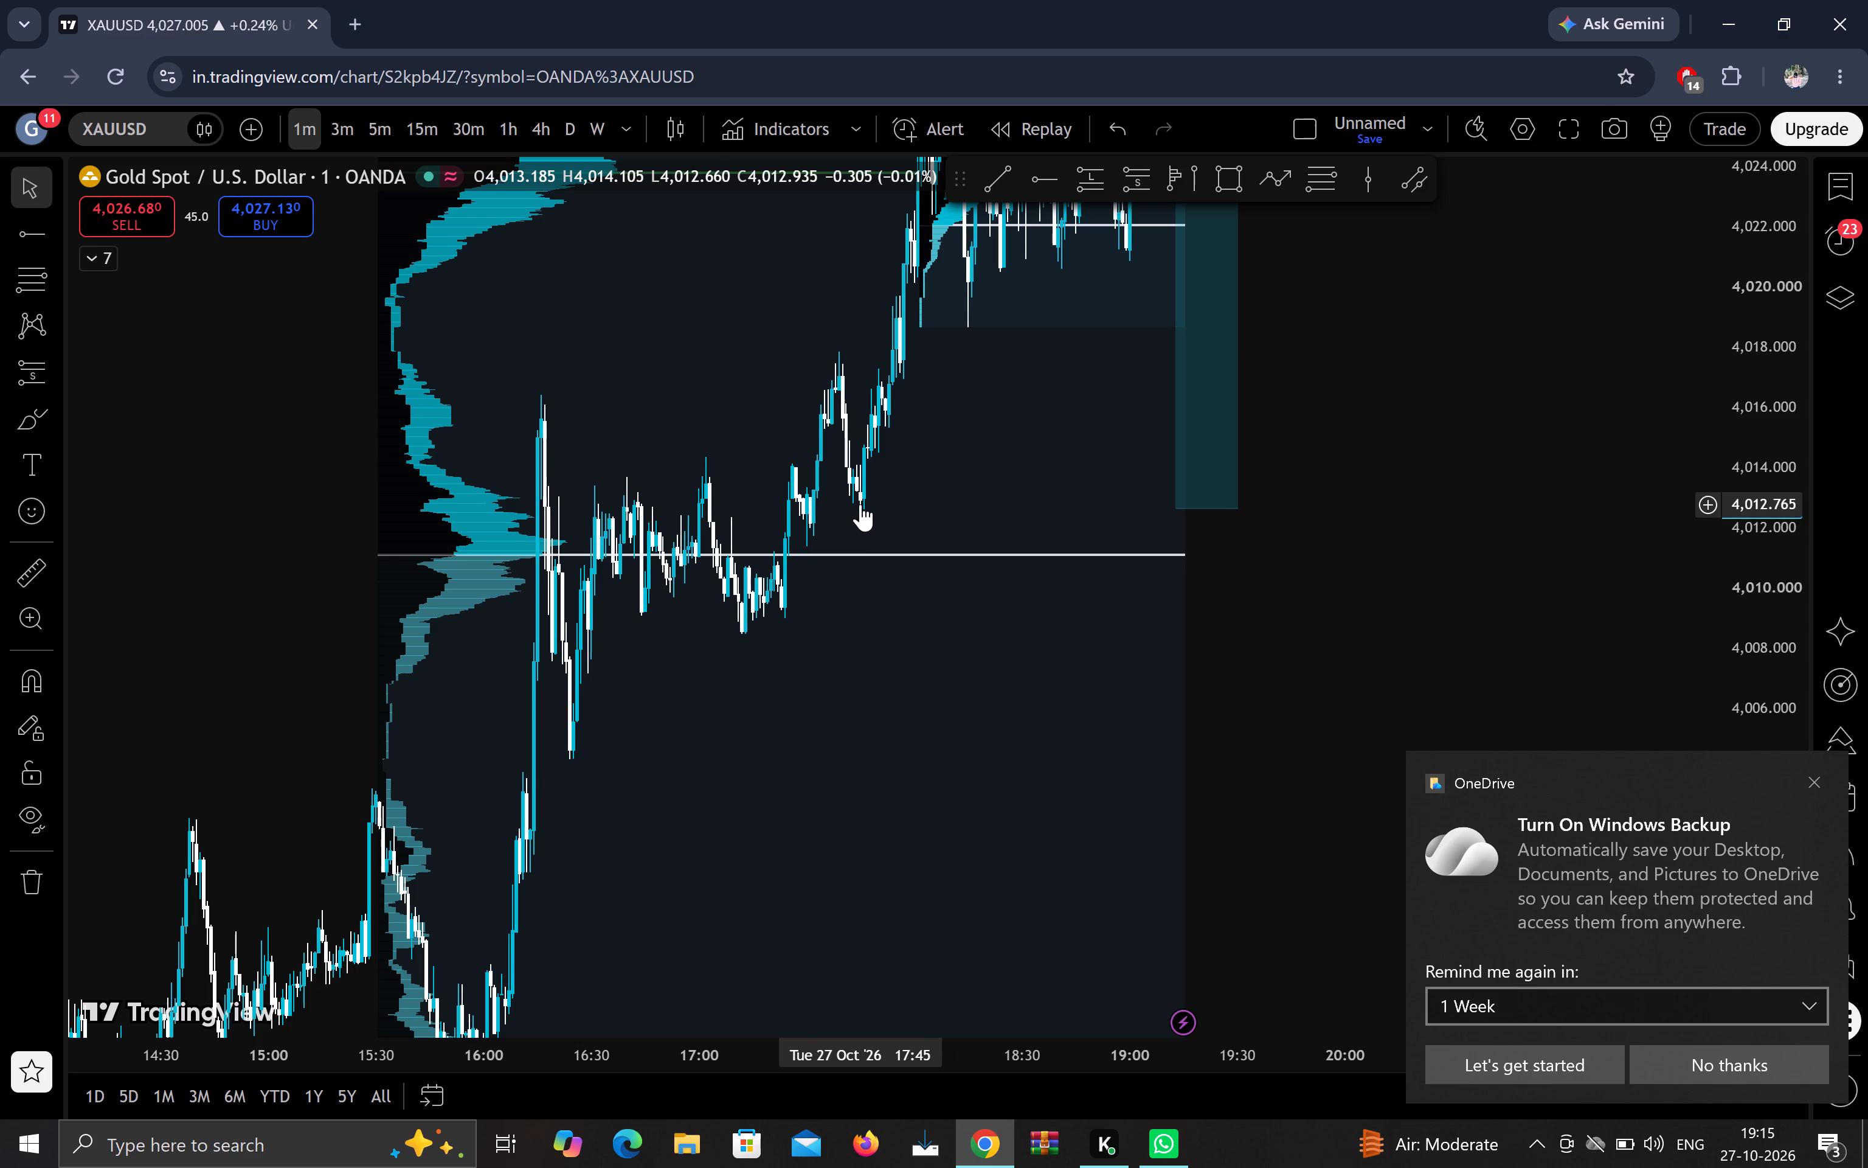
{"action": "left_click_drag", "start_coordinate": [1422, 461], "coordinate": [1246, 760]}
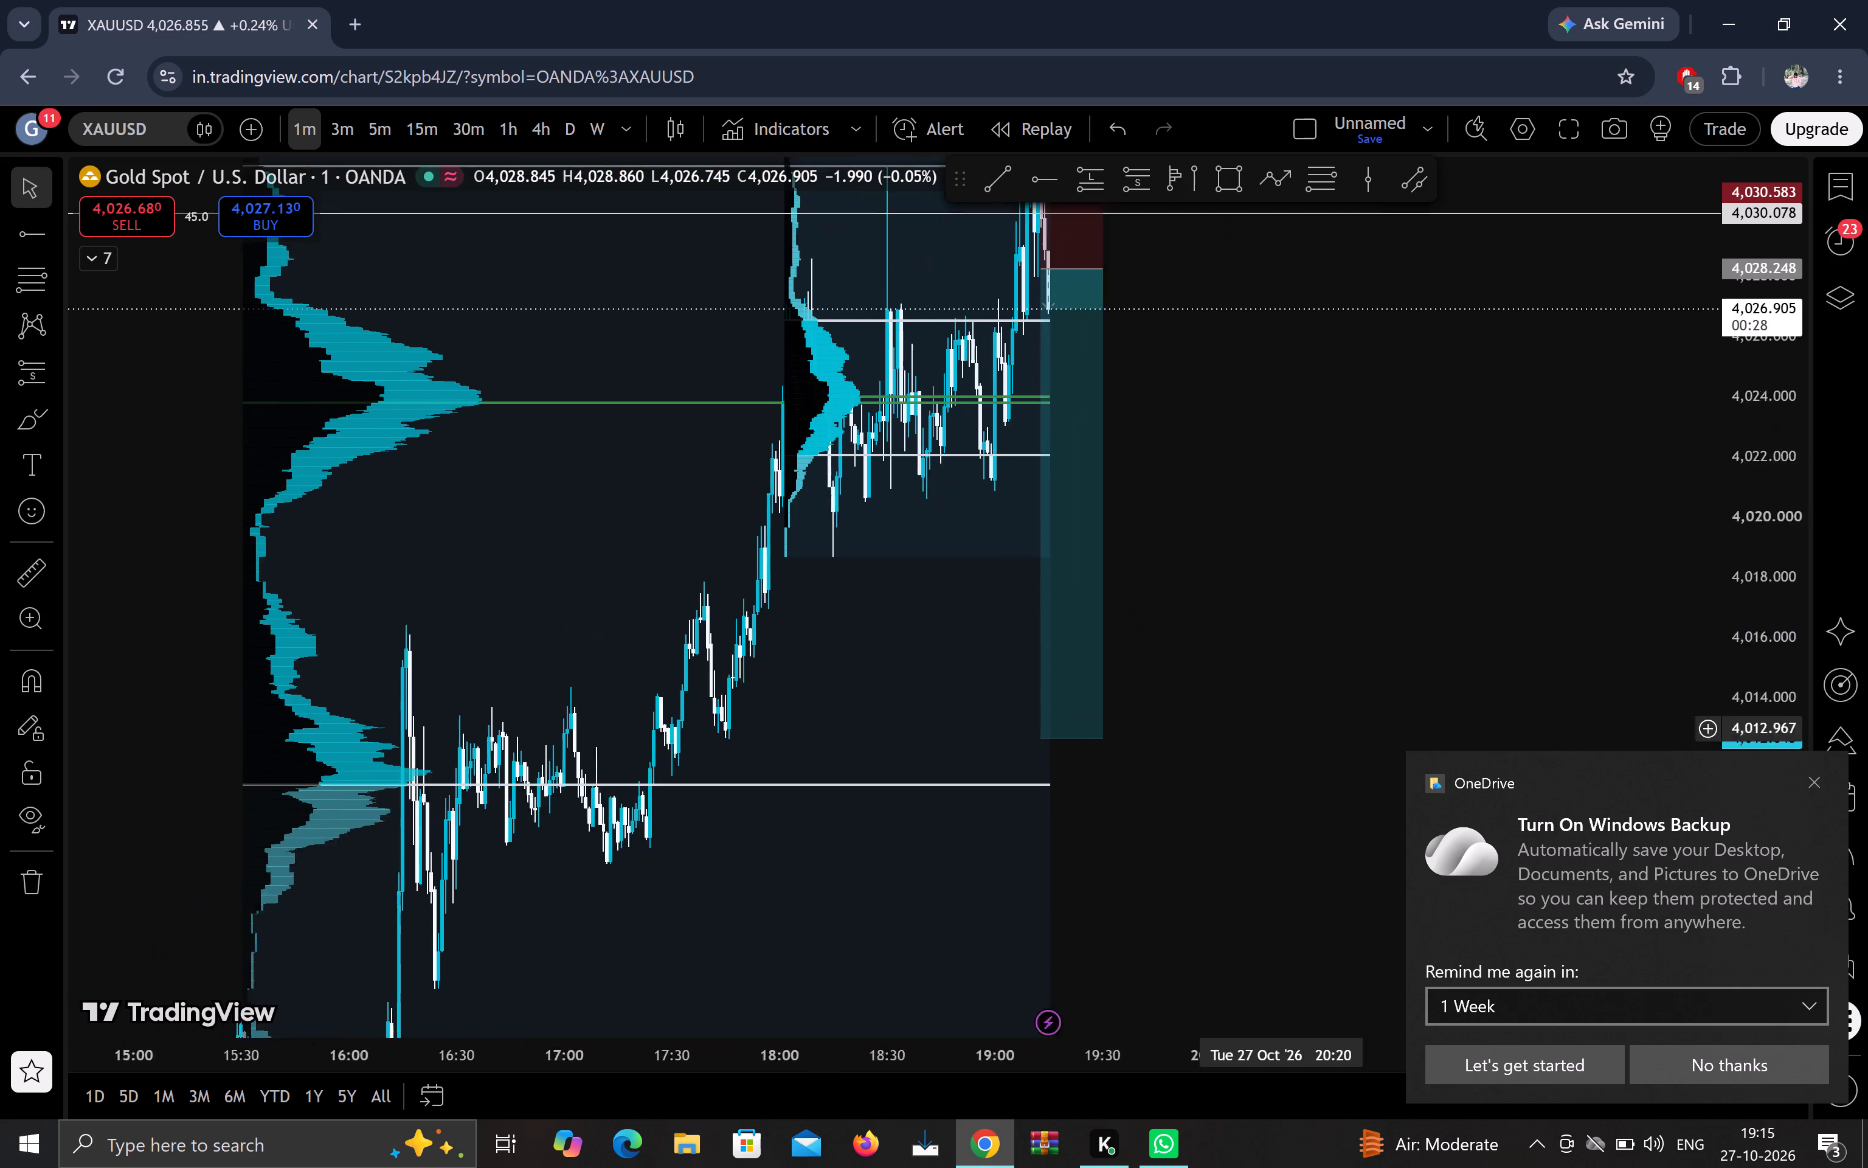
{"action": "left_click_drag", "start_coordinate": [1246, 760], "coordinate": [1234, 756]}
{"action": "left_click_drag", "start_coordinate": [1248, 542], "coordinate": [1248, 709]}
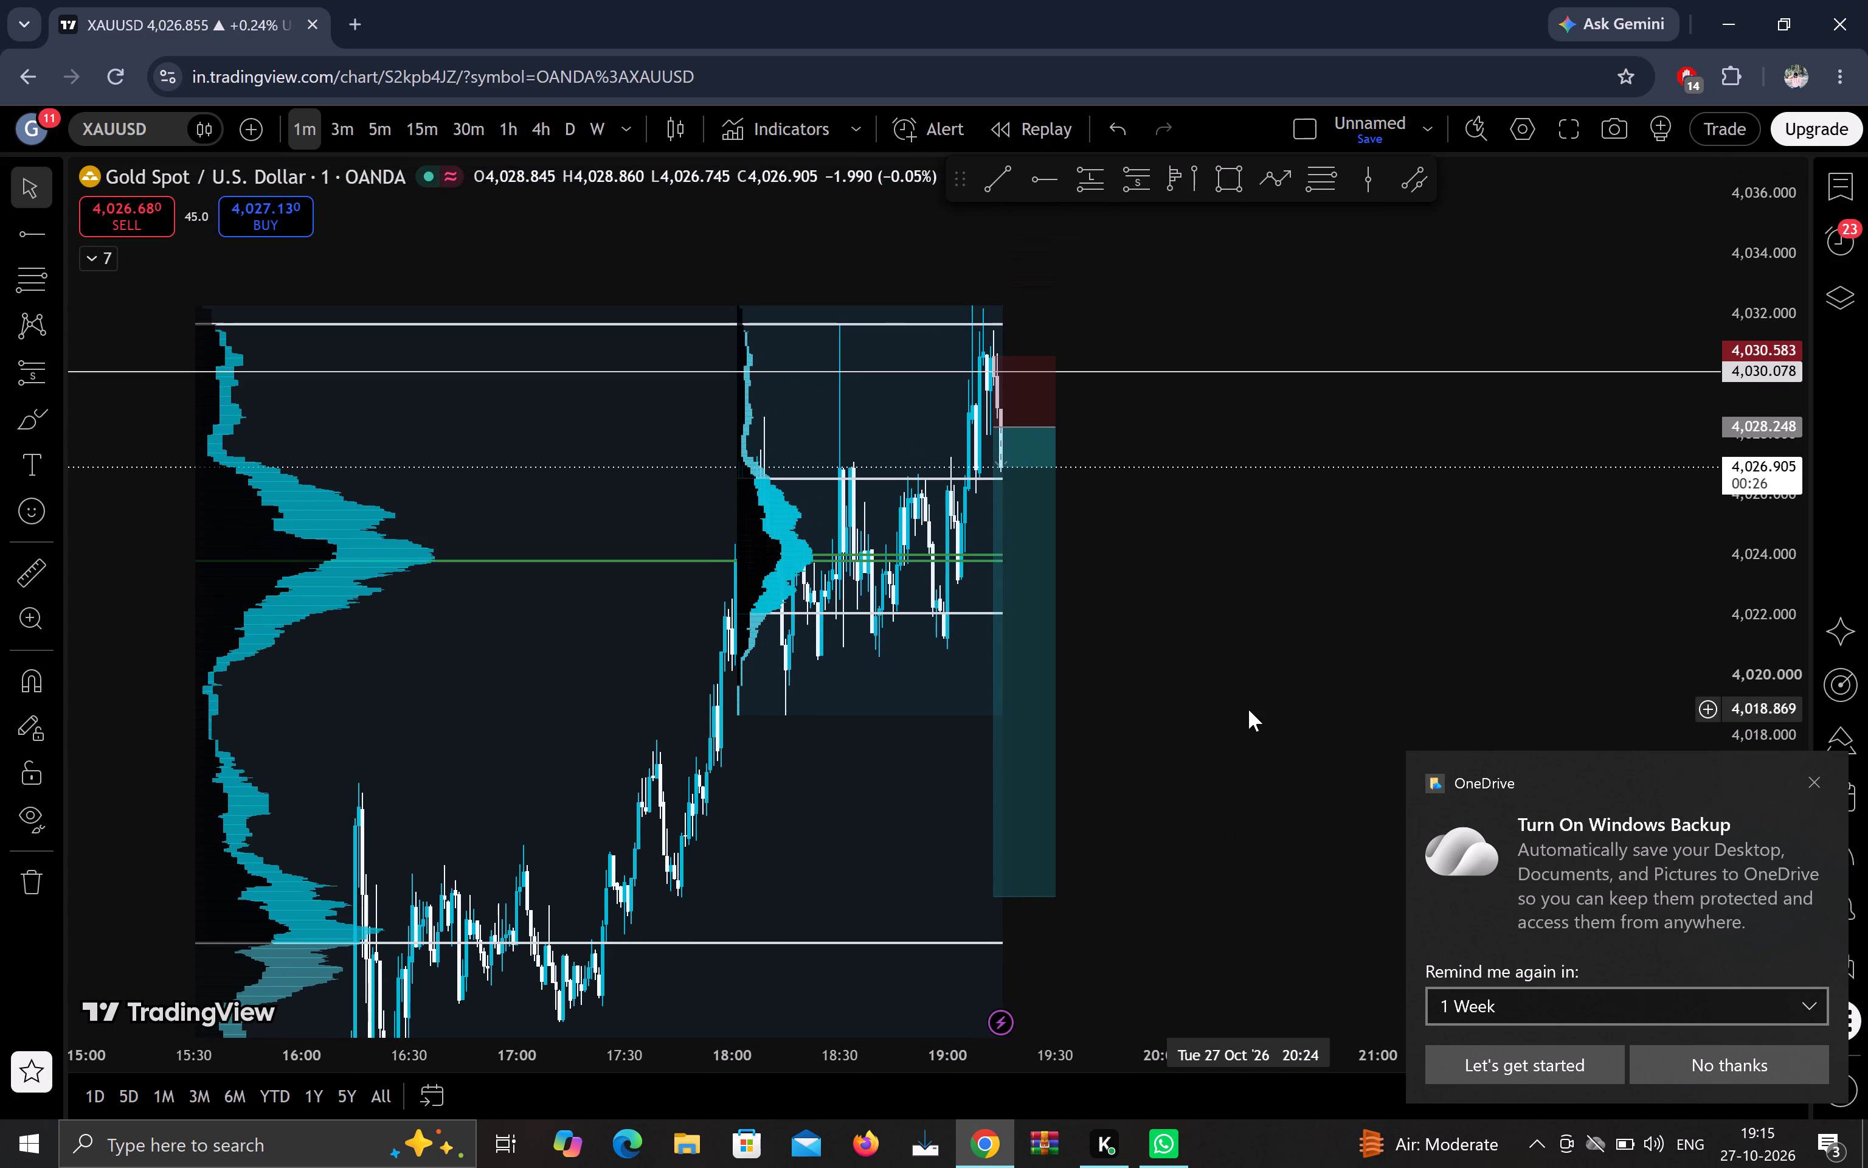
{"action": "scroll", "coordinate": [1178, 709], "scroll_direction": "down", "scroll_amount": 4}
{"action": "scroll", "coordinate": [1178, 709], "scroll_direction": "up", "scroll_amount": 7}
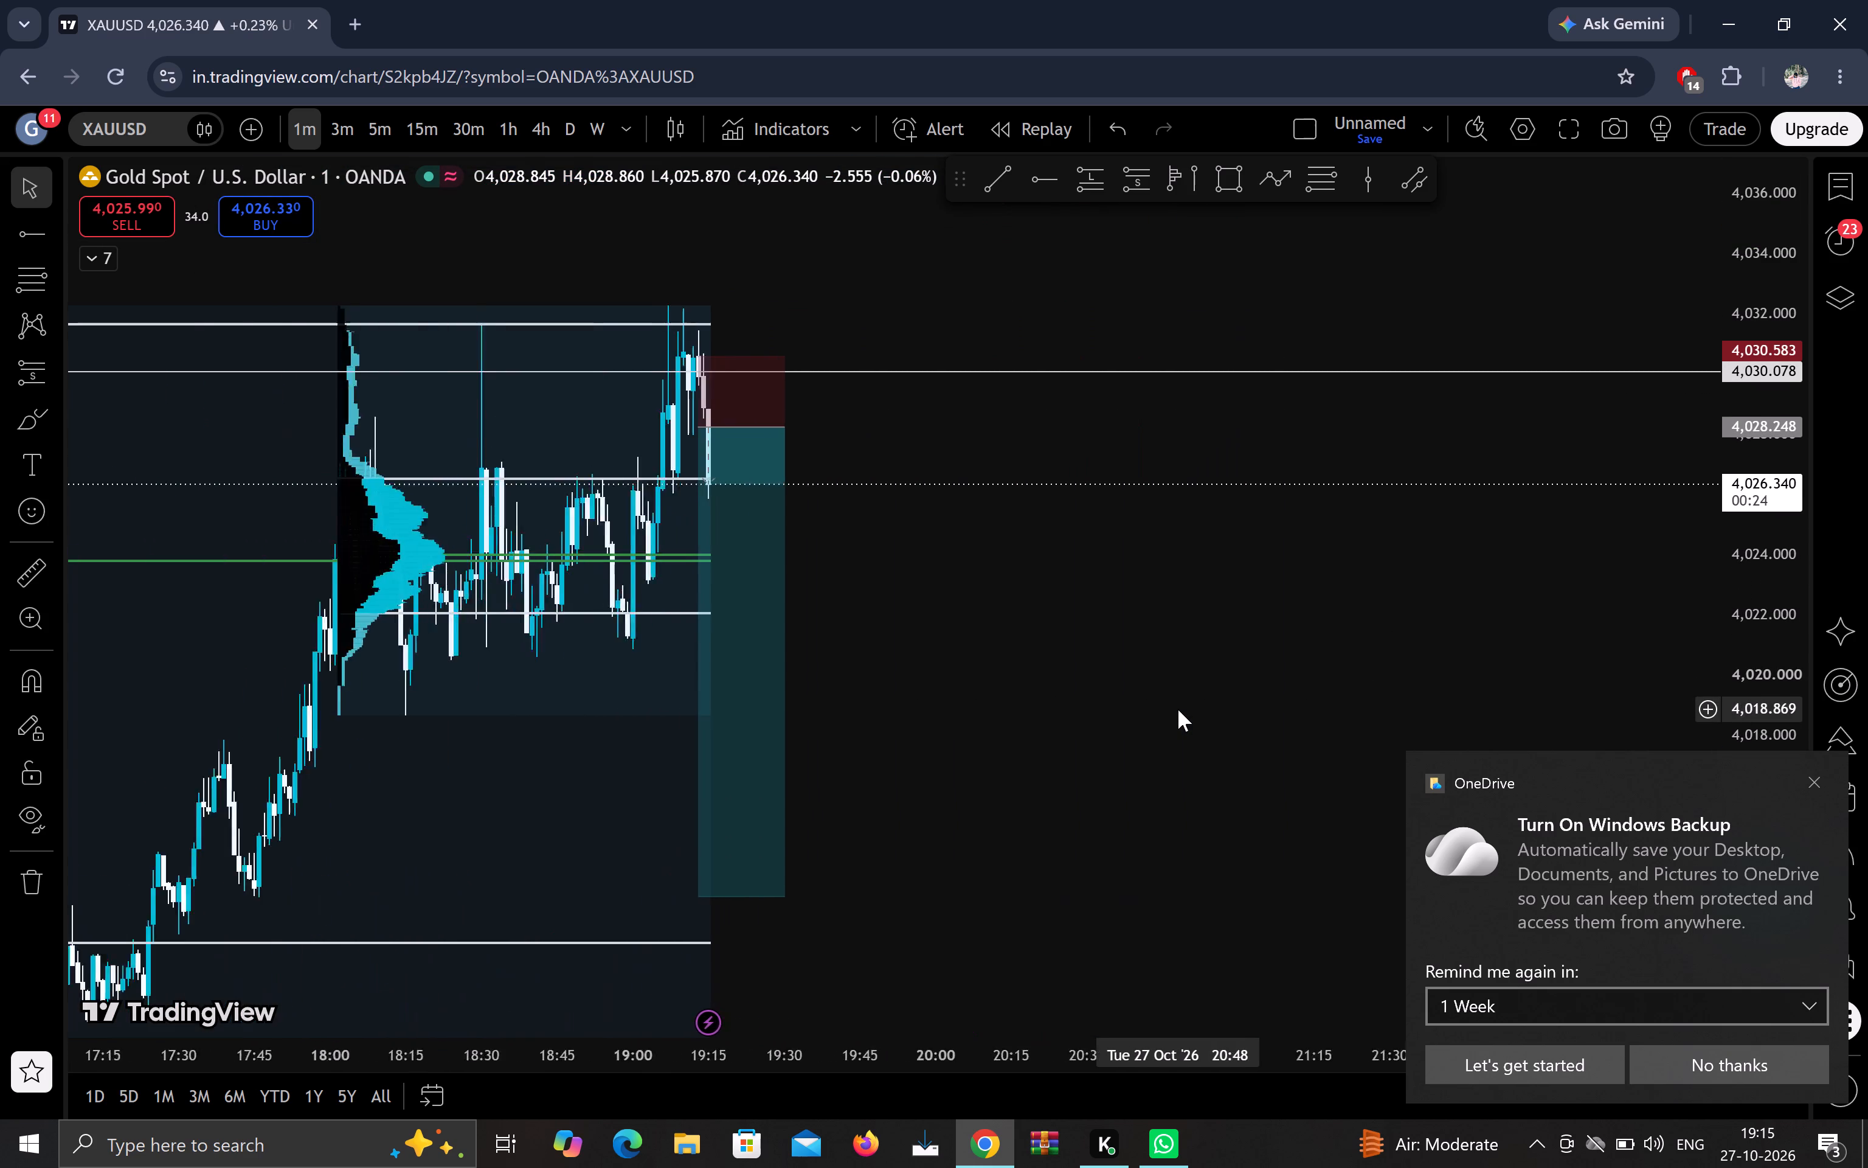
{"action": "scroll", "coordinate": [1178, 709], "scroll_direction": "up", "scroll_amount": 7}
{"action": "left_click_drag", "start_coordinate": [723, 728], "coordinate": [1234, 623]}
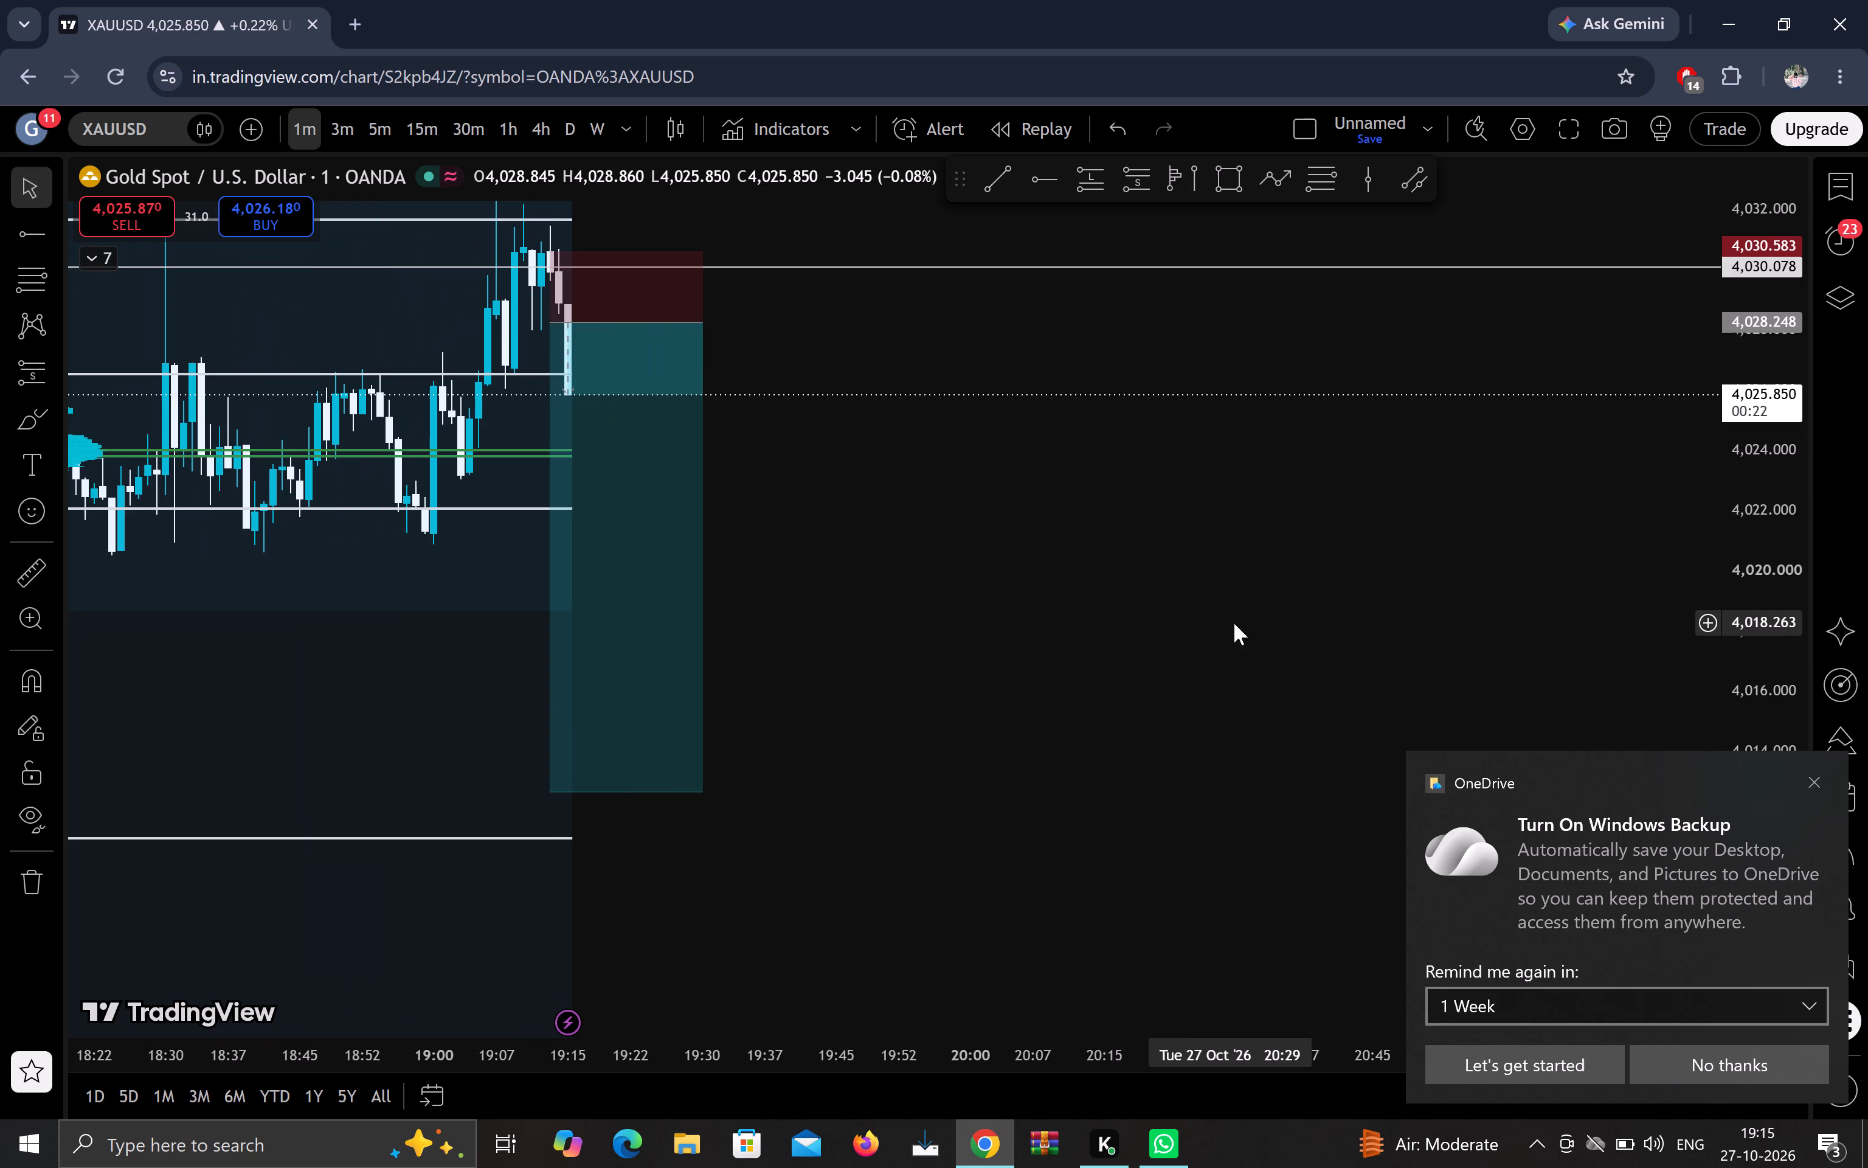
Raise the short position's stop to 4,031.684, at the upper white line.
{"action": "left_click_drag", "start_coordinate": [1014, 557], "coordinate": [1172, 610]}
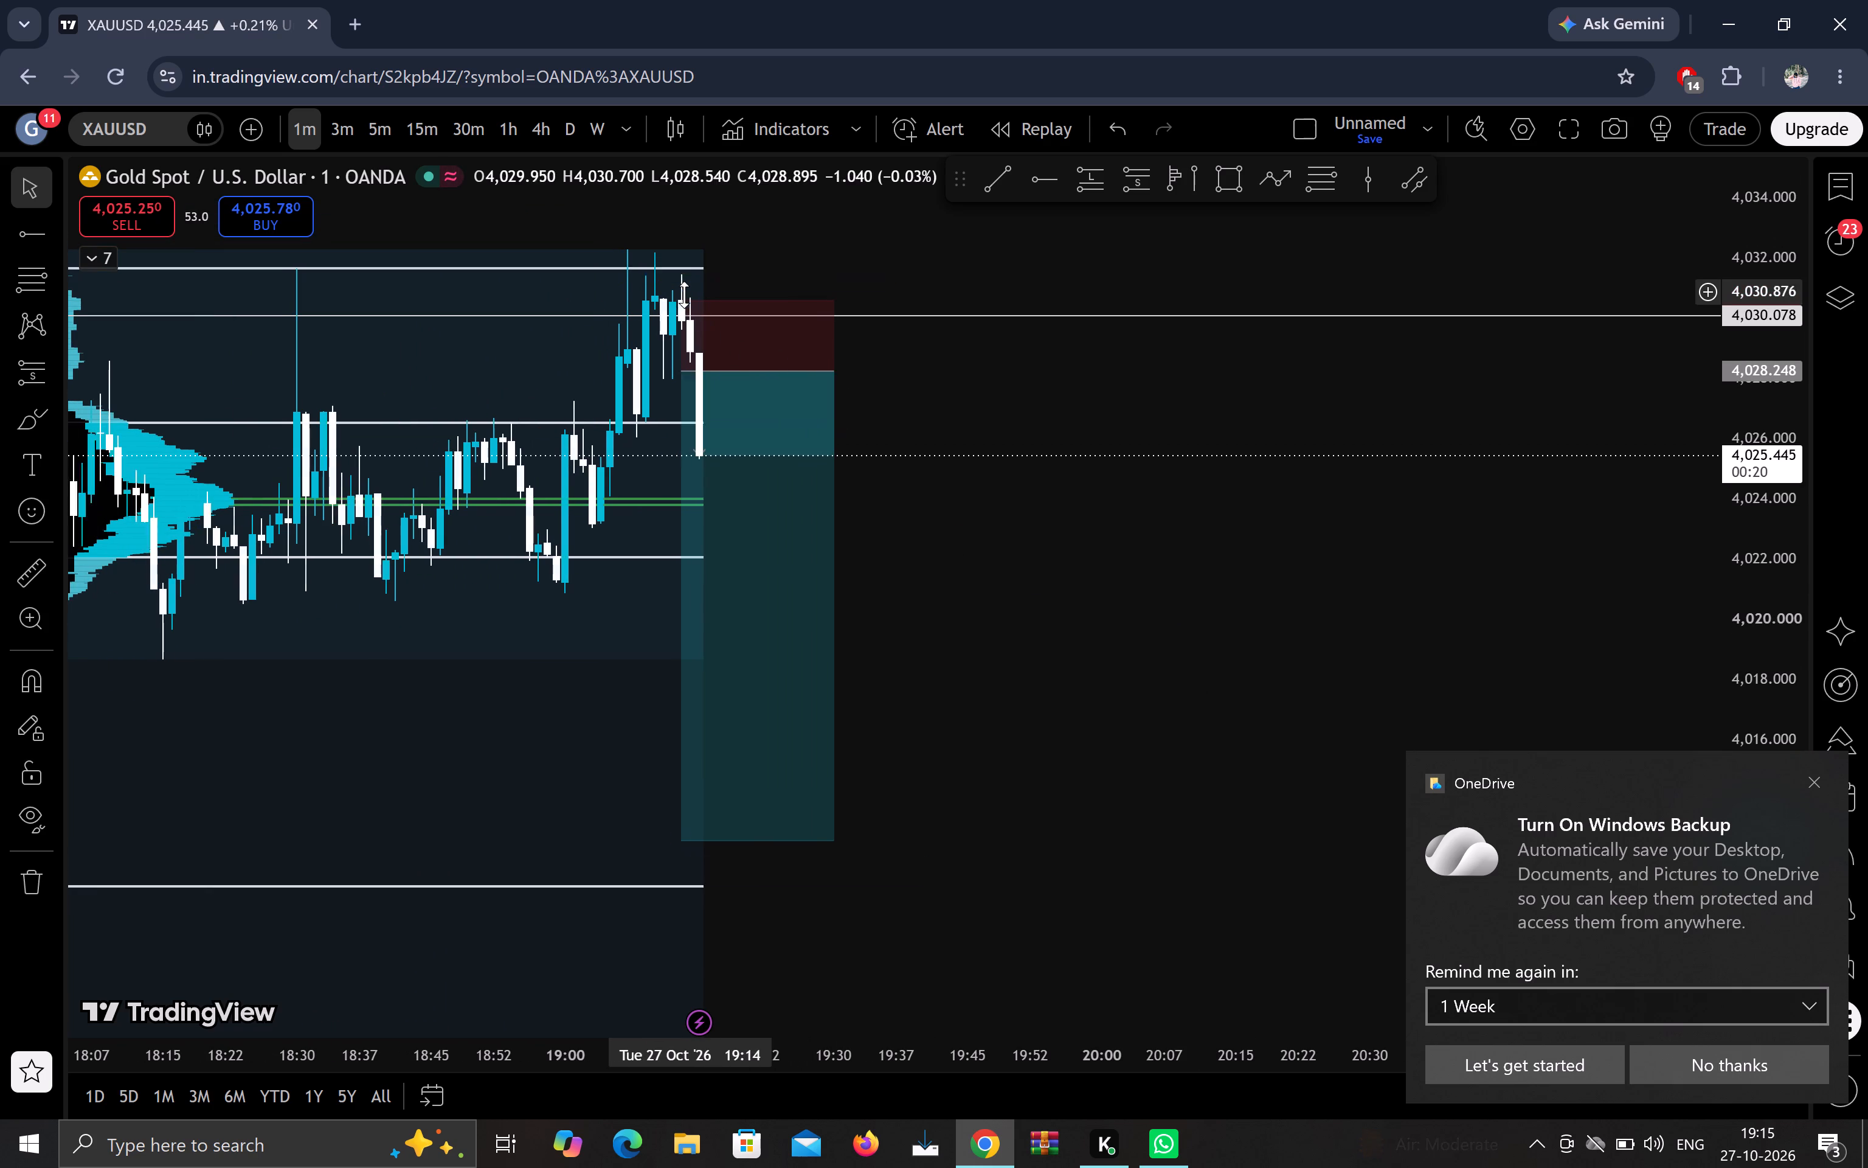
{"action": "left_click_drag", "start_coordinate": [682, 304], "coordinate": [660, 266]}
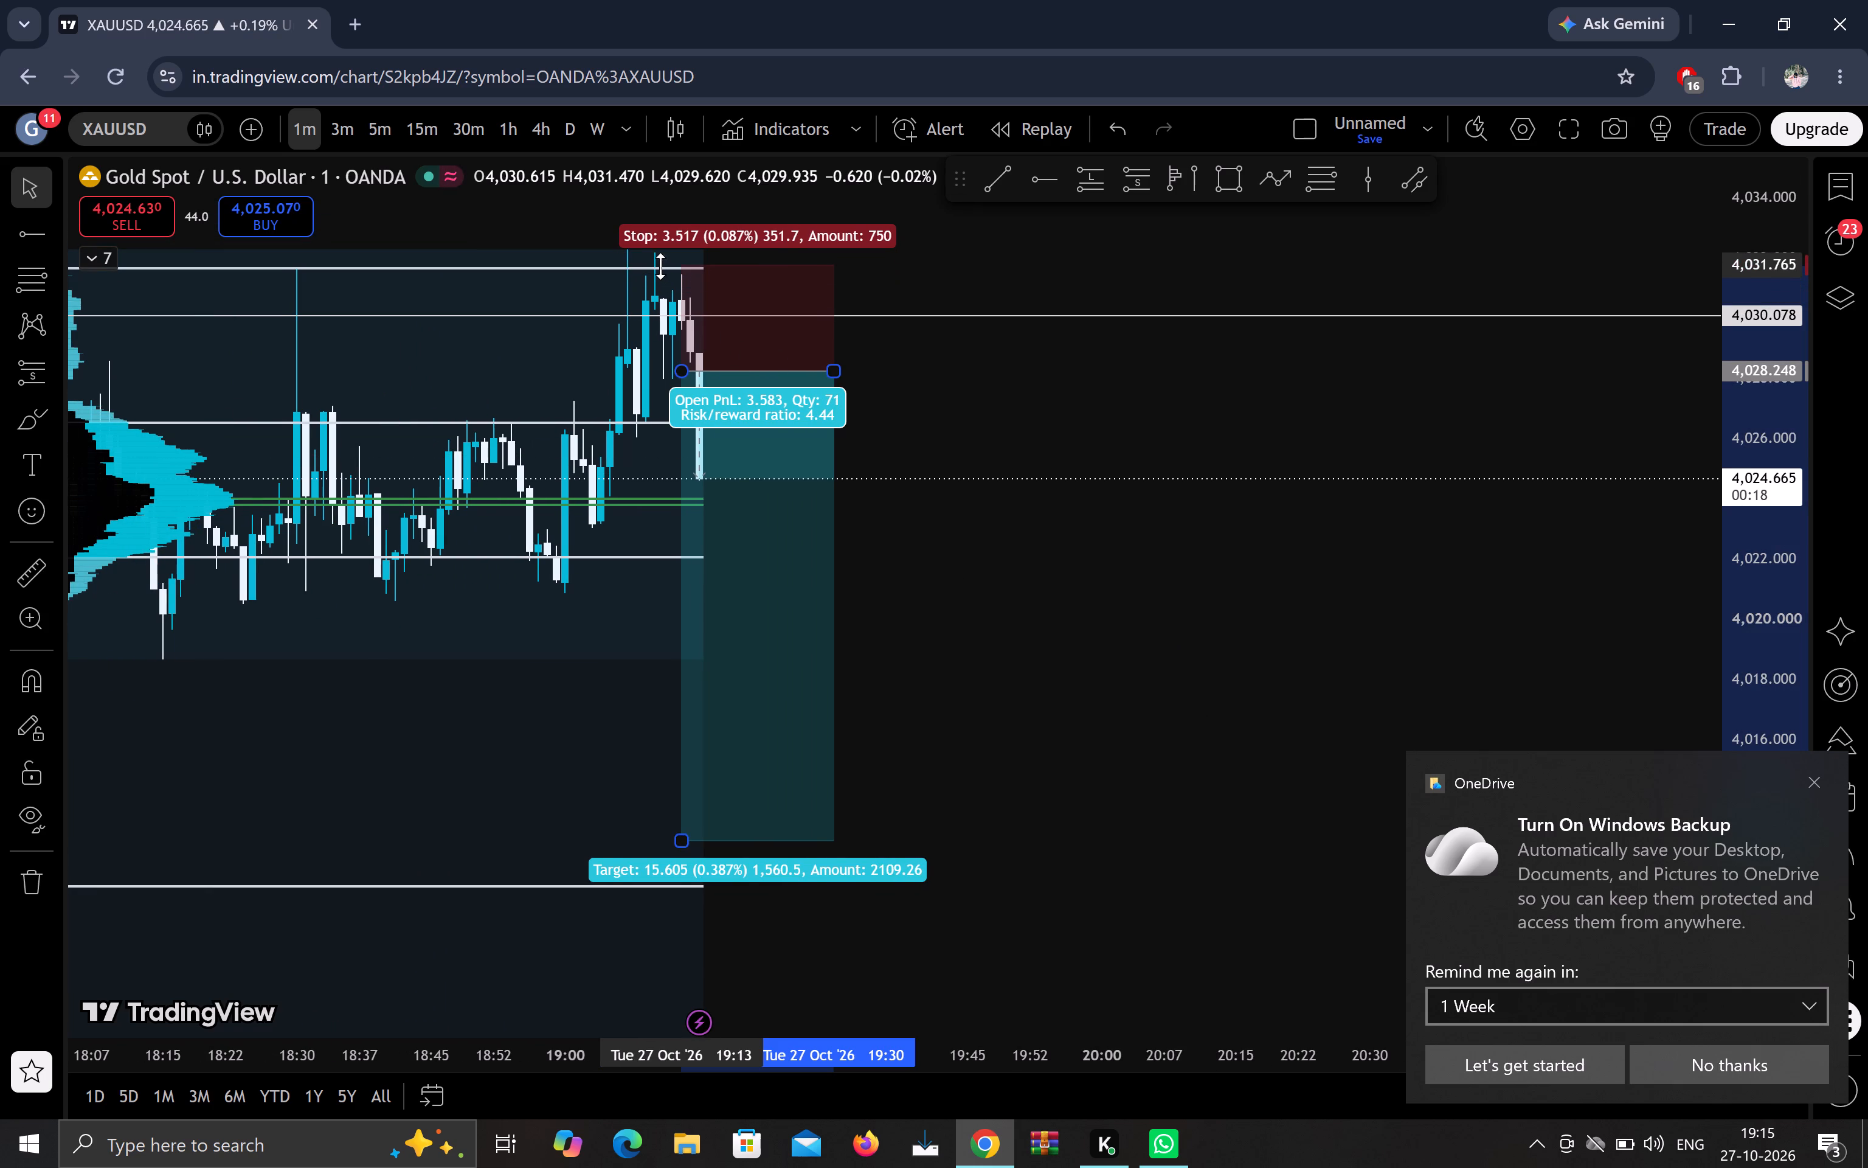
{"action": "left_click_drag", "start_coordinate": [660, 266], "coordinate": [660, 268]}
Lower the short position's target to 4,008.196, below the lower white line and the 17:15 consolidation lows.
{"action": "left_click_drag", "start_coordinate": [1178, 599], "coordinate": [1293, 337]}
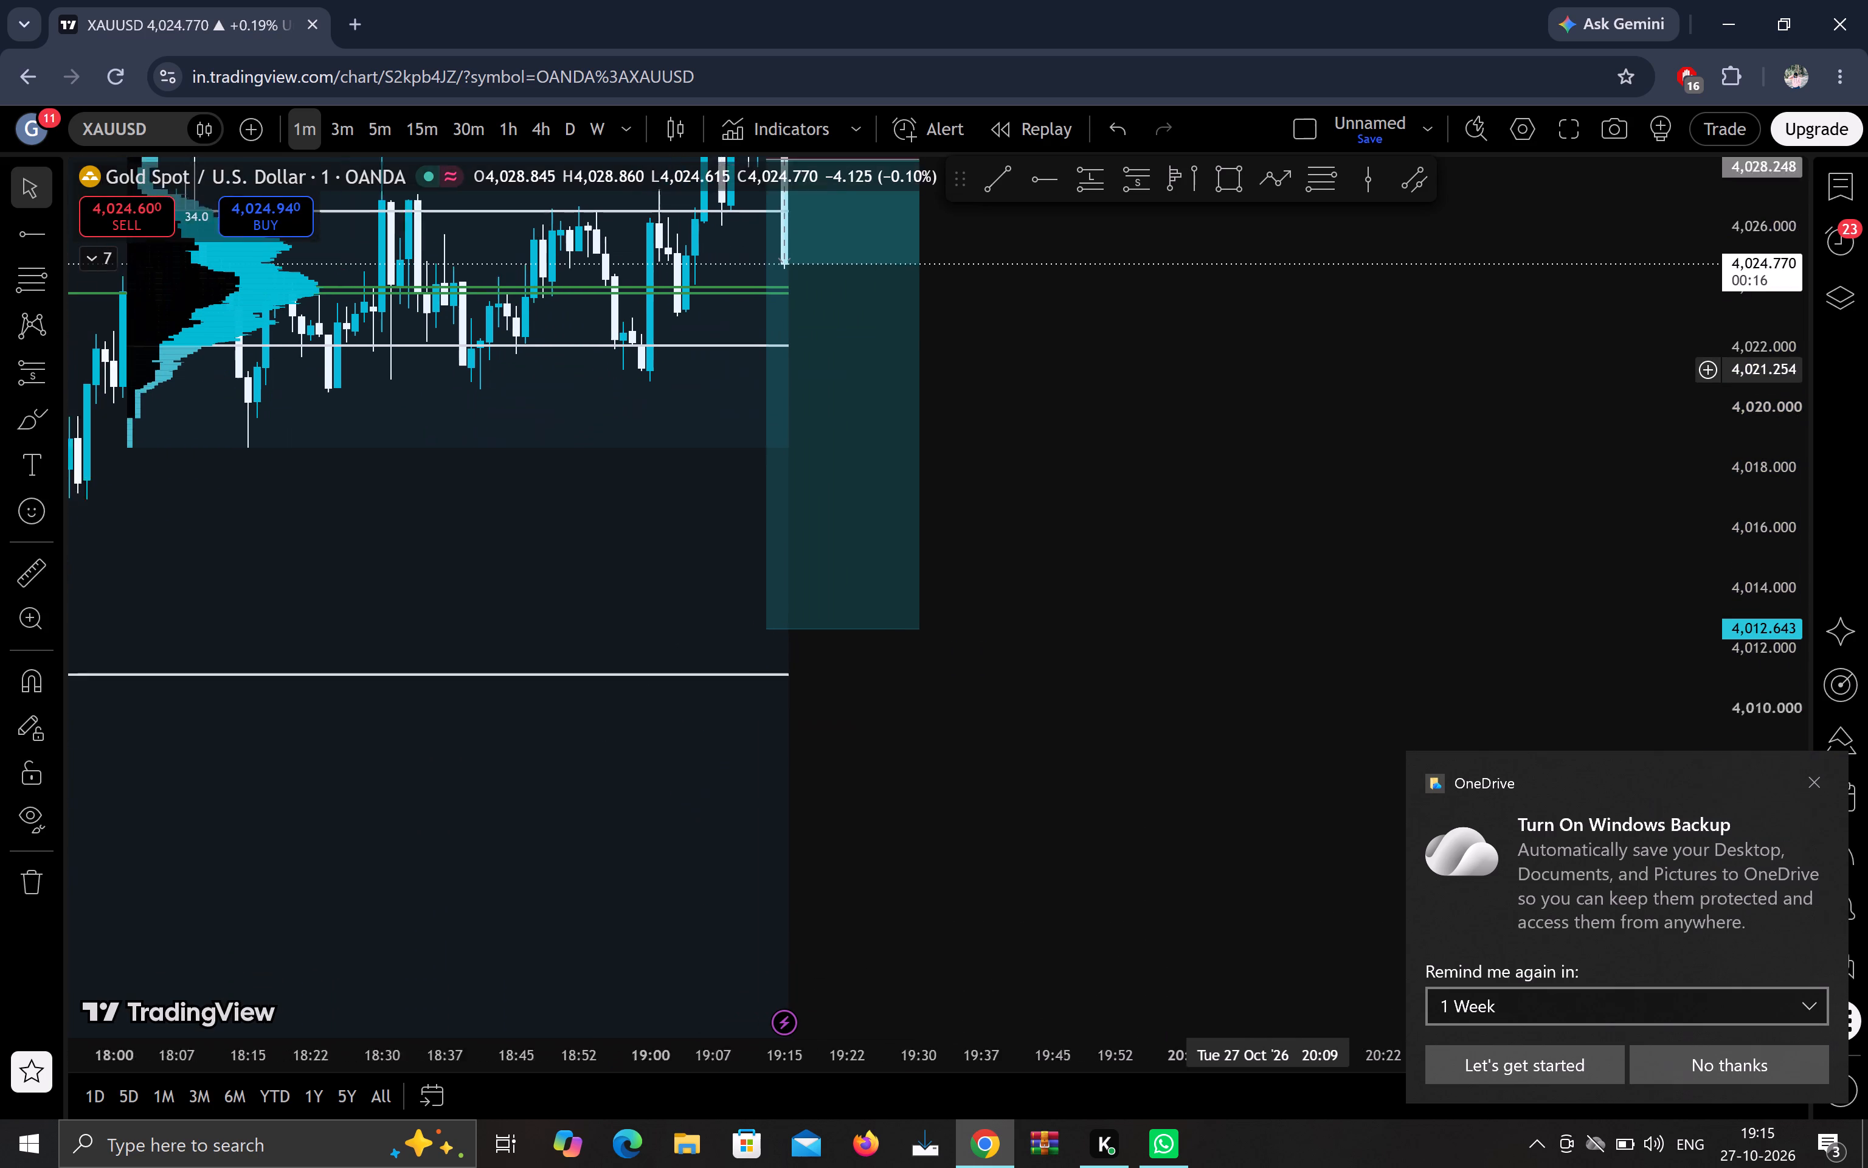
{"action": "left_click_drag", "start_coordinate": [1293, 337], "coordinate": [1299, 327]}
{"action": "left_click_drag", "start_coordinate": [800, 588], "coordinate": [780, 720]}
{"action": "left_click_drag", "start_coordinate": [1285, 658], "coordinate": [1571, 510]}
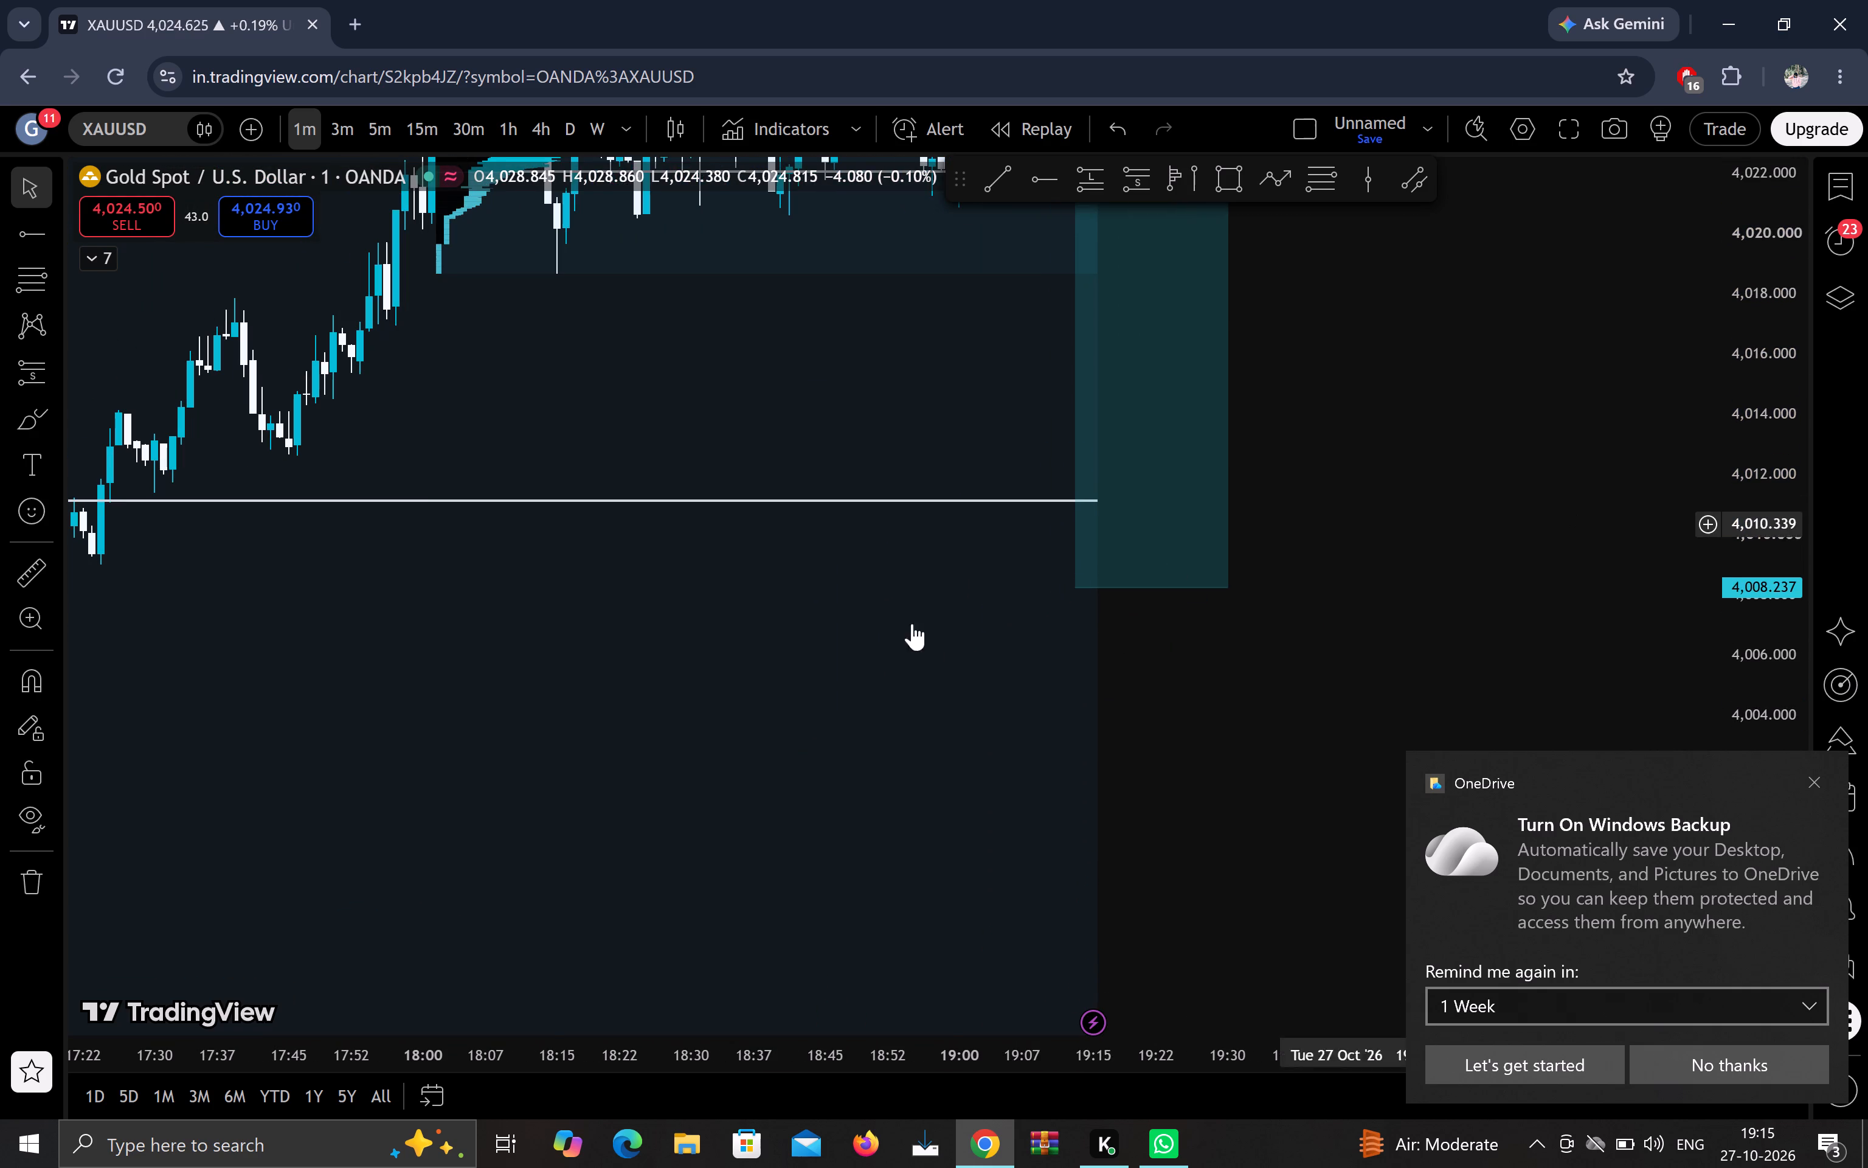
{"action": "left_click_drag", "start_coordinate": [611, 648], "coordinate": [953, 555]}
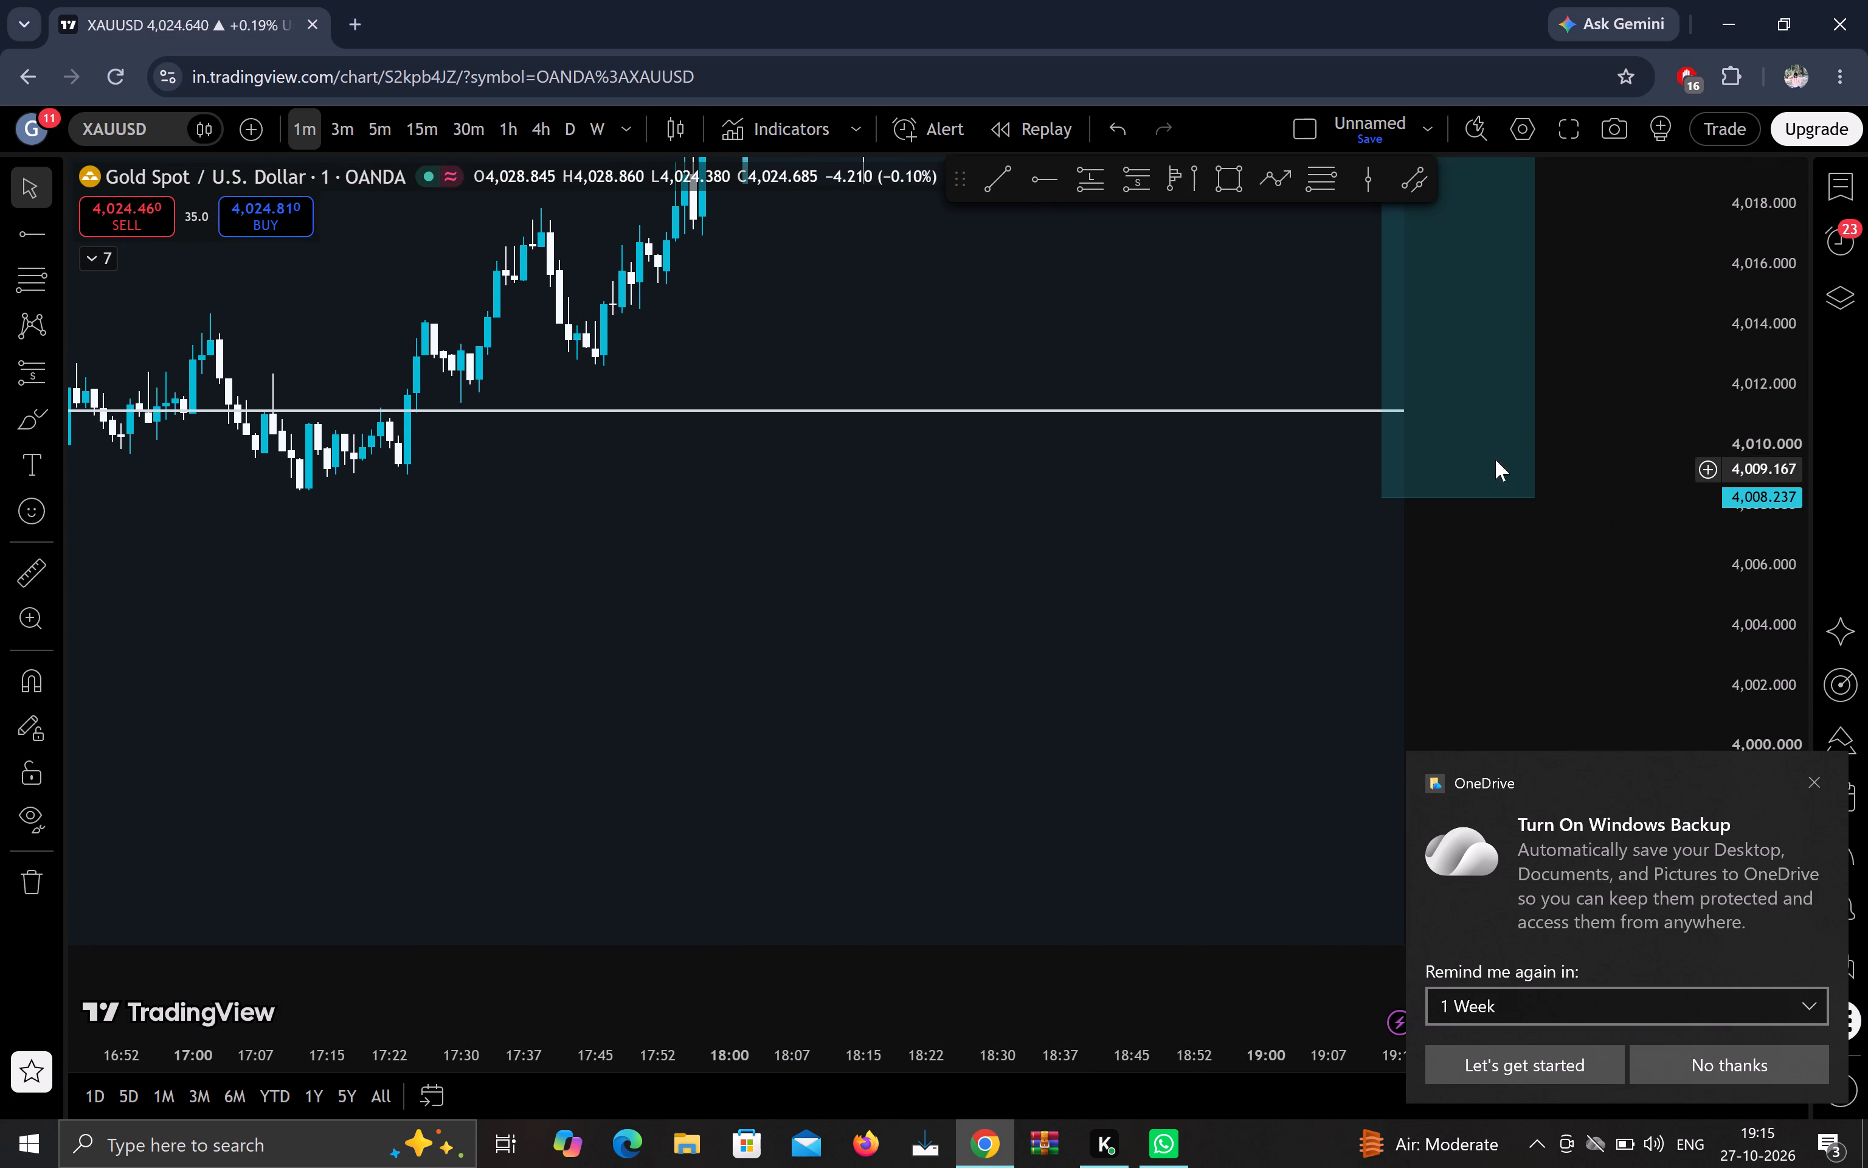
{"action": "left_click", "coordinate": [1379, 499]}
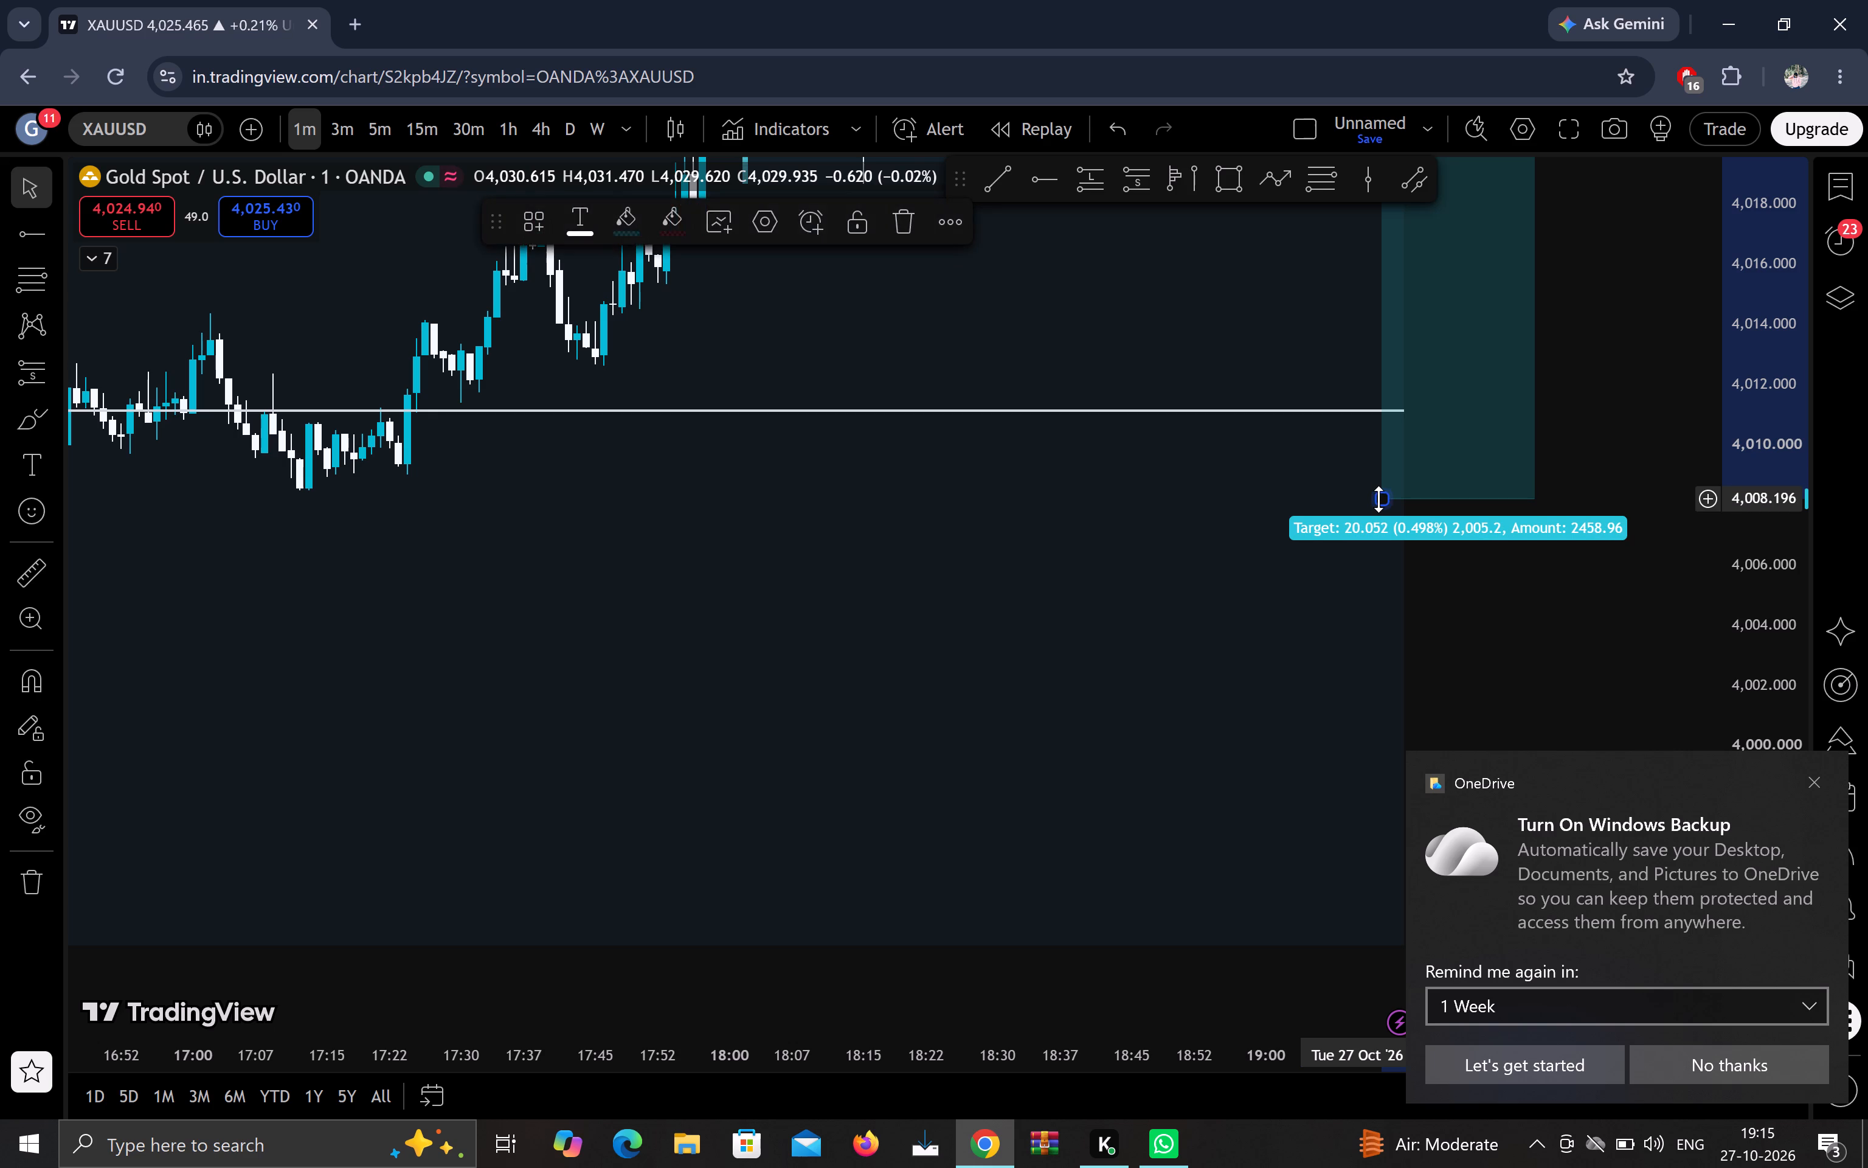
Examine the latest candles inside the short position's box at a closer scale.
{"action": "left_click", "coordinate": [1616, 358]}
{"action": "left_click_drag", "start_coordinate": [1616, 358], "coordinate": [1054, 735]}
{"action": "scroll", "coordinate": [1054, 735], "scroll_direction": "down", "scroll_amount": 9}
{"action": "scroll", "coordinate": [1054, 735], "scroll_direction": "up", "scroll_amount": 20}
{"action": "scroll", "coordinate": [1054, 735], "scroll_direction": "up", "scroll_amount": 5}
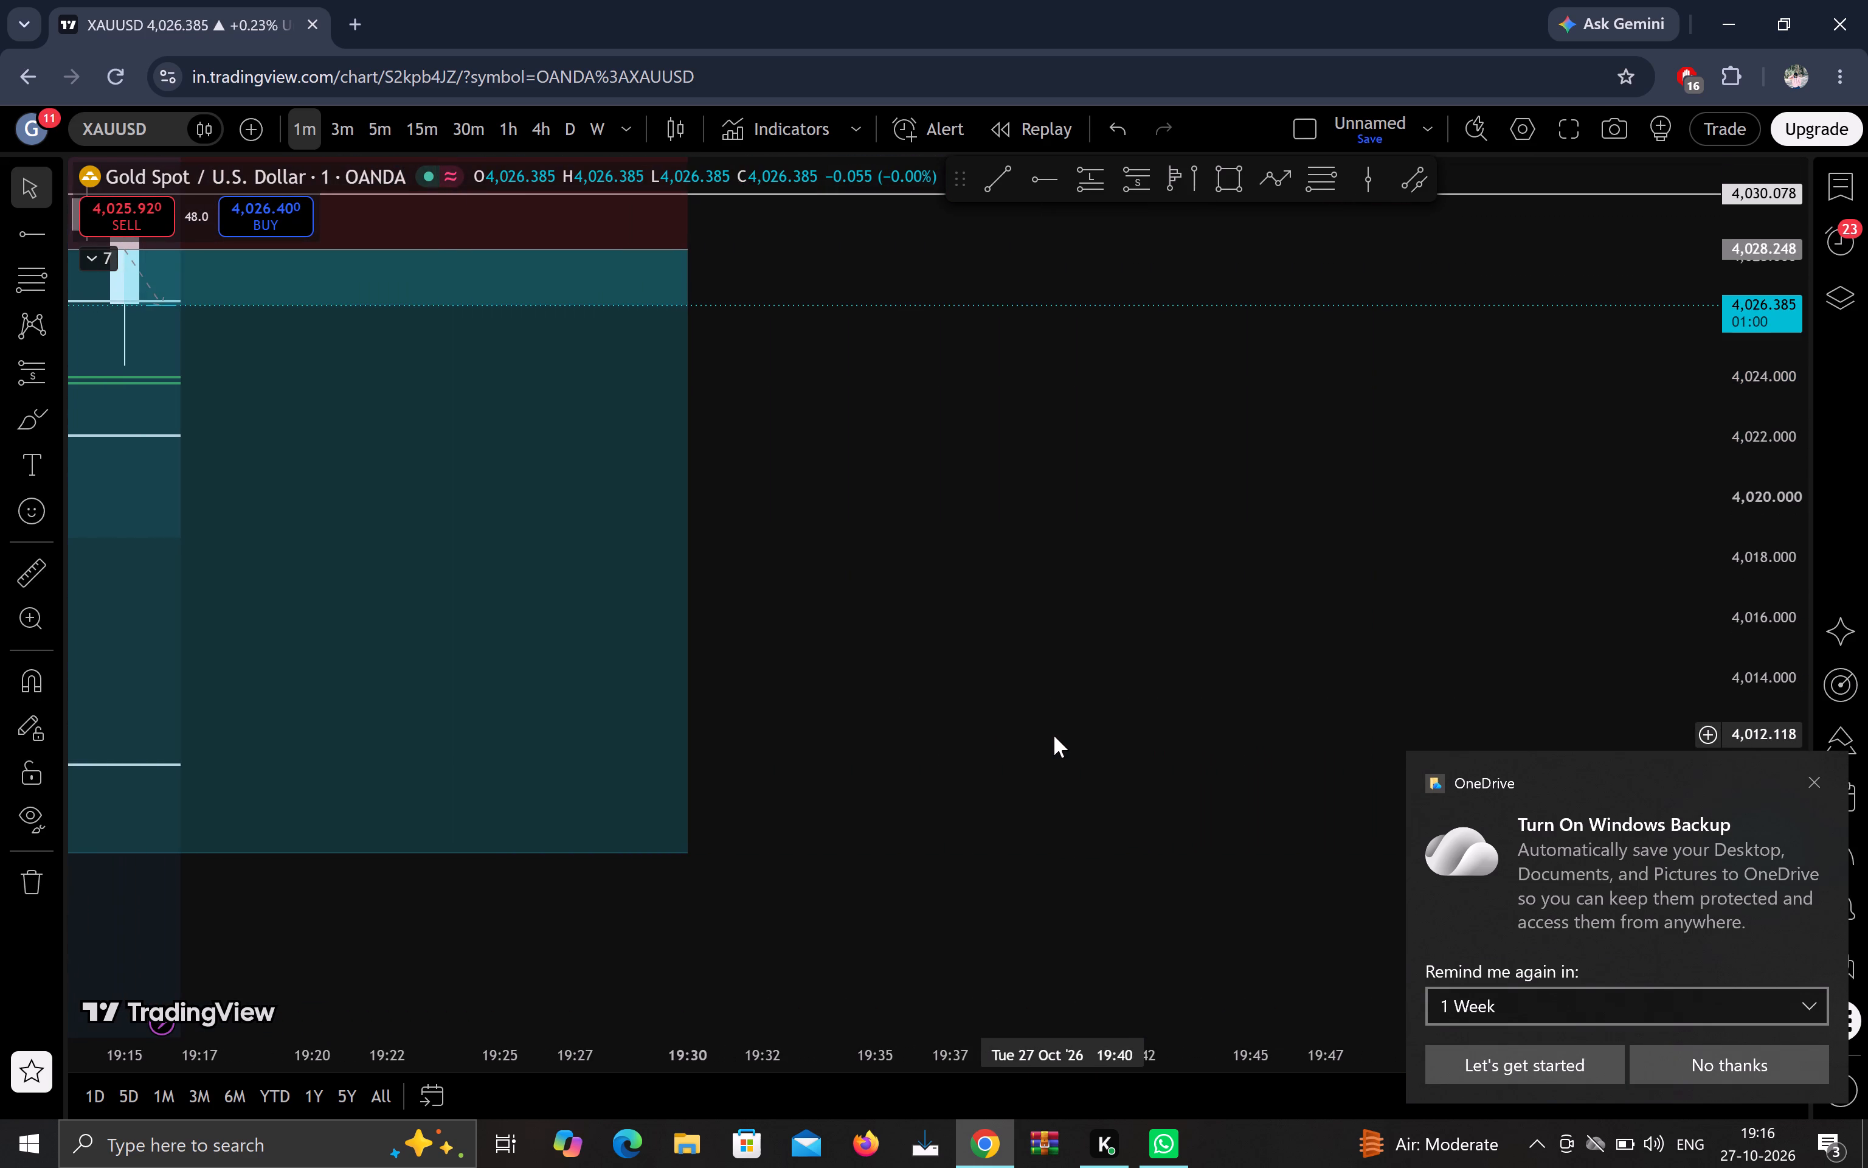
{"action": "left_click_drag", "start_coordinate": [980, 562], "coordinate": [1571, 713]}
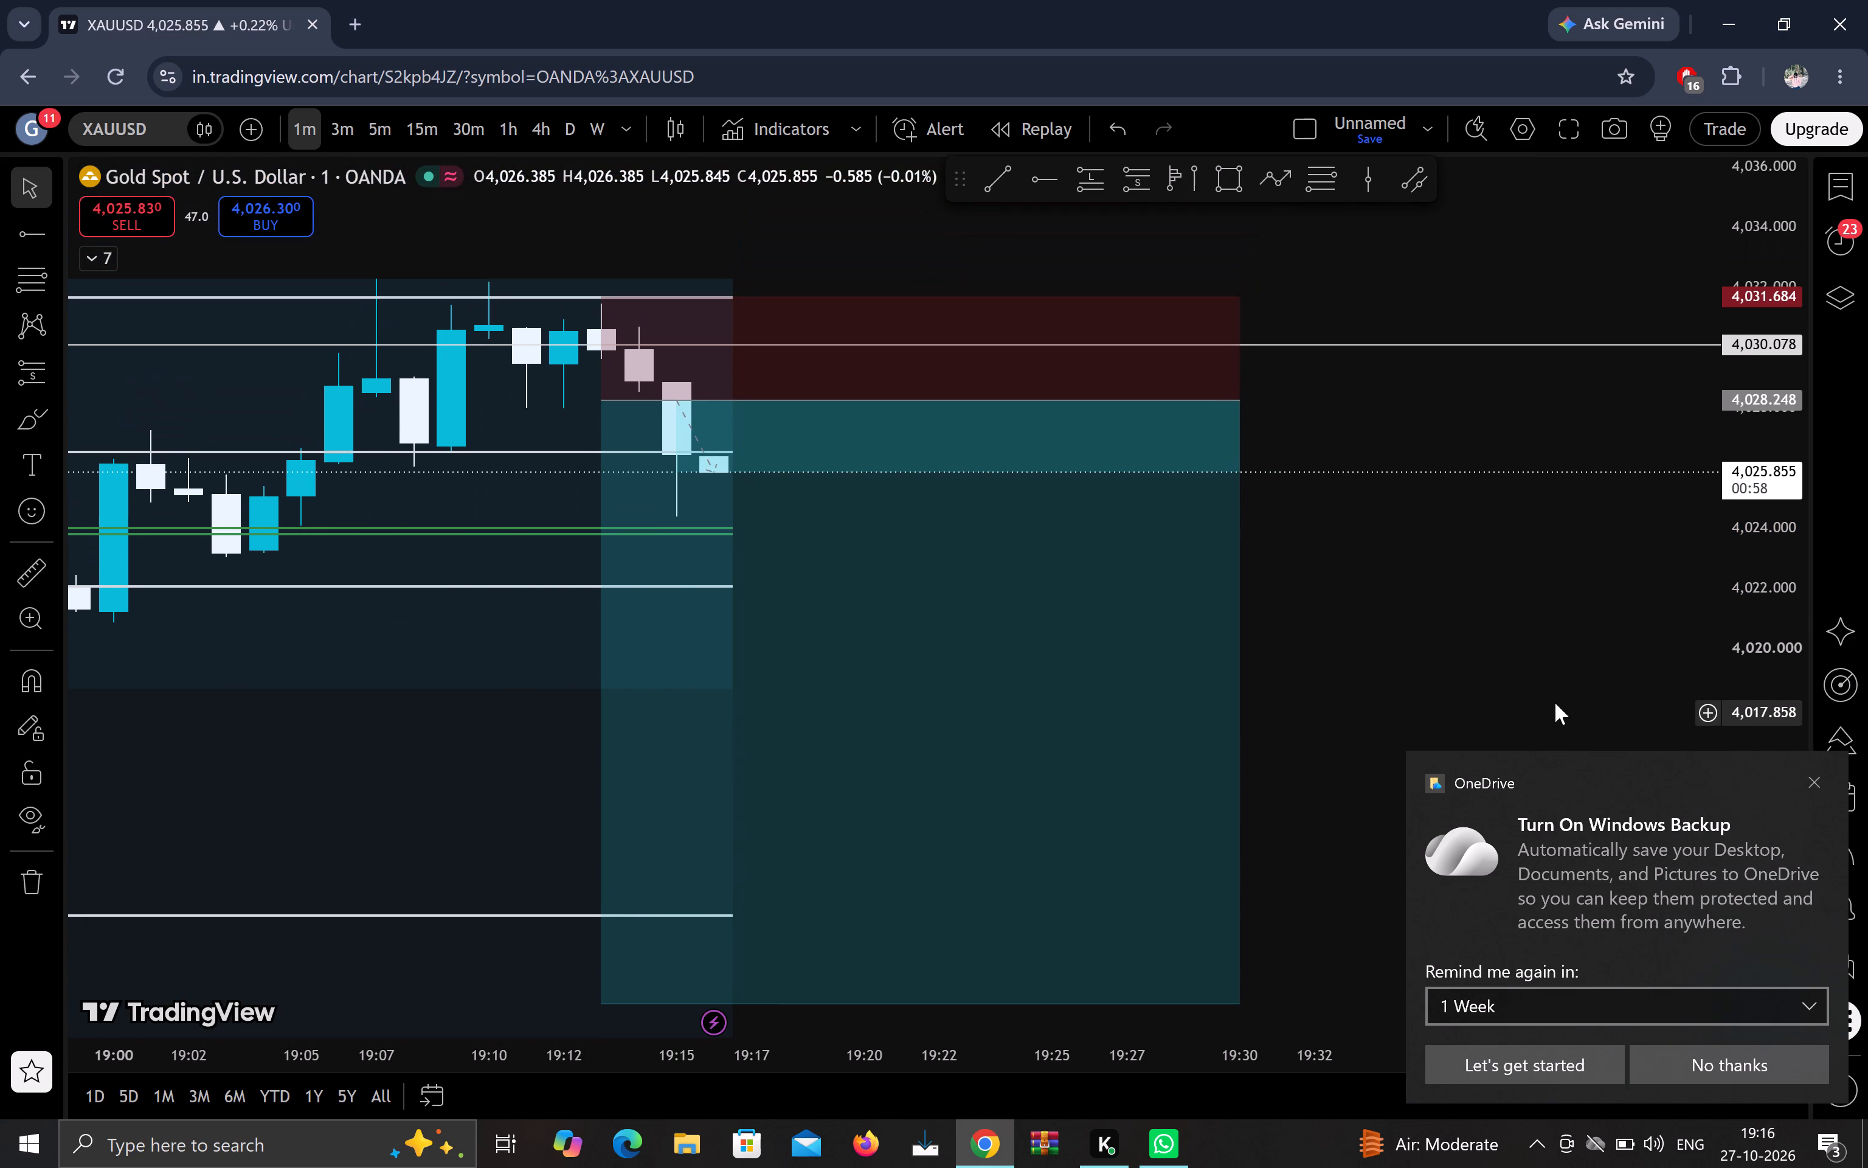
Dismiss the OneDrive Windows Backup notification covering the chart.
{"action": "left_click_drag", "start_coordinate": [1254, 625], "coordinate": [1245, 478]}
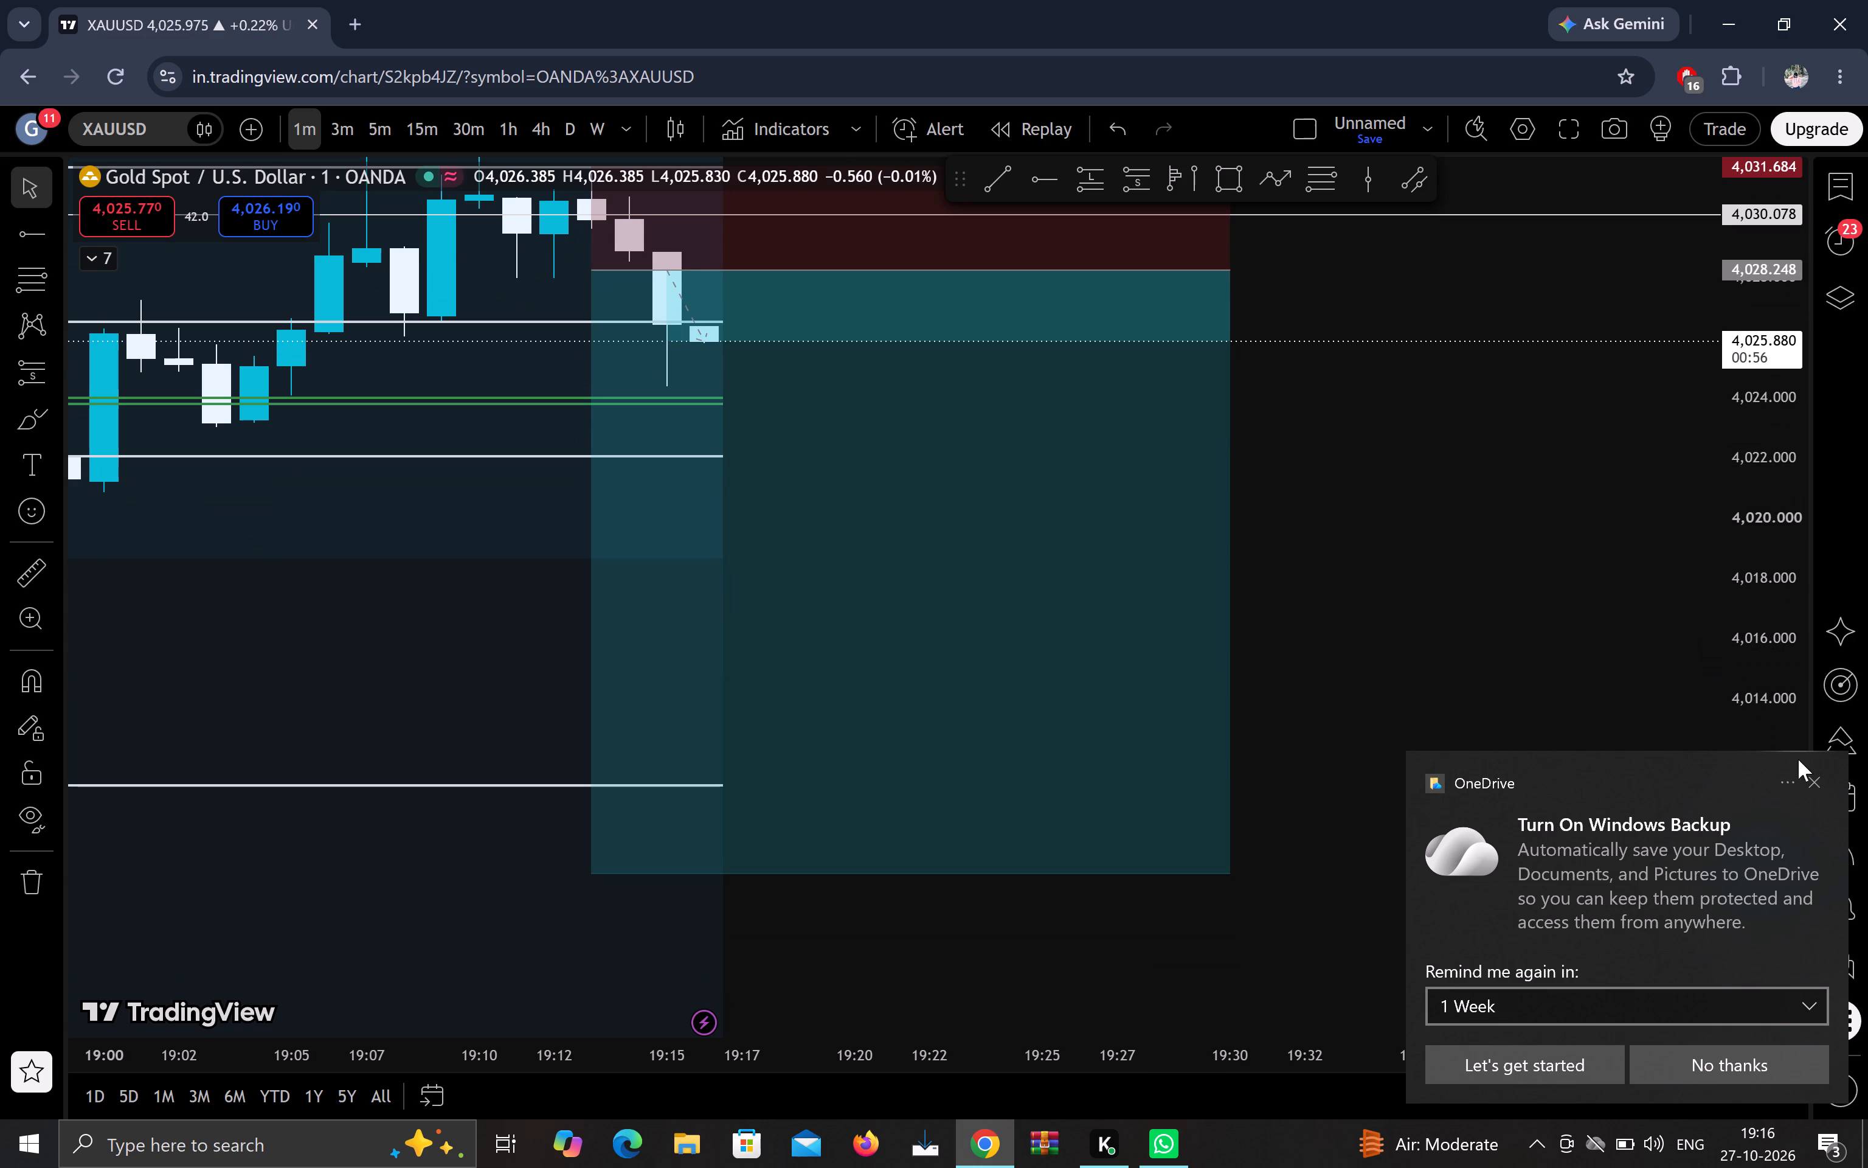
{"action": "left_click", "coordinate": [1818, 781]}
Delete the shorter volume profile spanning 18:02 to 19:10 from the chart.
{"action": "left_click_drag", "start_coordinate": [1634, 540], "coordinate": [1613, 752]}
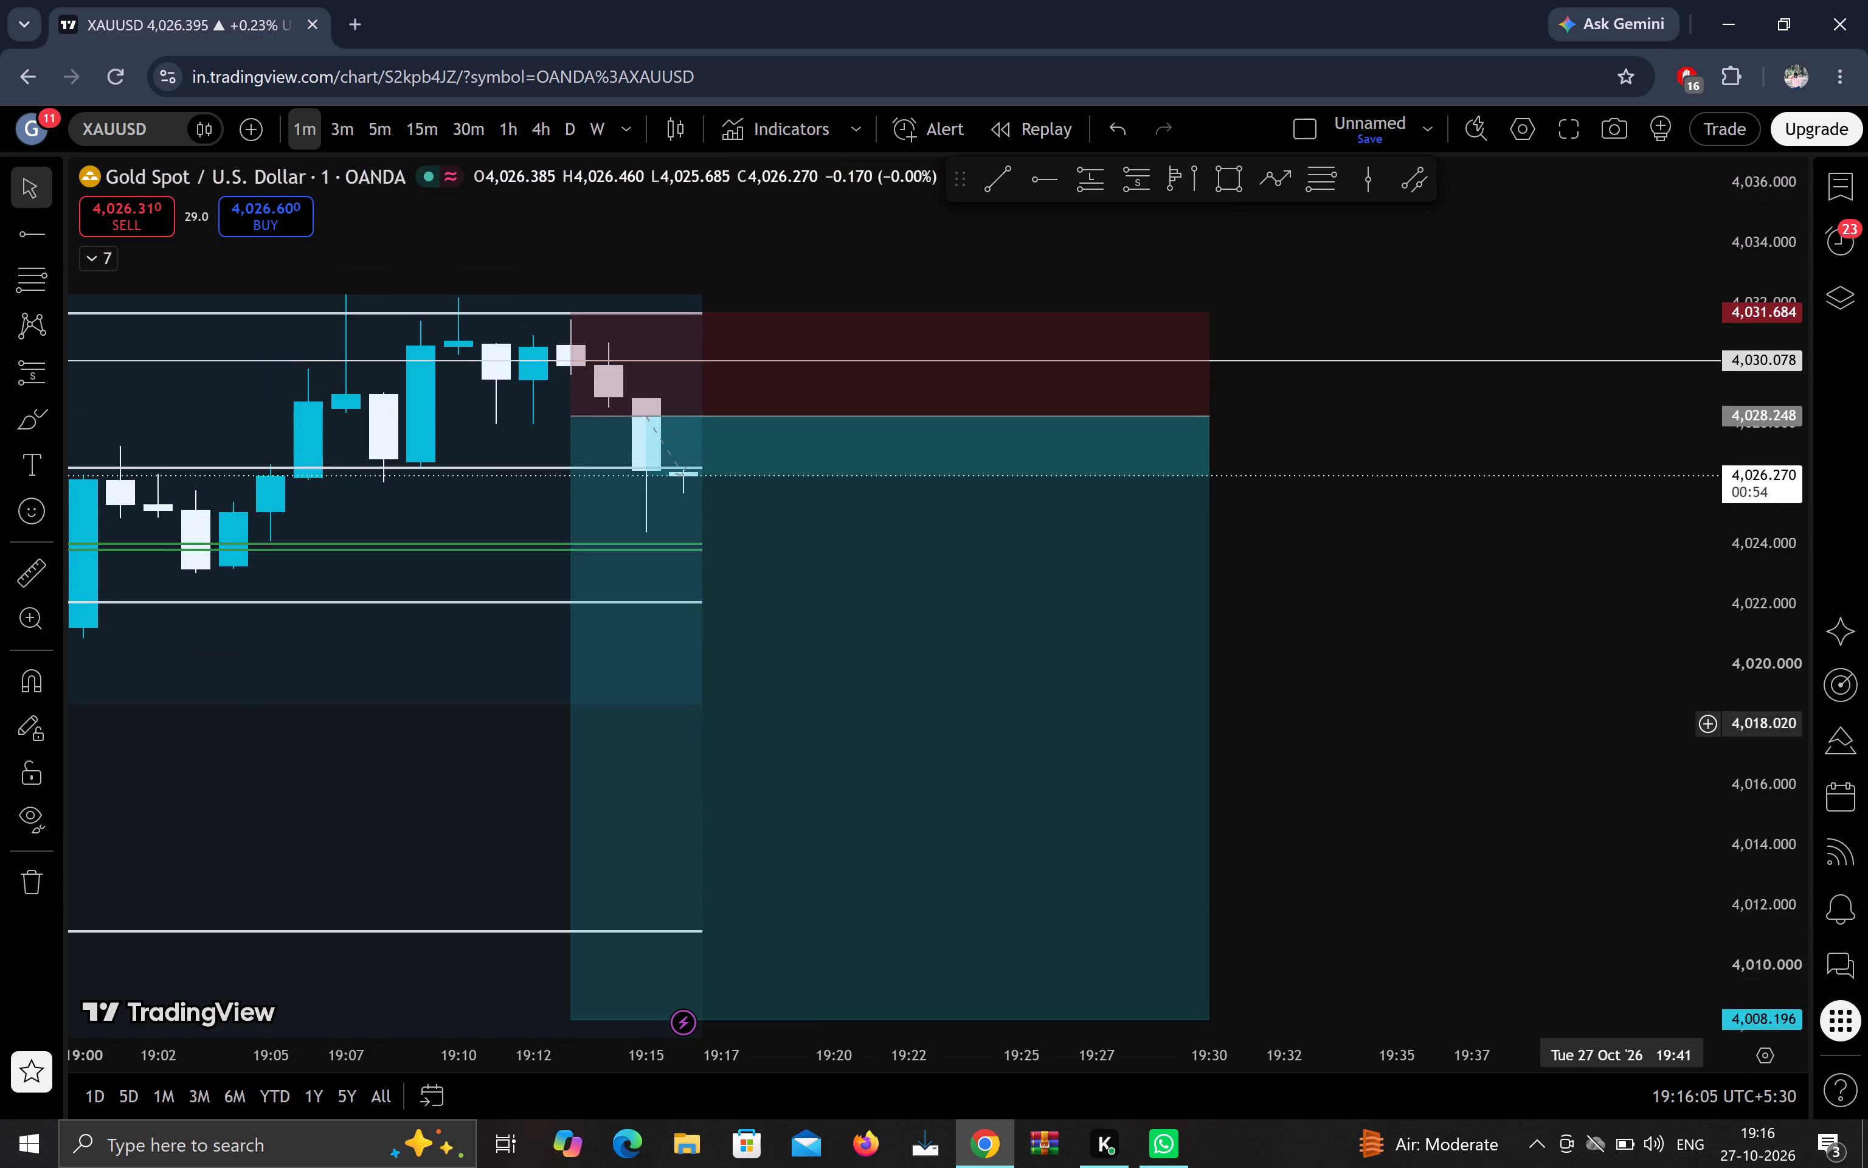
{"action": "left_click_drag", "start_coordinate": [1613, 752], "coordinate": [1620, 709]}
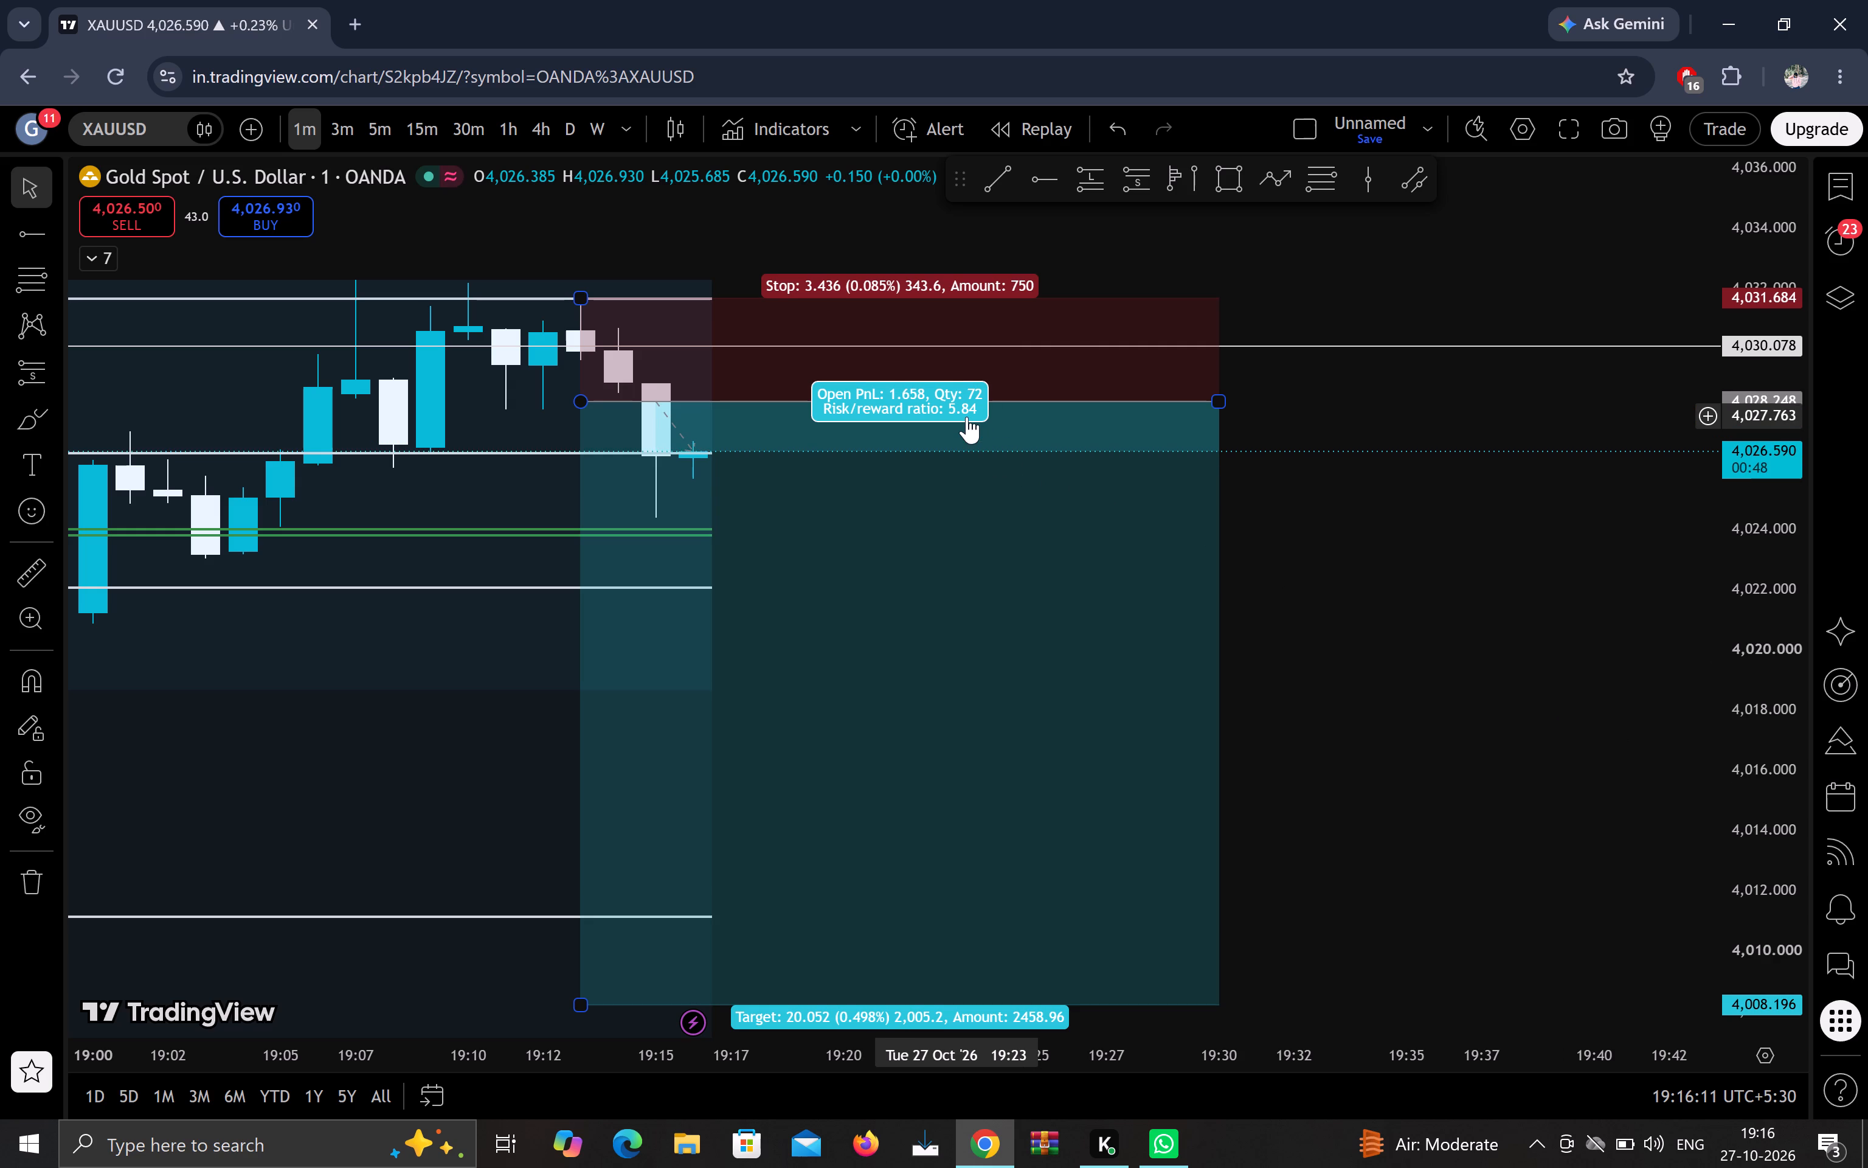
{"action": "scroll", "coordinate": [1146, 594], "scroll_direction": "up", "scroll_amount": 9}
{"action": "scroll", "coordinate": [1146, 594], "scroll_direction": "down", "scroll_amount": 4}
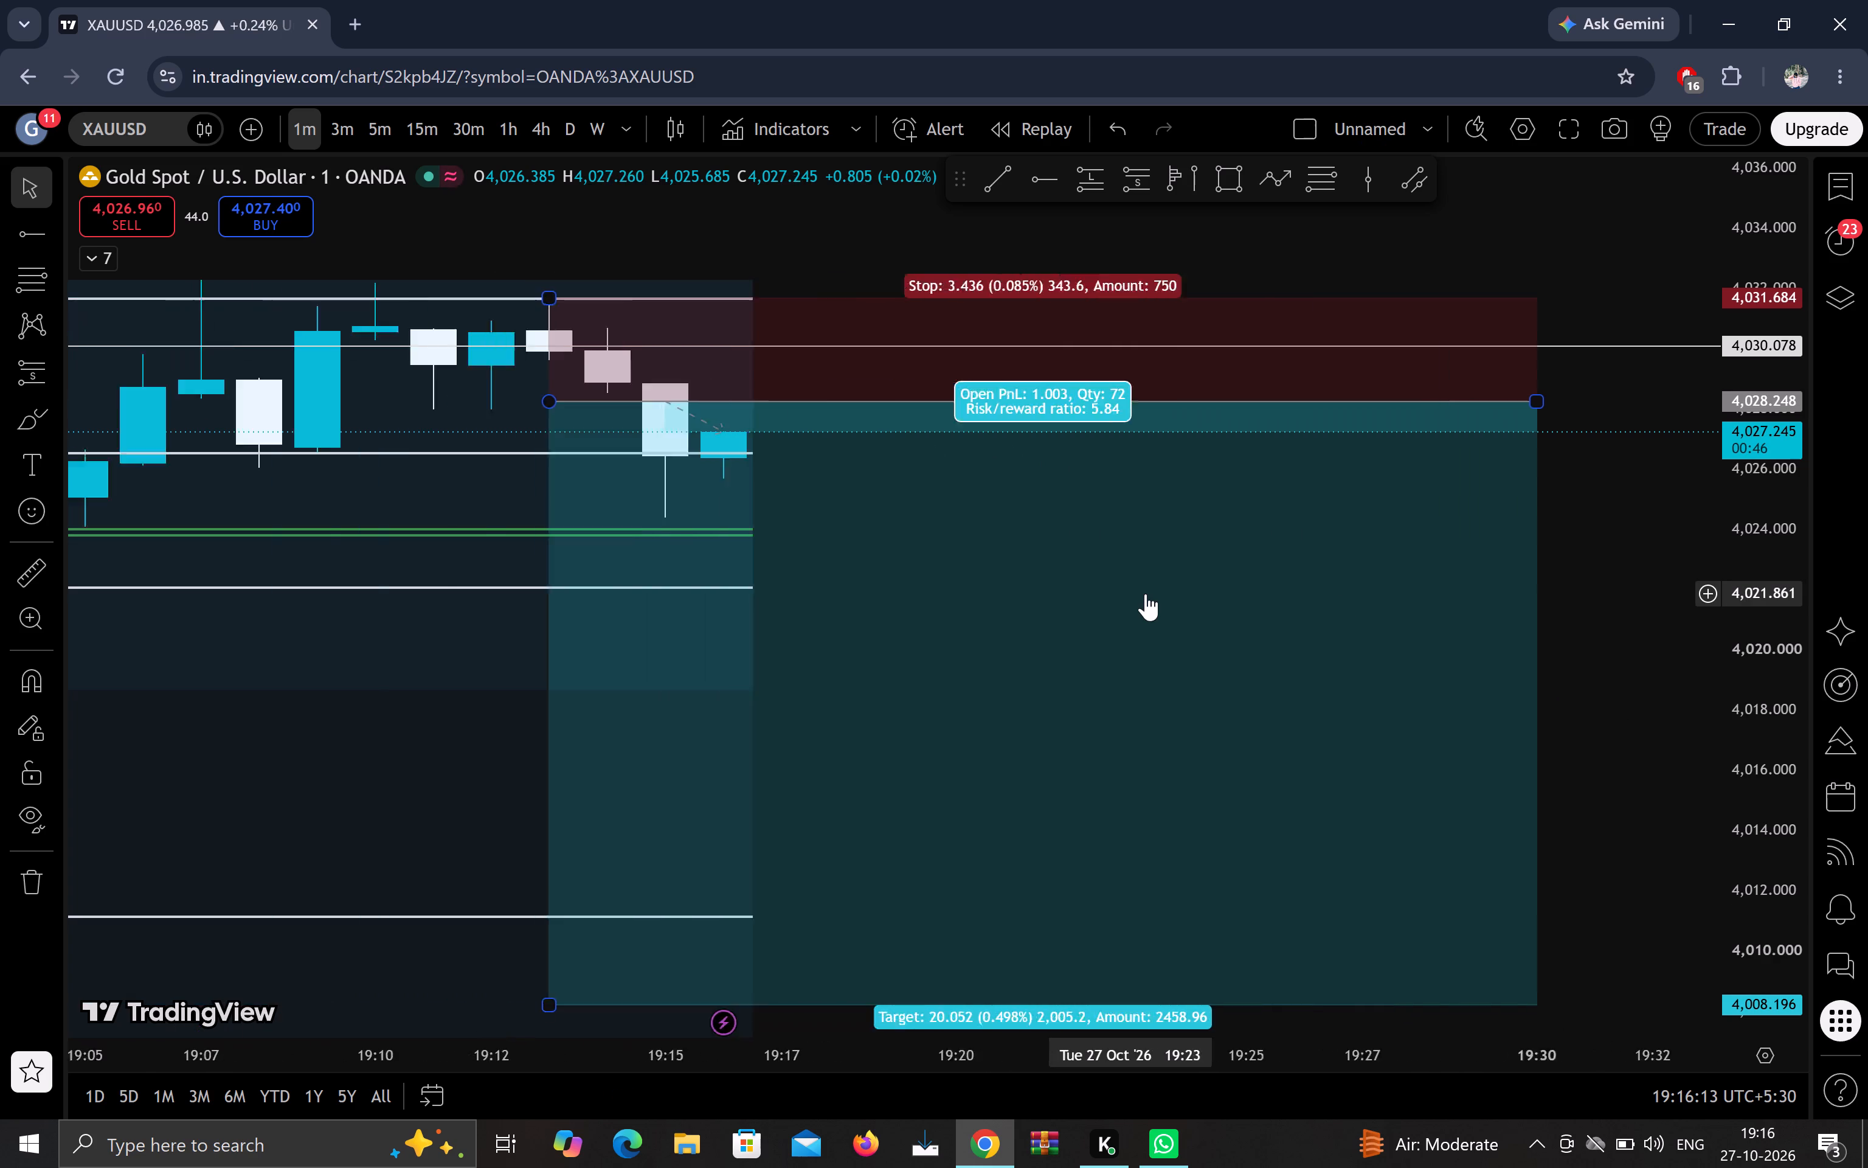
{"action": "scroll", "coordinate": [1146, 594], "scroll_direction": "down", "scroll_amount": 19}
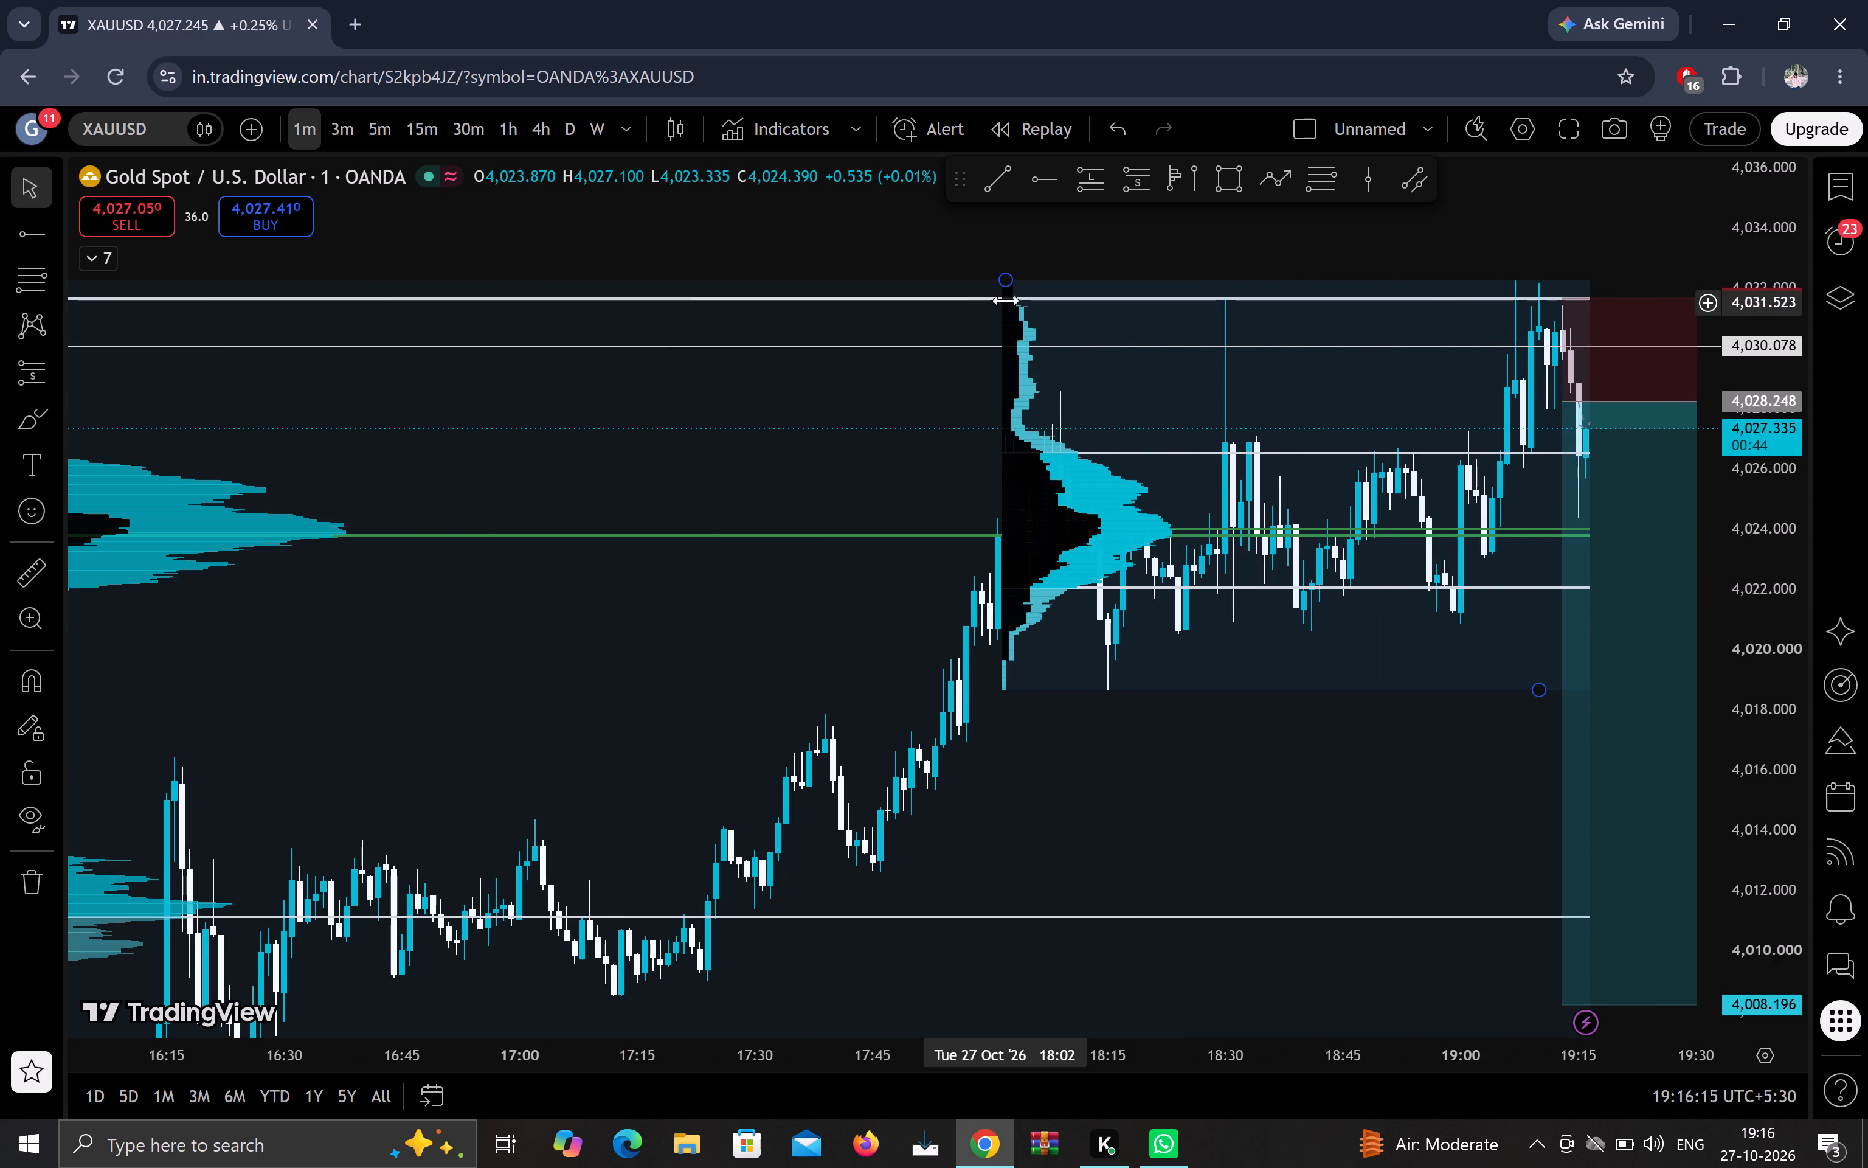
{"action": "left_click", "coordinate": [1008, 280]}
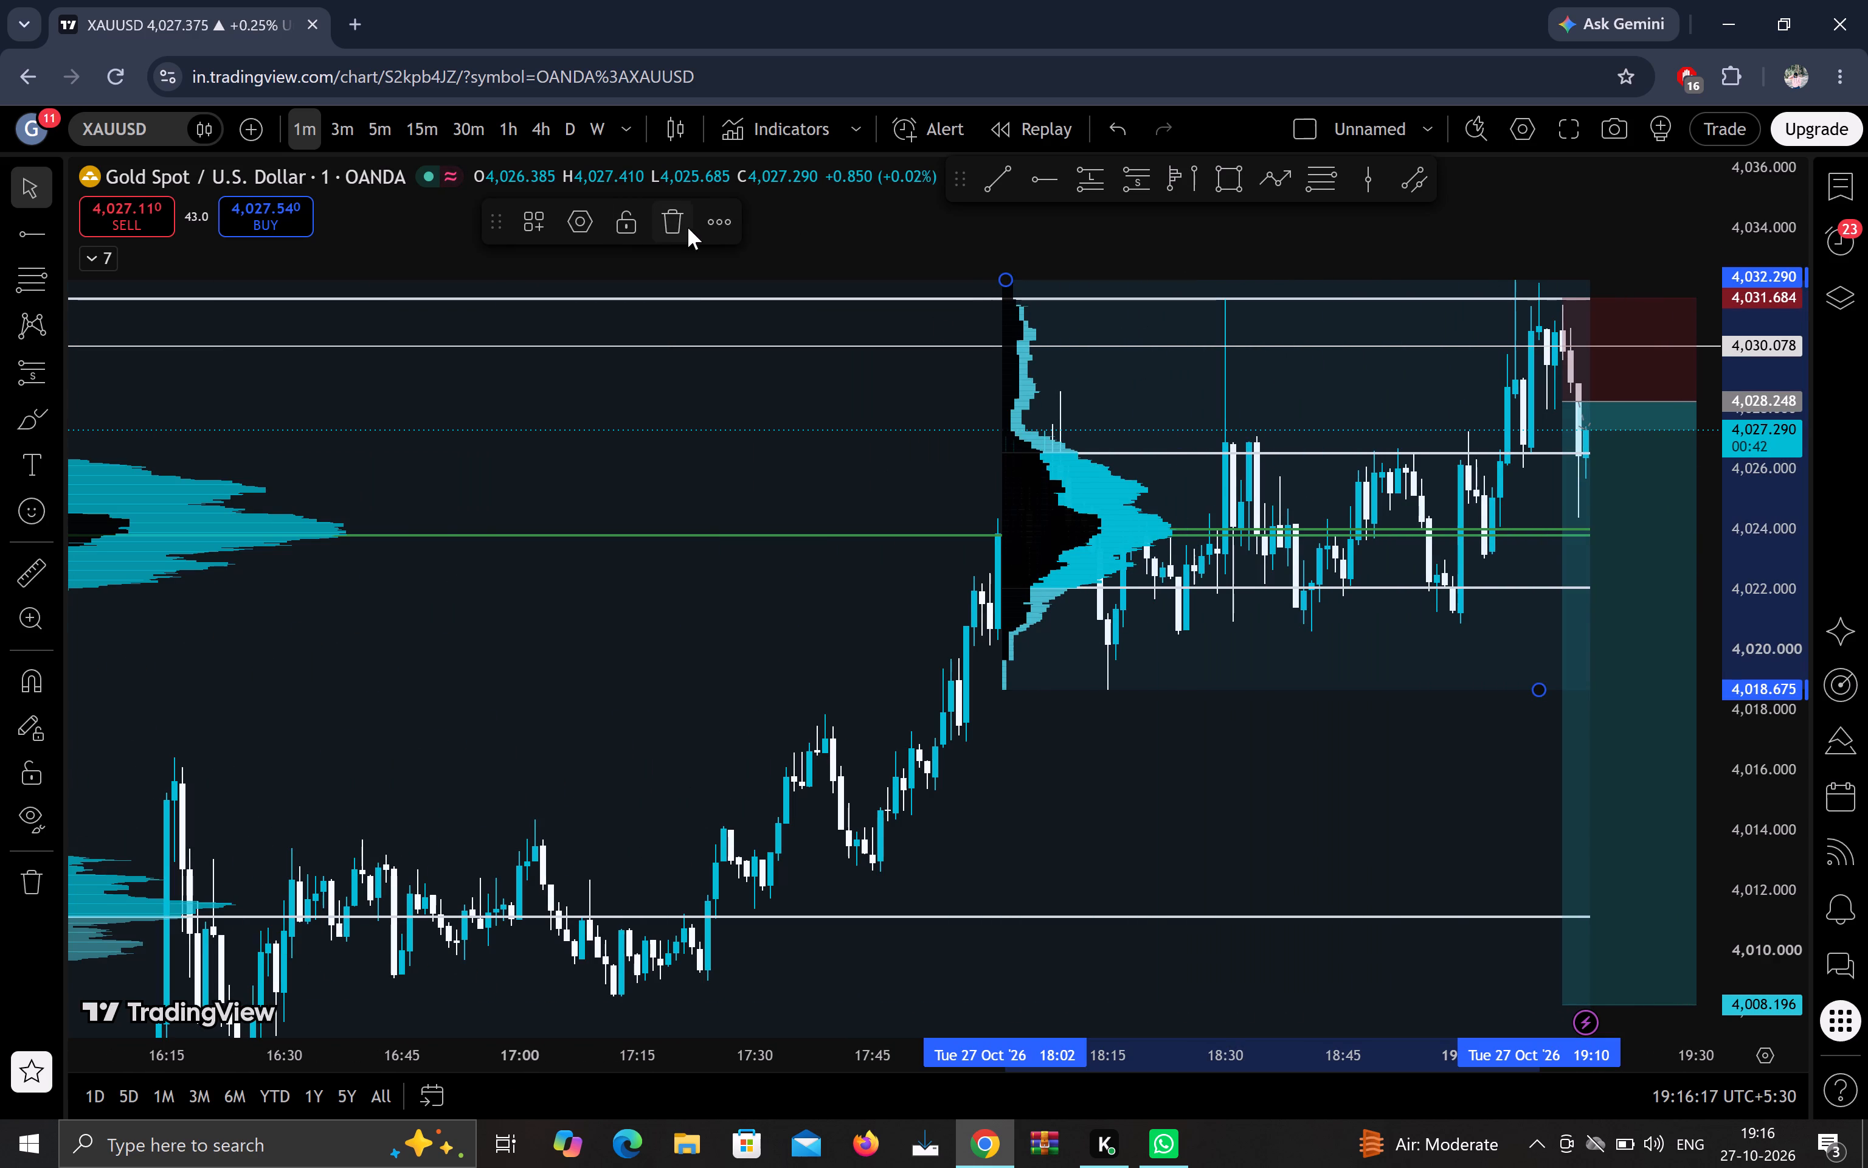
{"action": "left_click", "coordinate": [672, 227]}
Delete the remaining larger volume profile that starts at about 15:30.
{"action": "left_click_drag", "start_coordinate": [610, 362], "coordinate": [895, 242]}
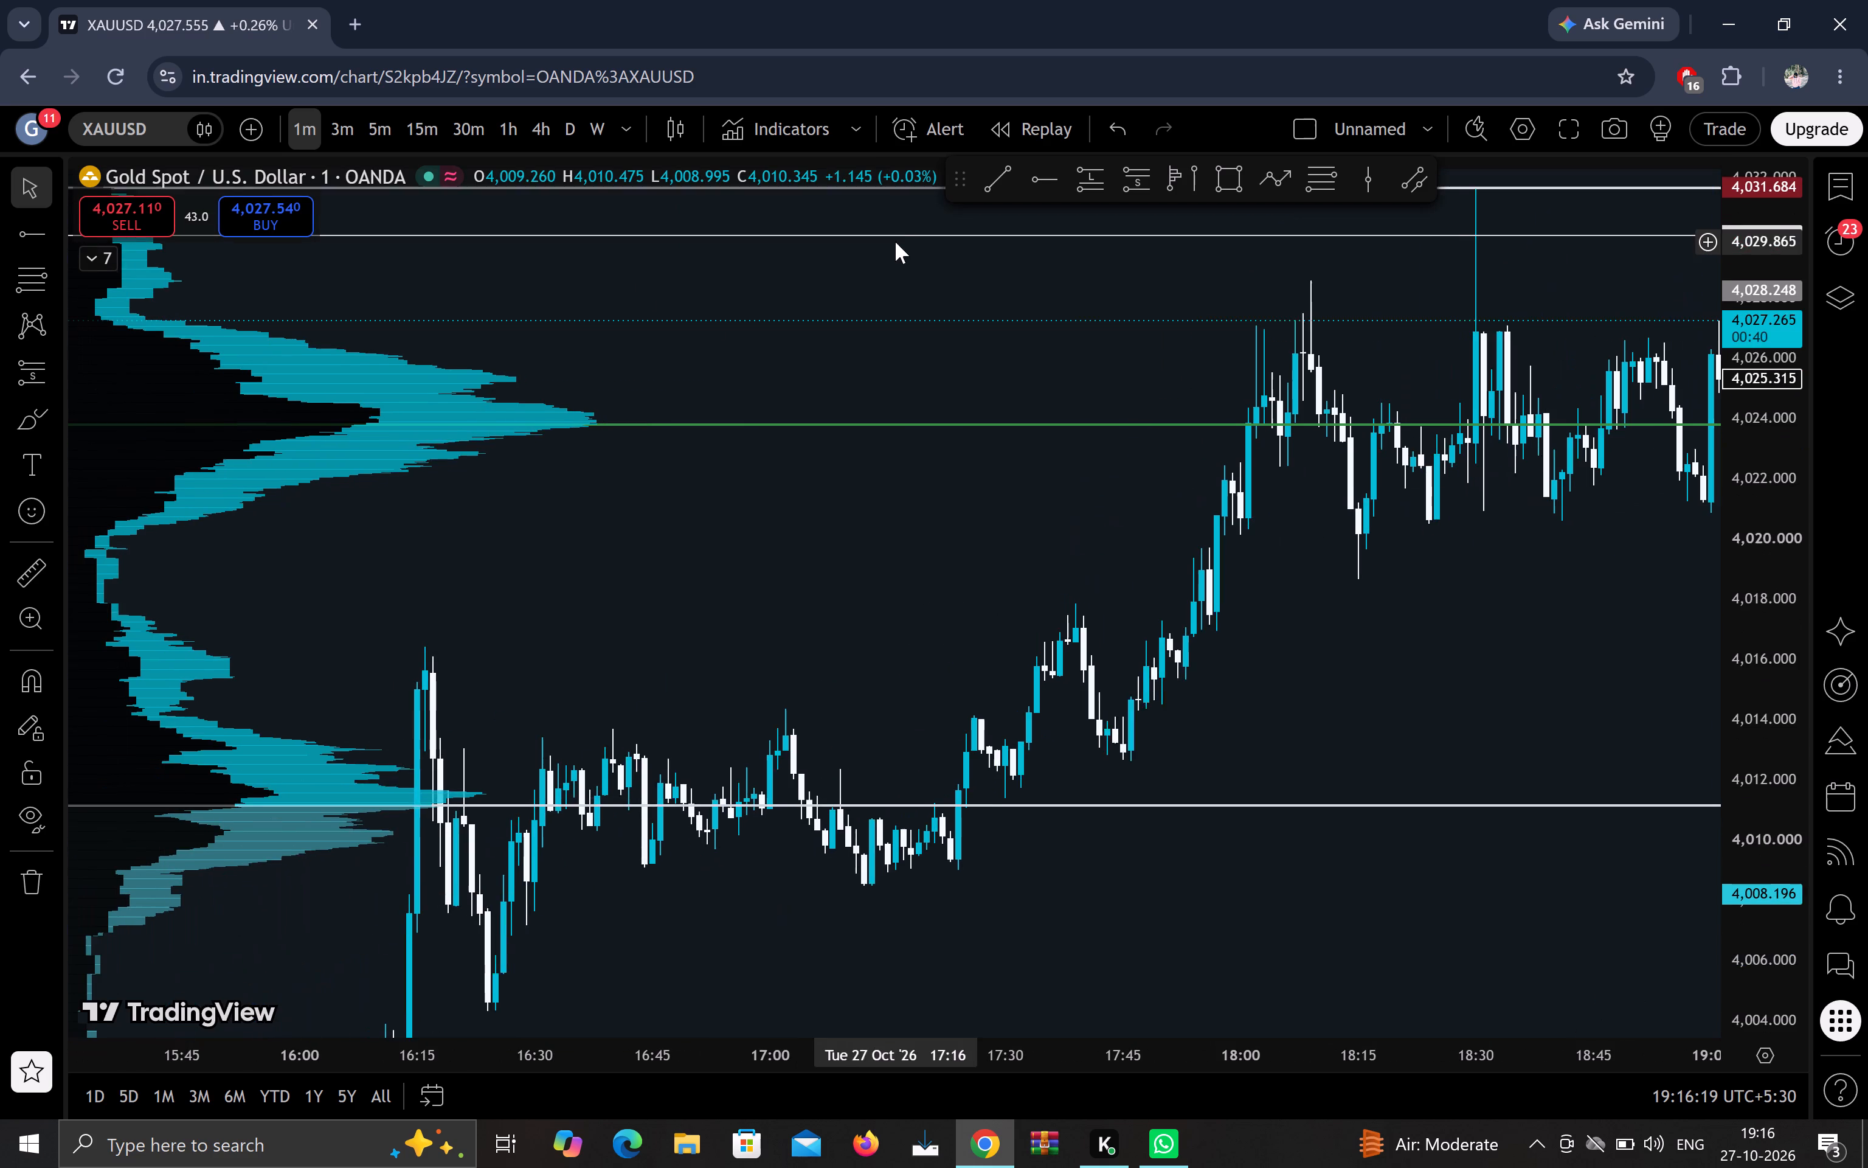
{"action": "scroll", "coordinate": [863, 535], "scroll_direction": "up", "scroll_amount": 16}
{"action": "scroll", "coordinate": [863, 535], "scroll_direction": "down", "scroll_amount": 20}
{"action": "scroll", "coordinate": [863, 535], "scroll_direction": "down", "scroll_amount": 8}
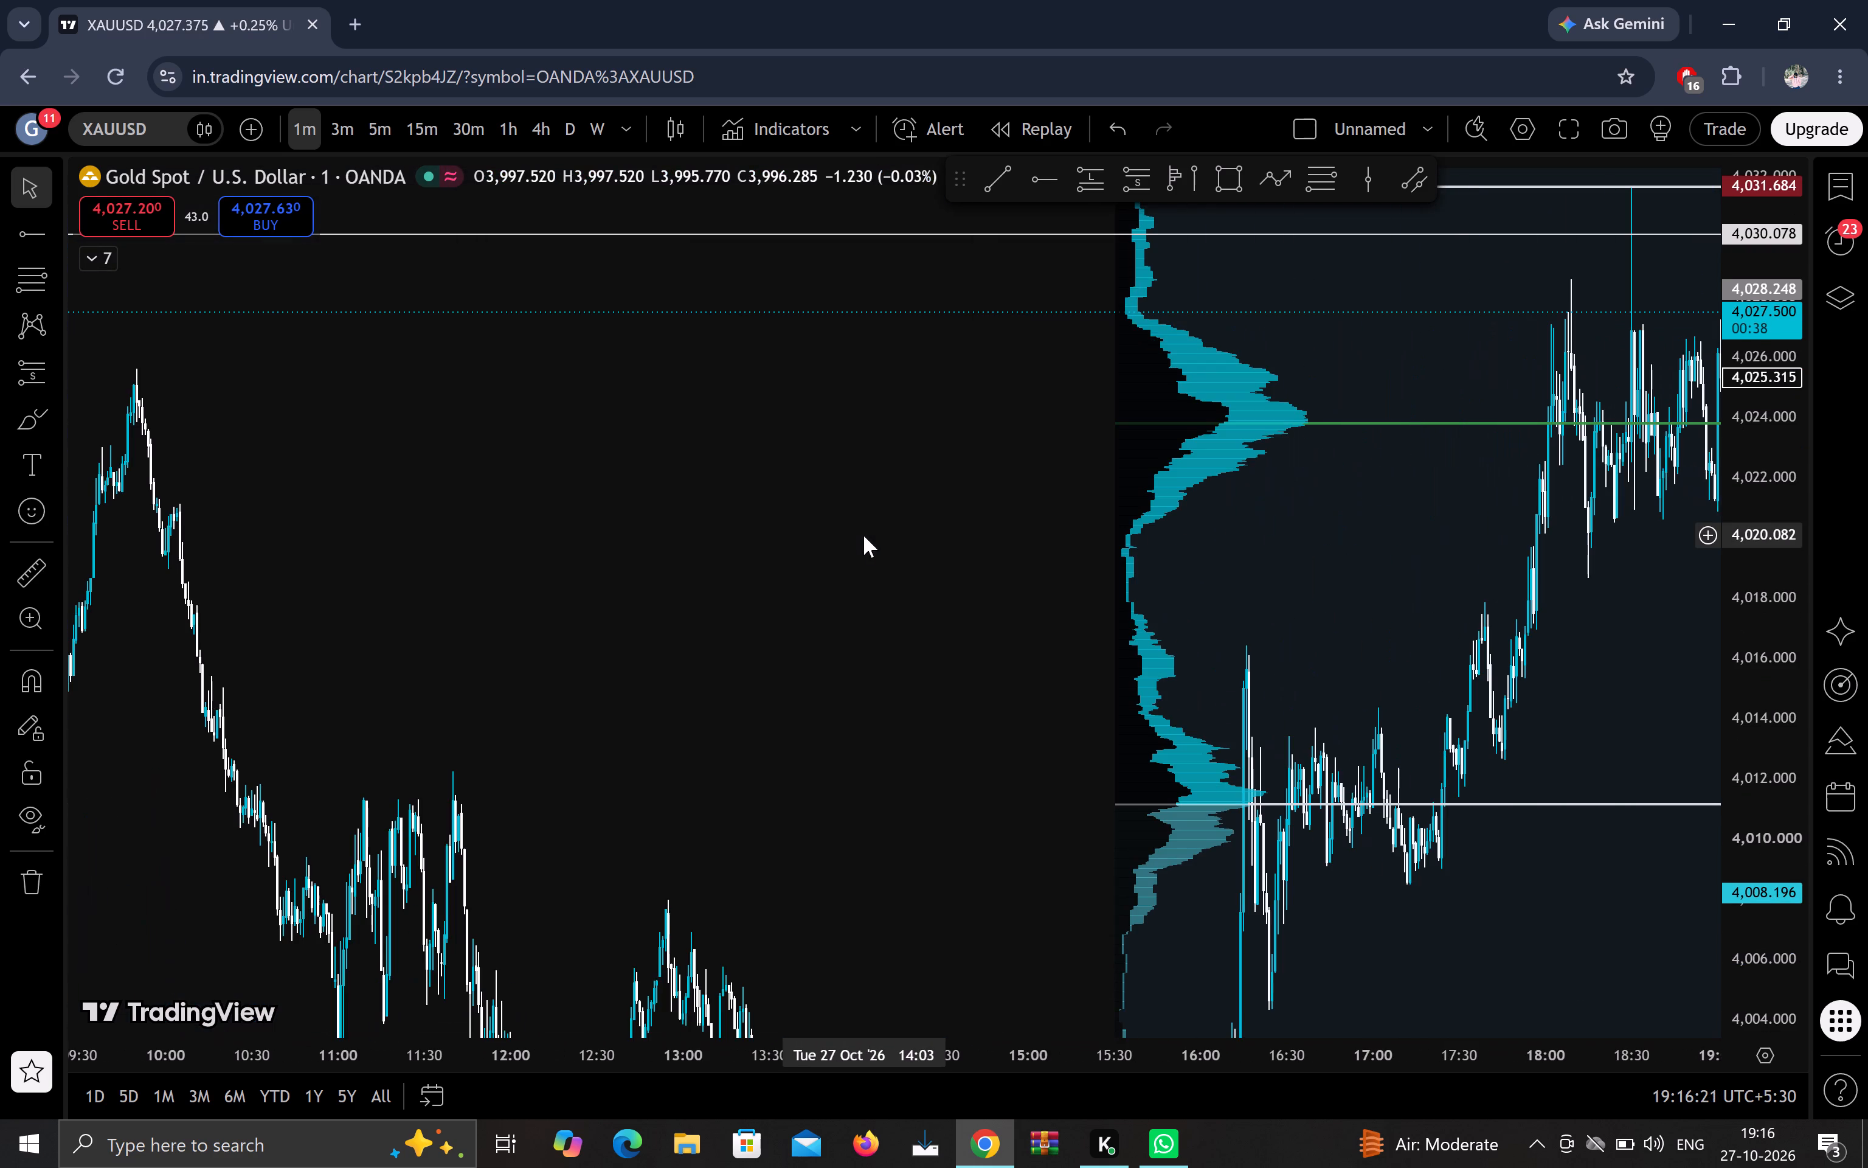
{"action": "left_click_drag", "start_coordinate": [974, 499], "coordinate": [640, 699]}
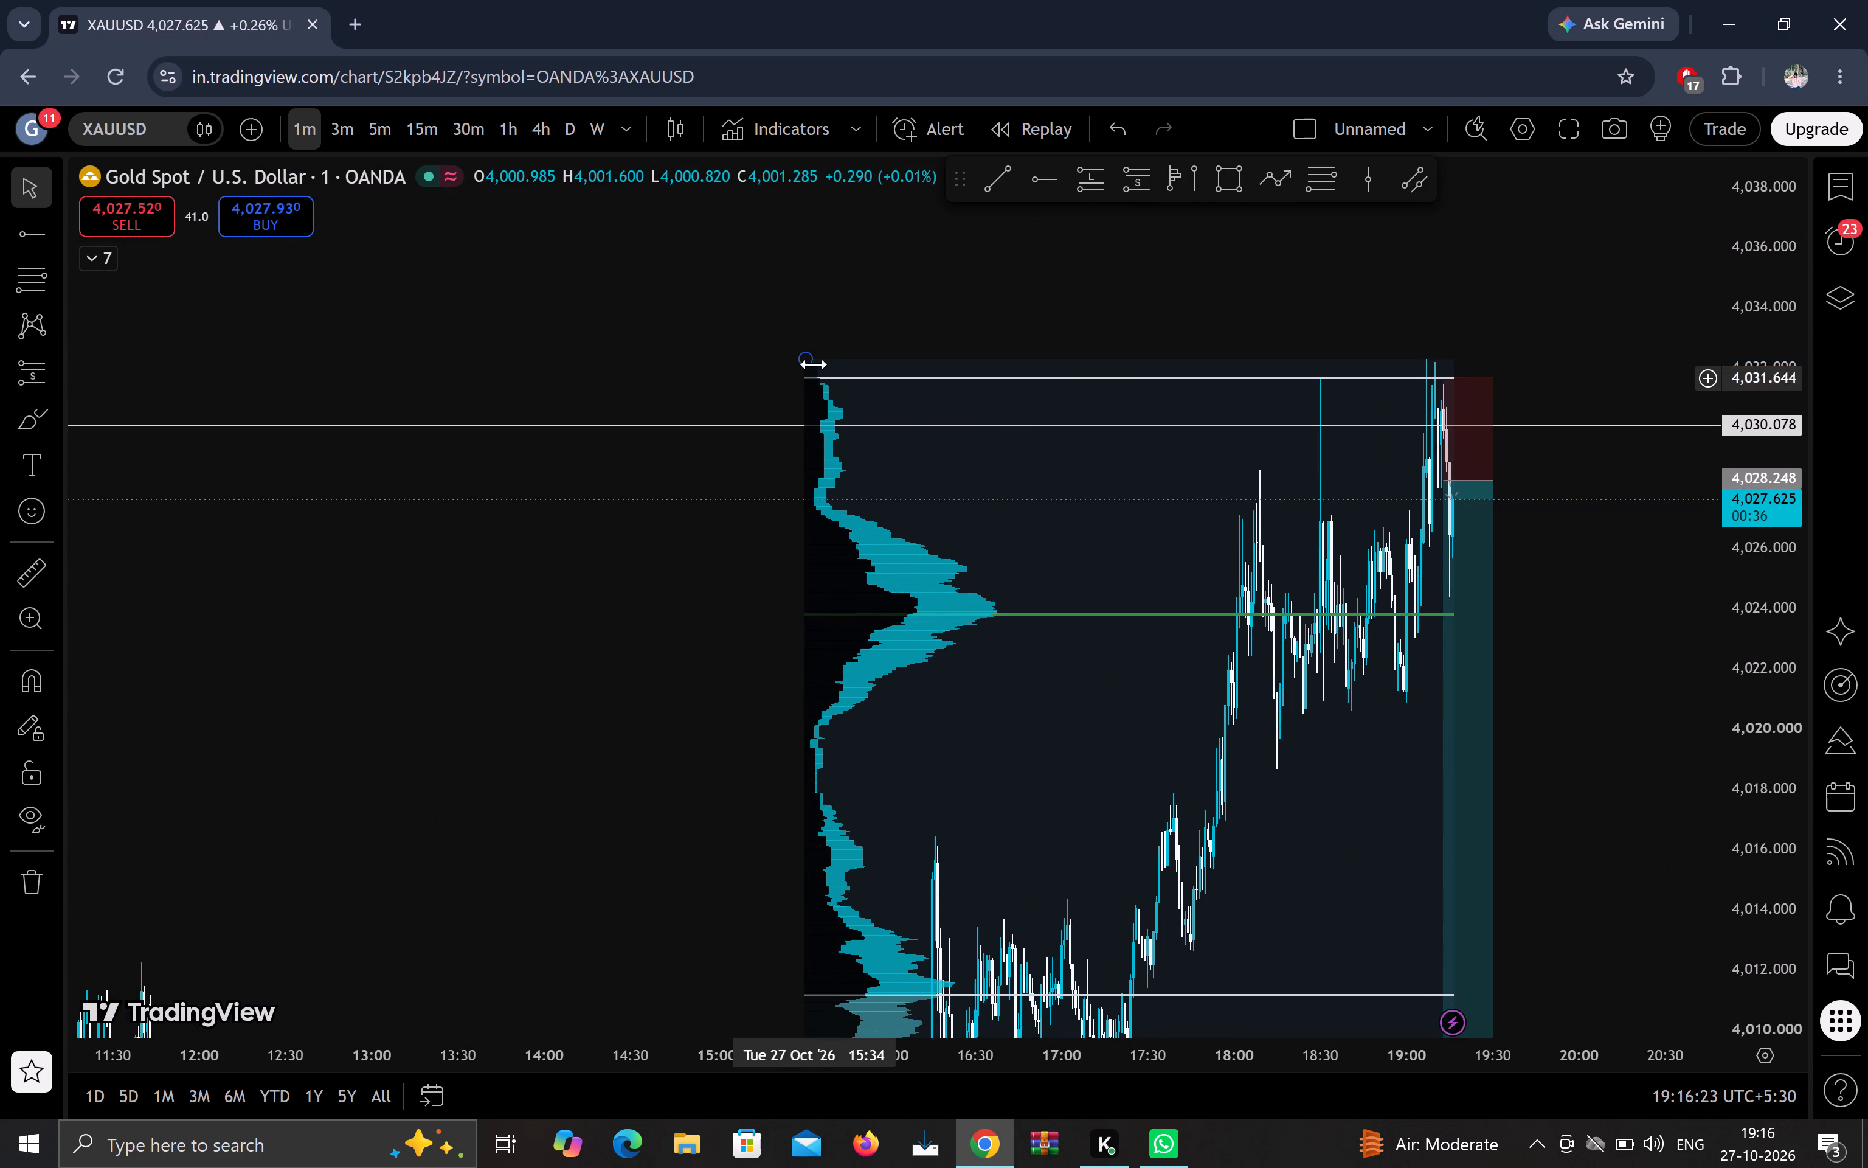
{"action": "left_click", "coordinate": [811, 359]}
{"action": "left_click", "coordinate": [667, 231]}
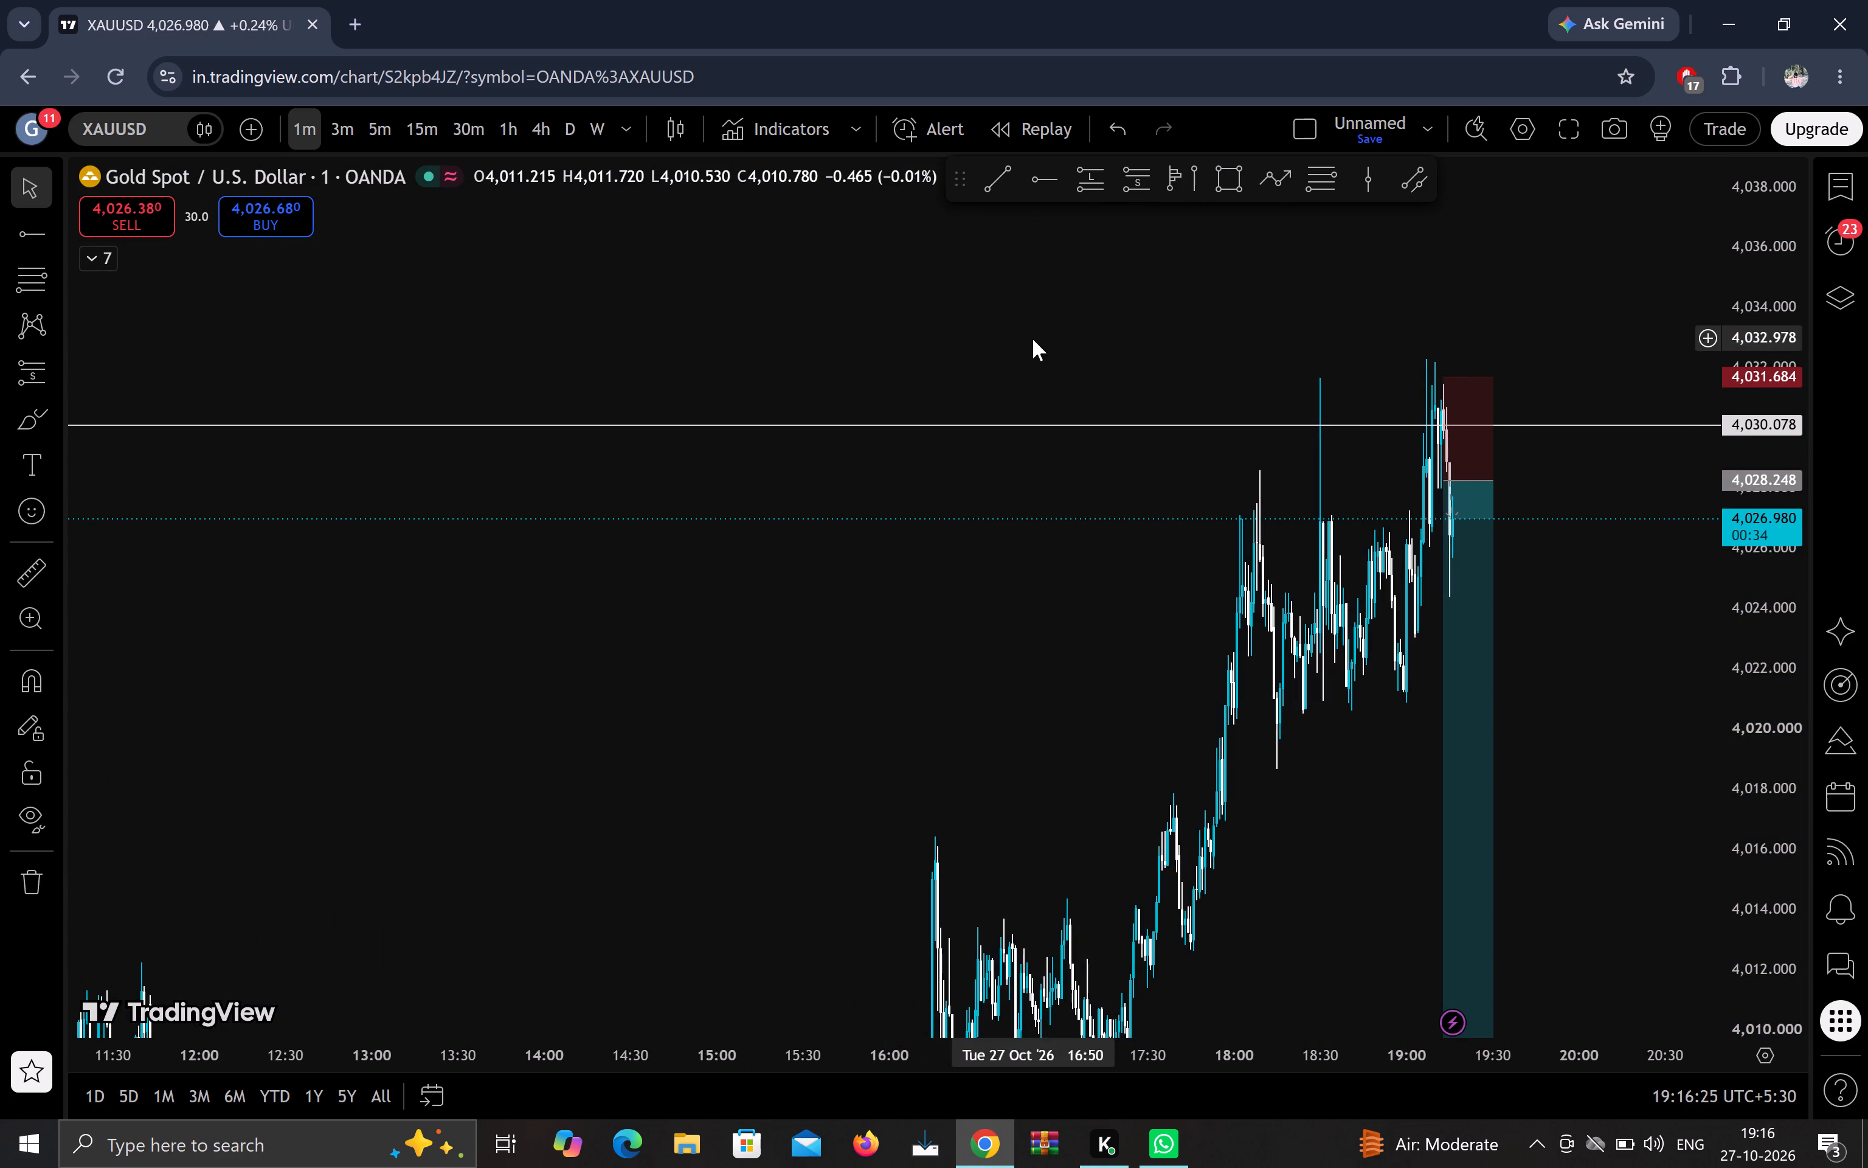
Examine the short position and the recent candles on the cleared chart at several scales.
{"action": "left_click_drag", "start_coordinate": [1033, 339], "coordinate": [601, 200]}
{"action": "scroll", "coordinate": [1251, 499], "scroll_direction": "down", "scroll_amount": 2}
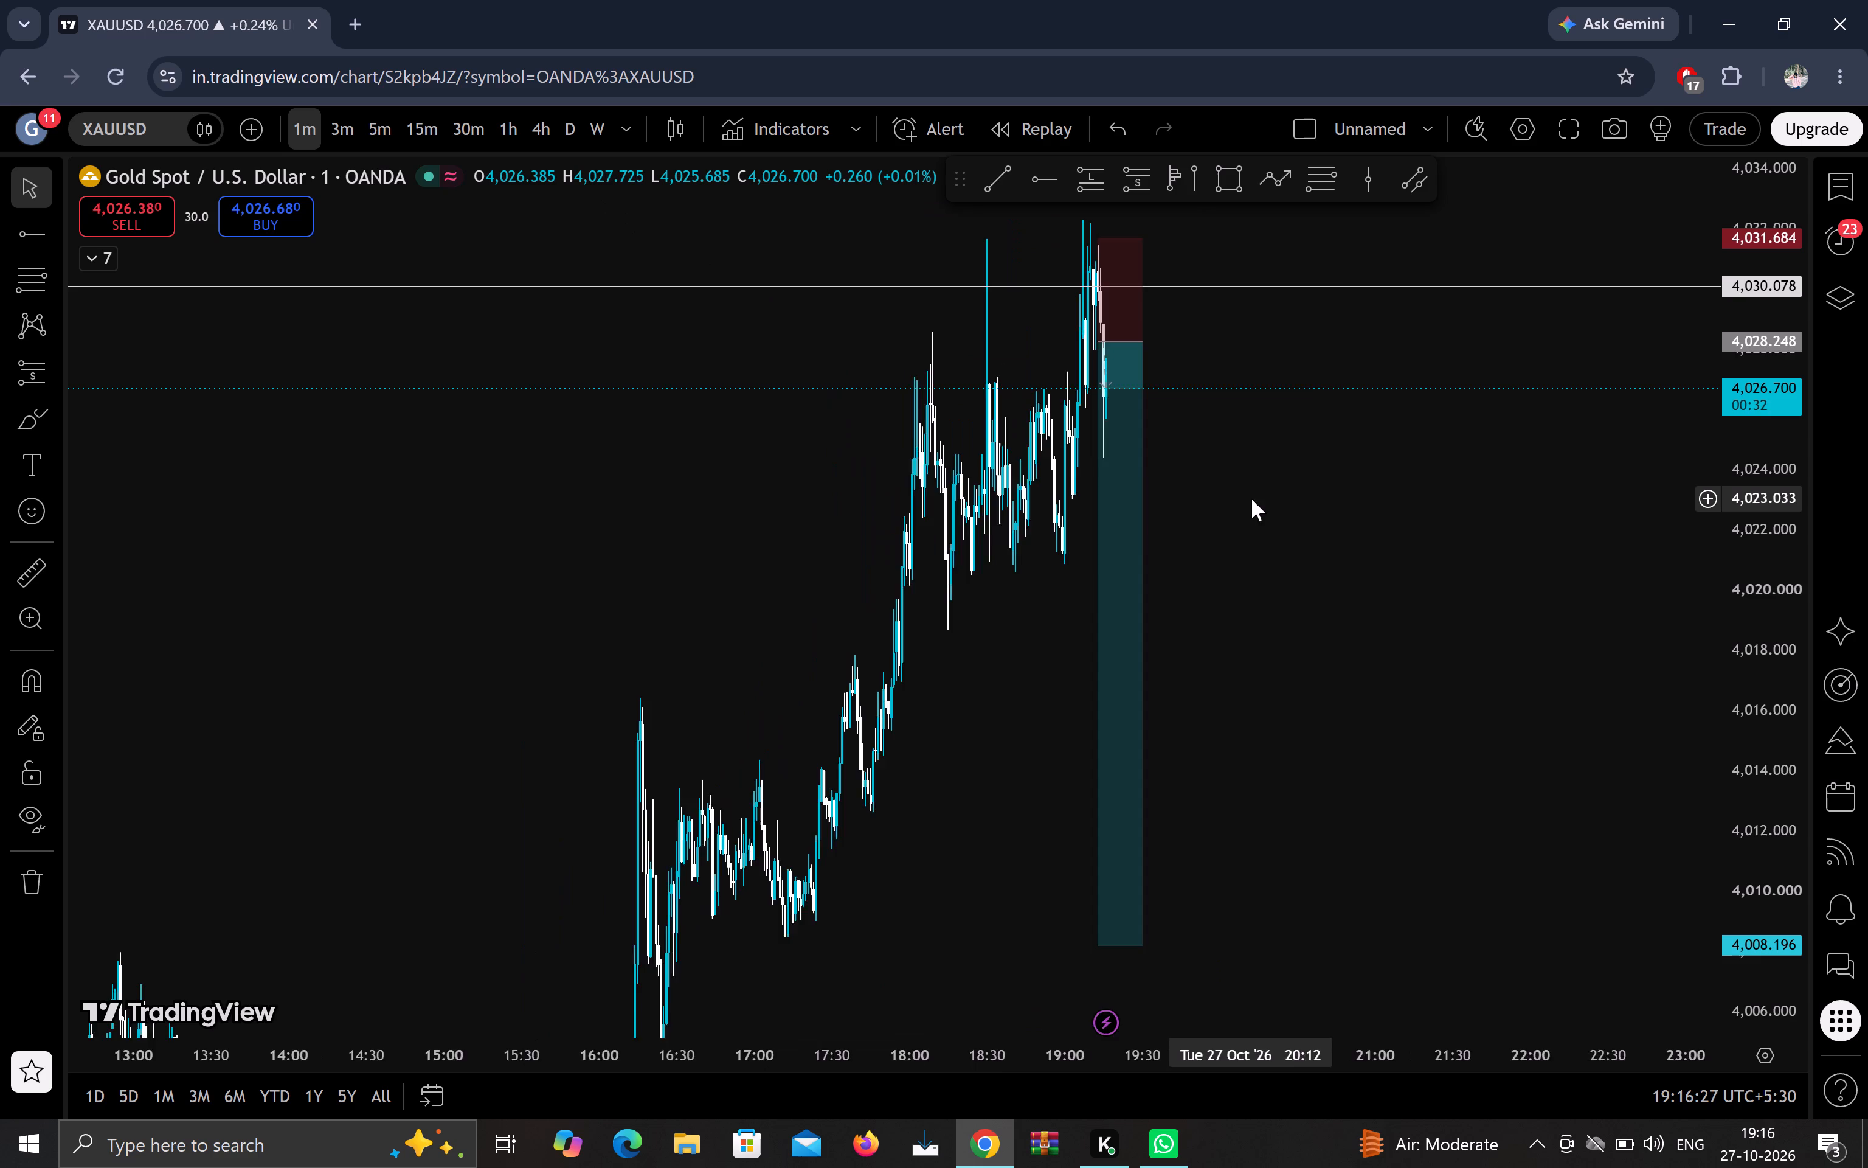
{"action": "scroll", "coordinate": [1251, 499], "scroll_direction": "down", "scroll_amount": 3}
{"action": "scroll", "coordinate": [1251, 499], "scroll_direction": "up", "scroll_amount": 20}
{"action": "scroll", "coordinate": [1251, 499], "scroll_direction": "up", "scroll_amount": 4}
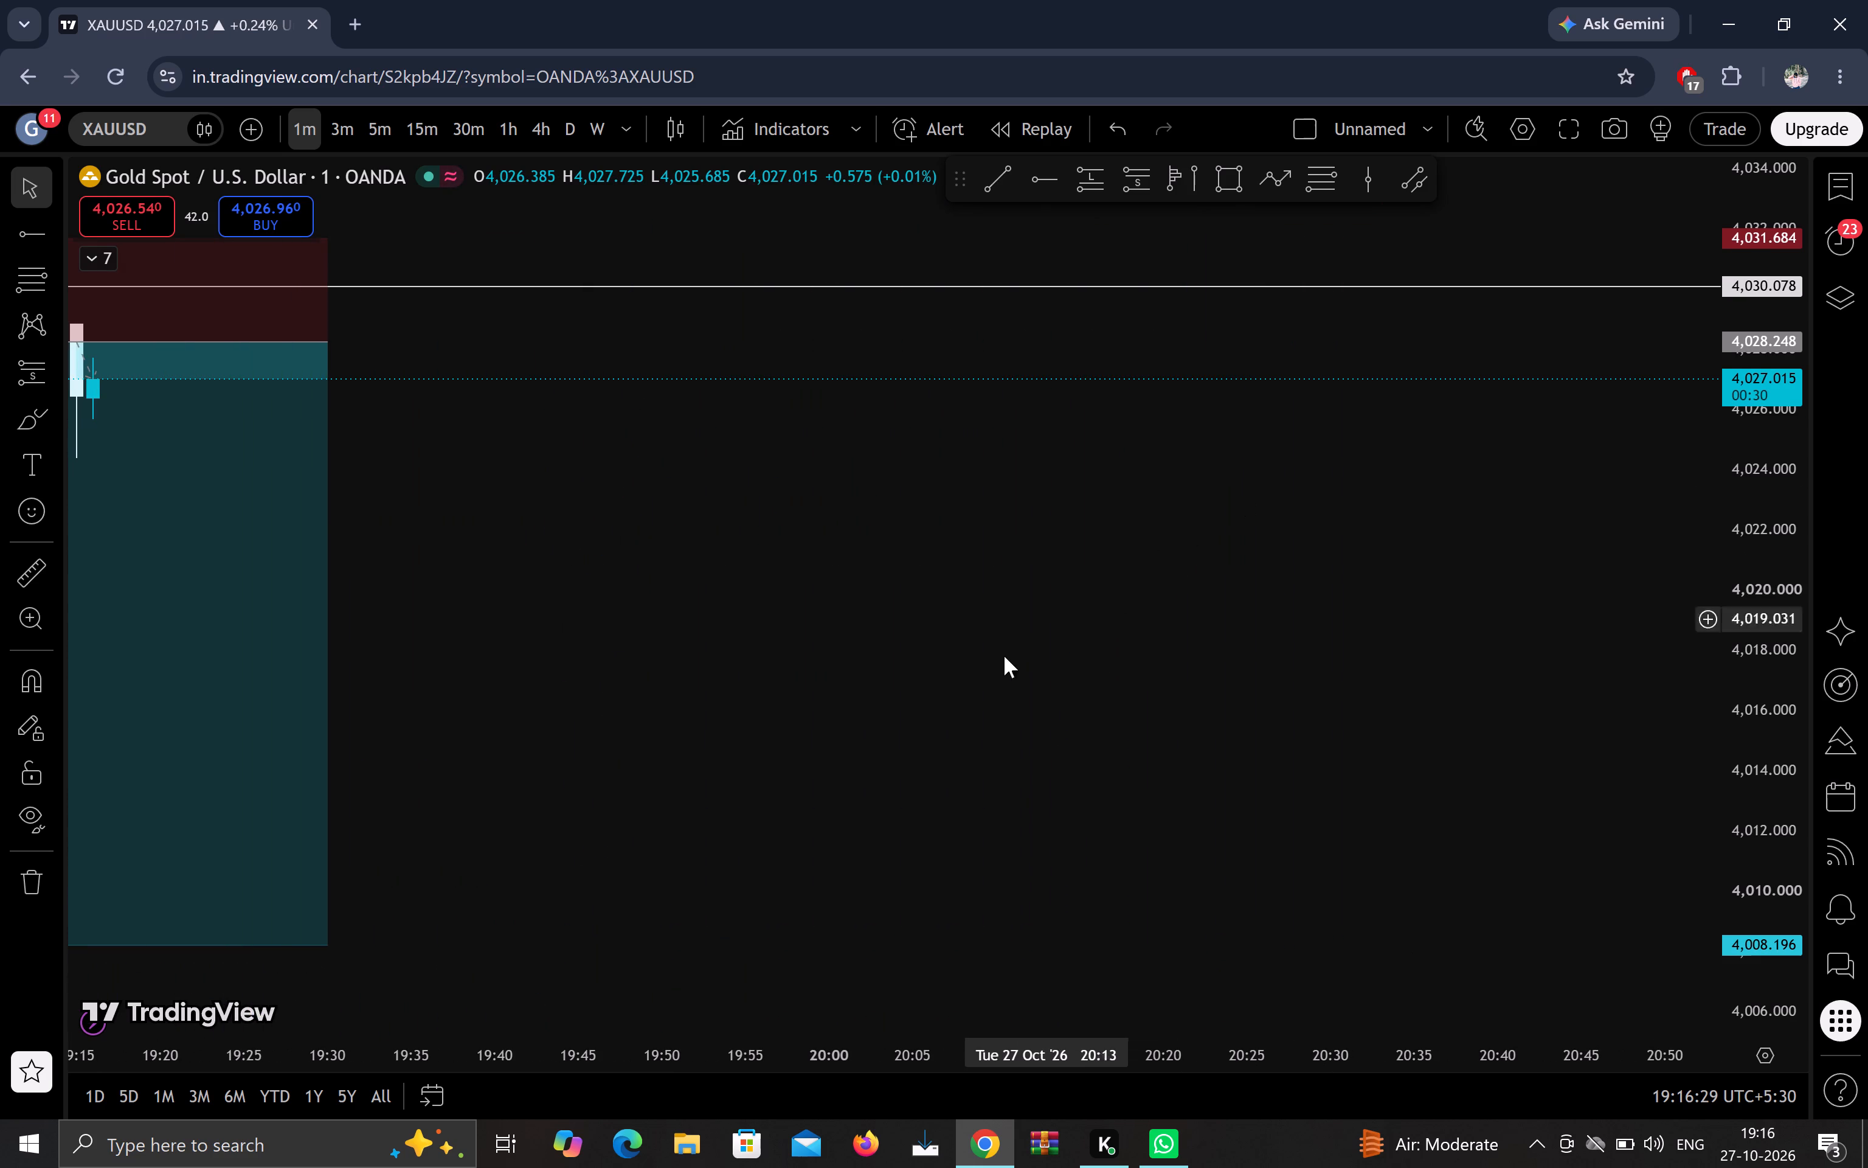
{"action": "left_click_drag", "start_coordinate": [796, 709], "coordinate": [1486, 627]}
{"action": "scroll", "coordinate": [1486, 627], "scroll_direction": "up", "scroll_amount": 10}
{"action": "left_click_drag", "start_coordinate": [1222, 485], "coordinate": [1554, 614]}
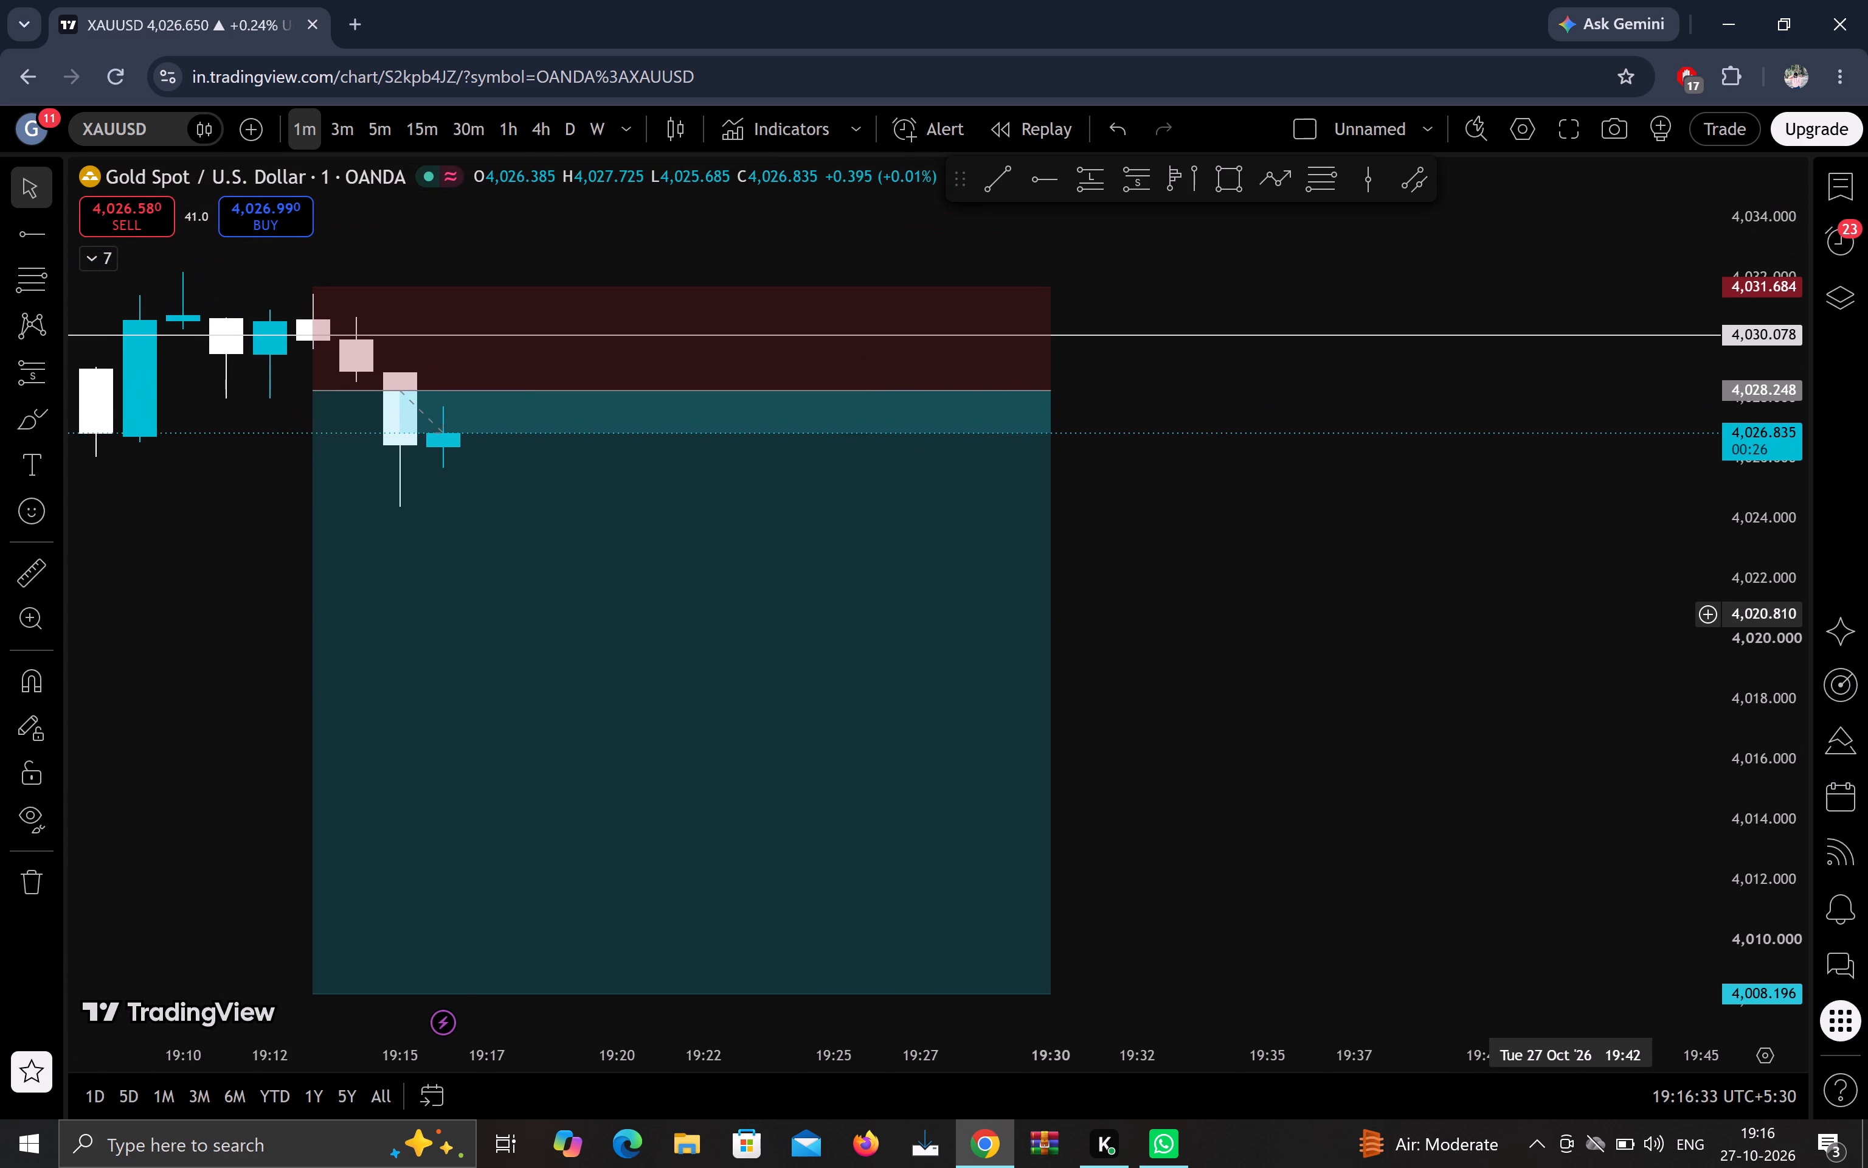
{"action": "left_click_drag", "start_coordinate": [1554, 614], "coordinate": [1593, 588]}
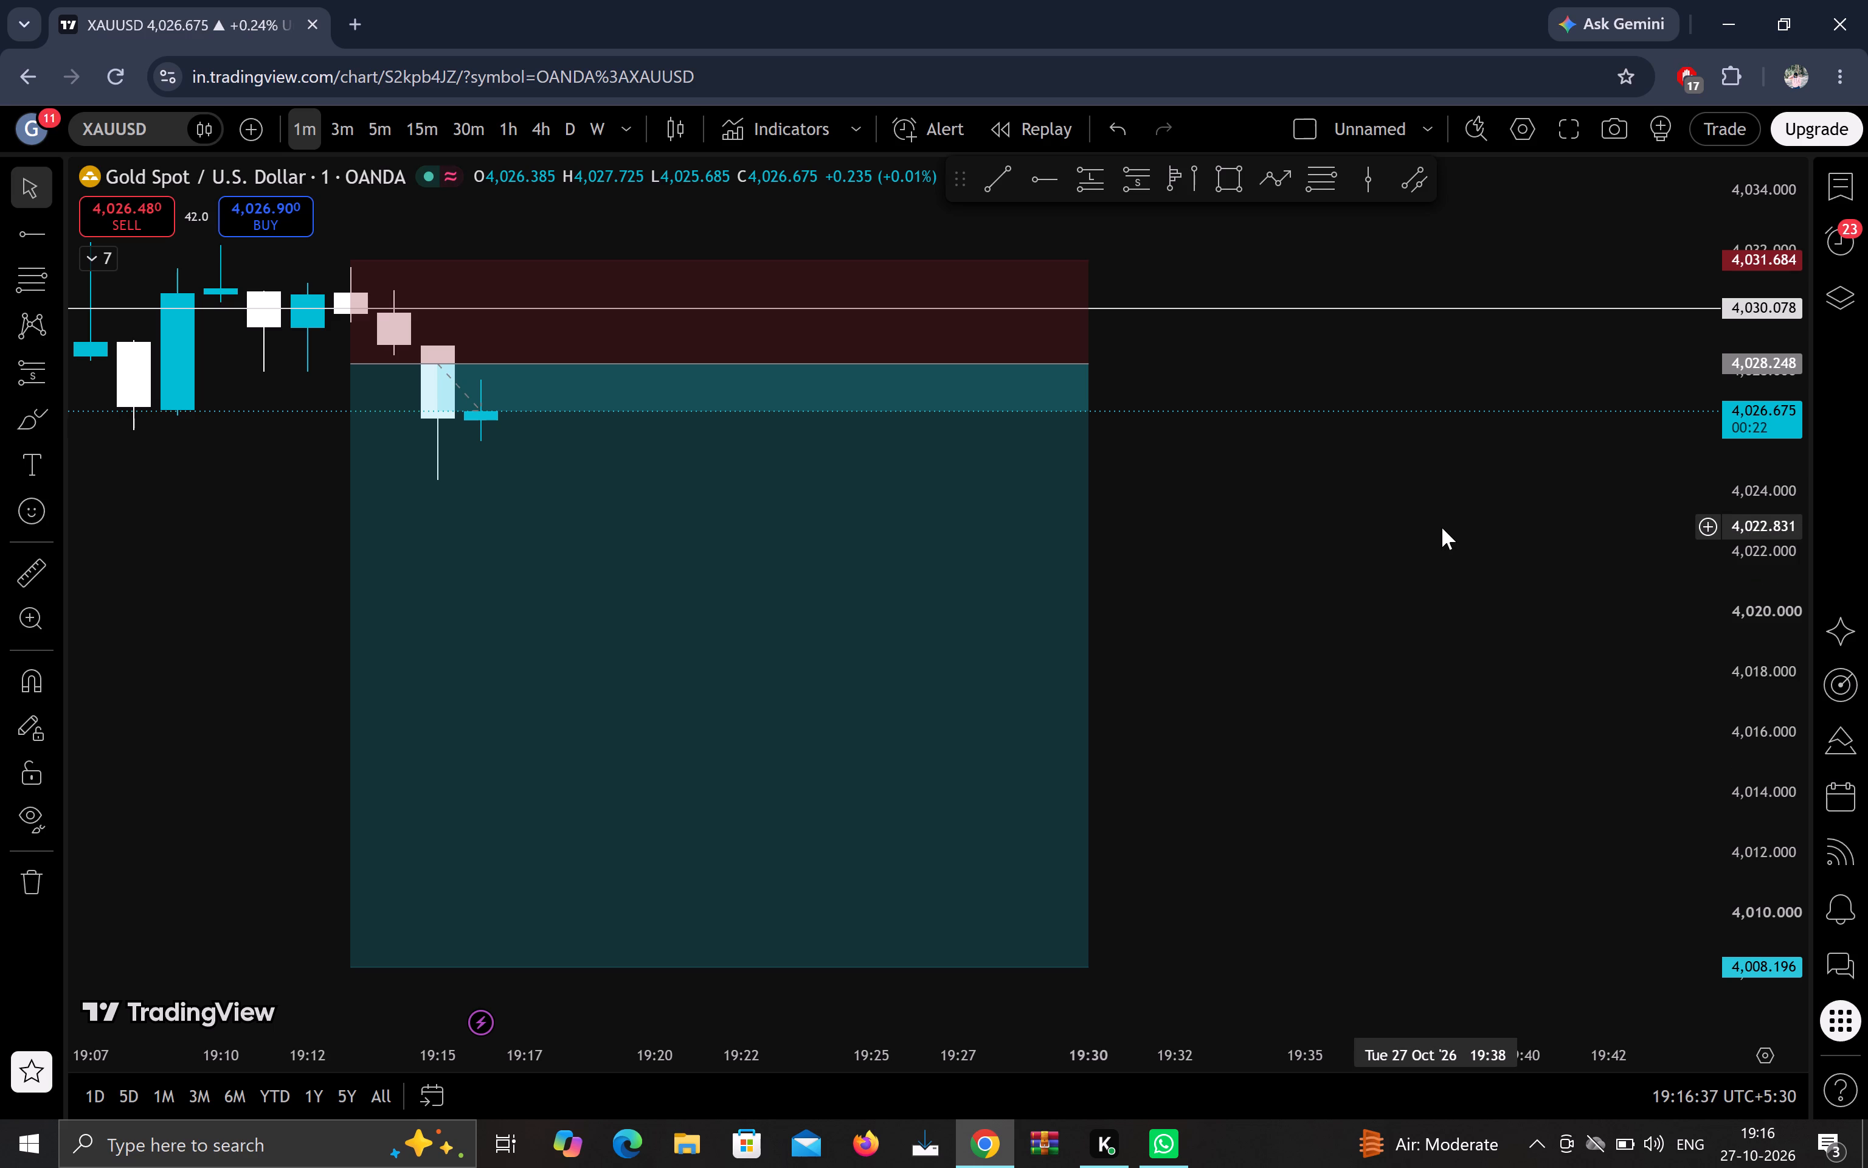
{"action": "left_click_drag", "start_coordinate": [1442, 527], "coordinate": [1560, 389]}
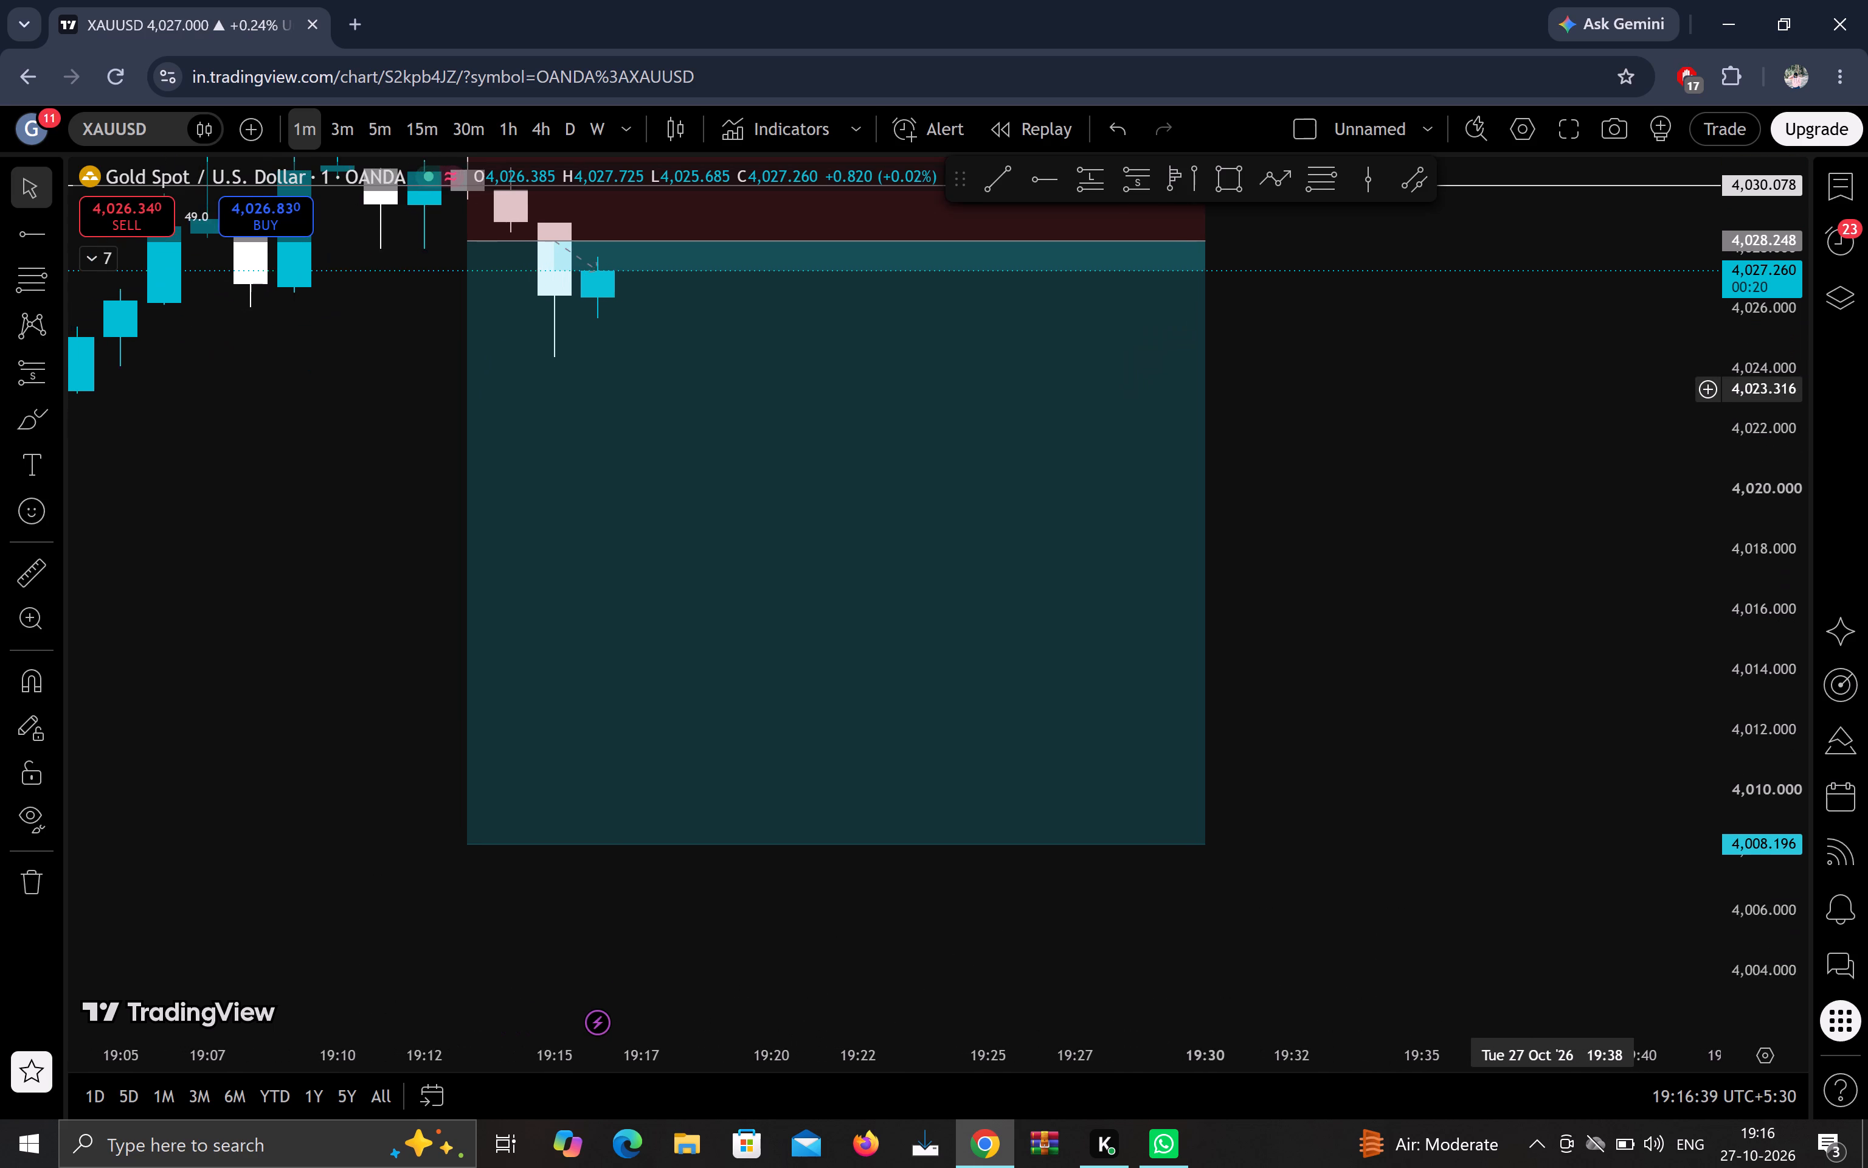
{"action": "left_click_drag", "start_coordinate": [1560, 389], "coordinate": [1617, 493]}
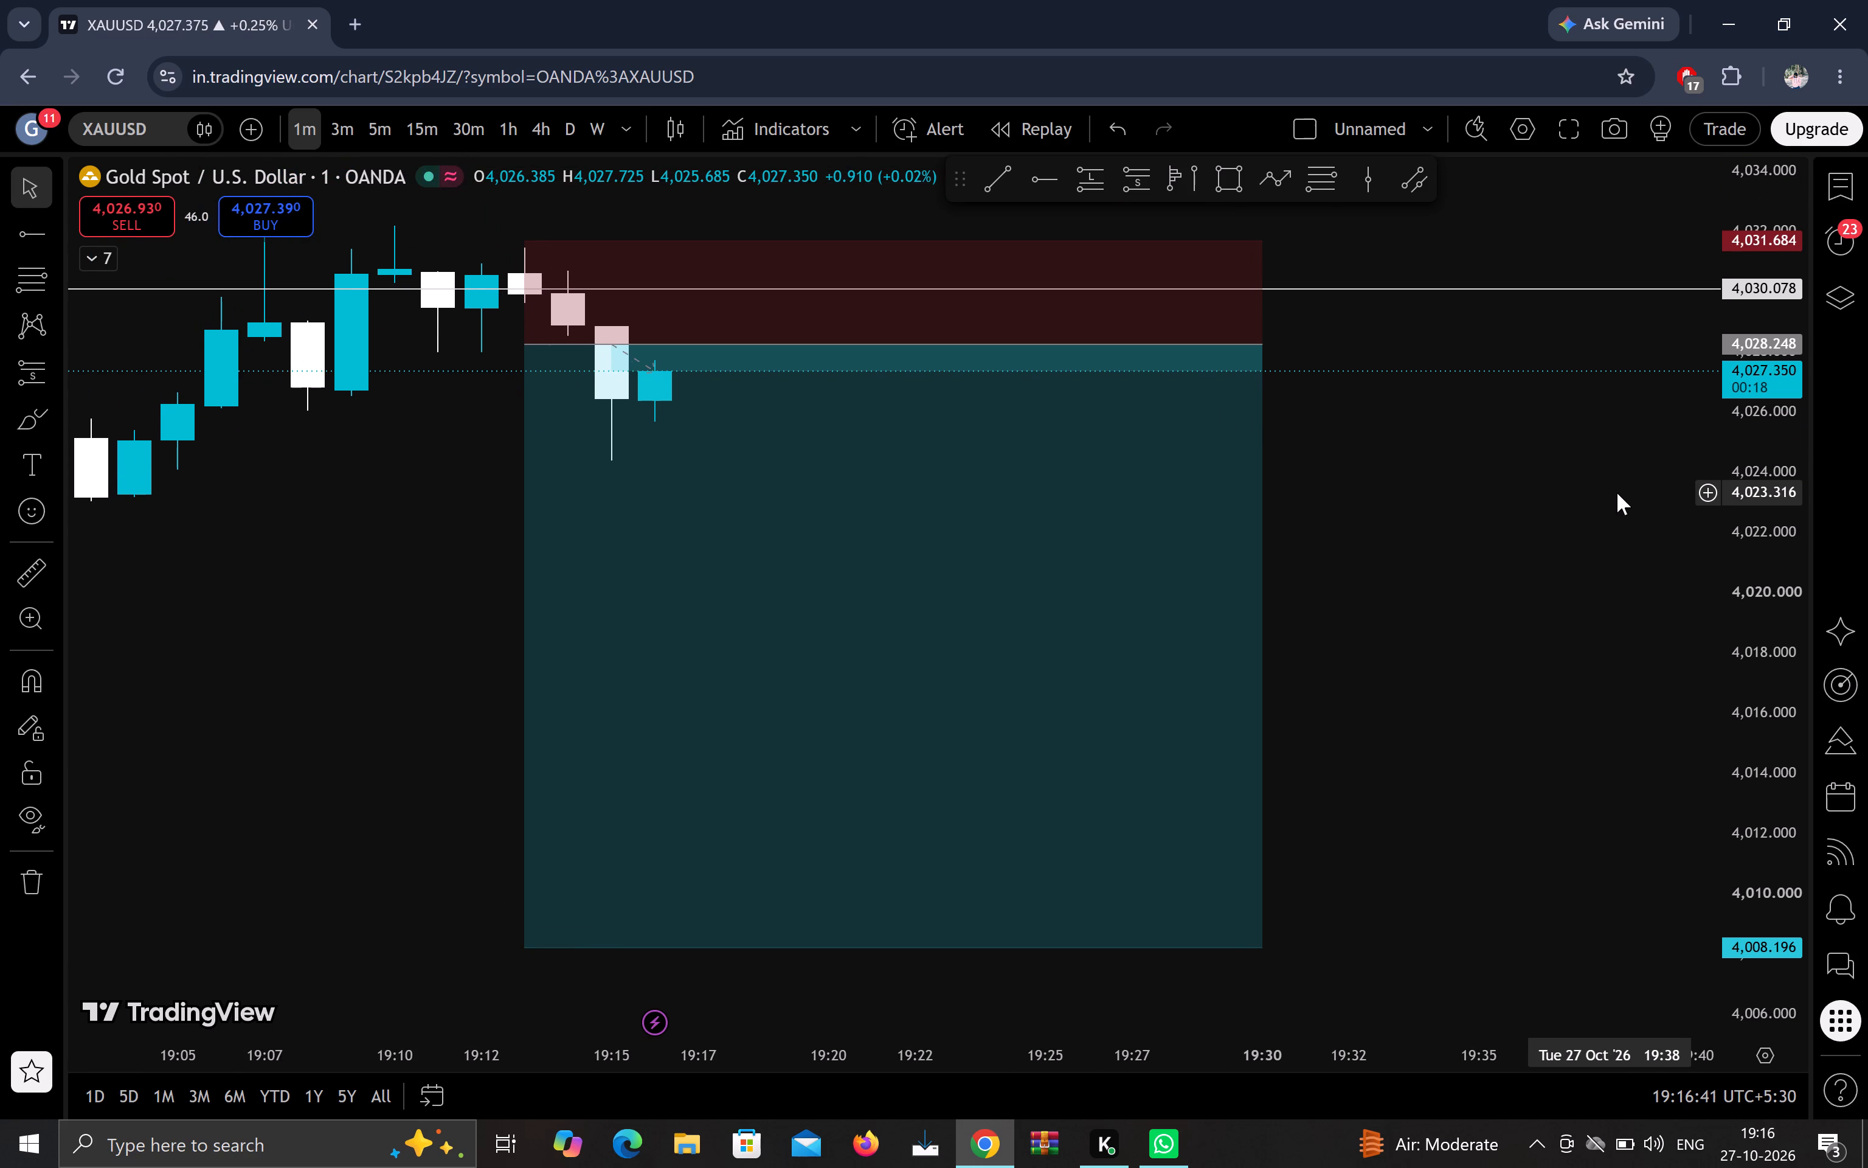
{"action": "scroll", "coordinate": [1617, 493], "scroll_direction": "up", "scroll_amount": 4}
{"action": "scroll", "coordinate": [1617, 493], "scroll_direction": "down", "scroll_amount": 11}
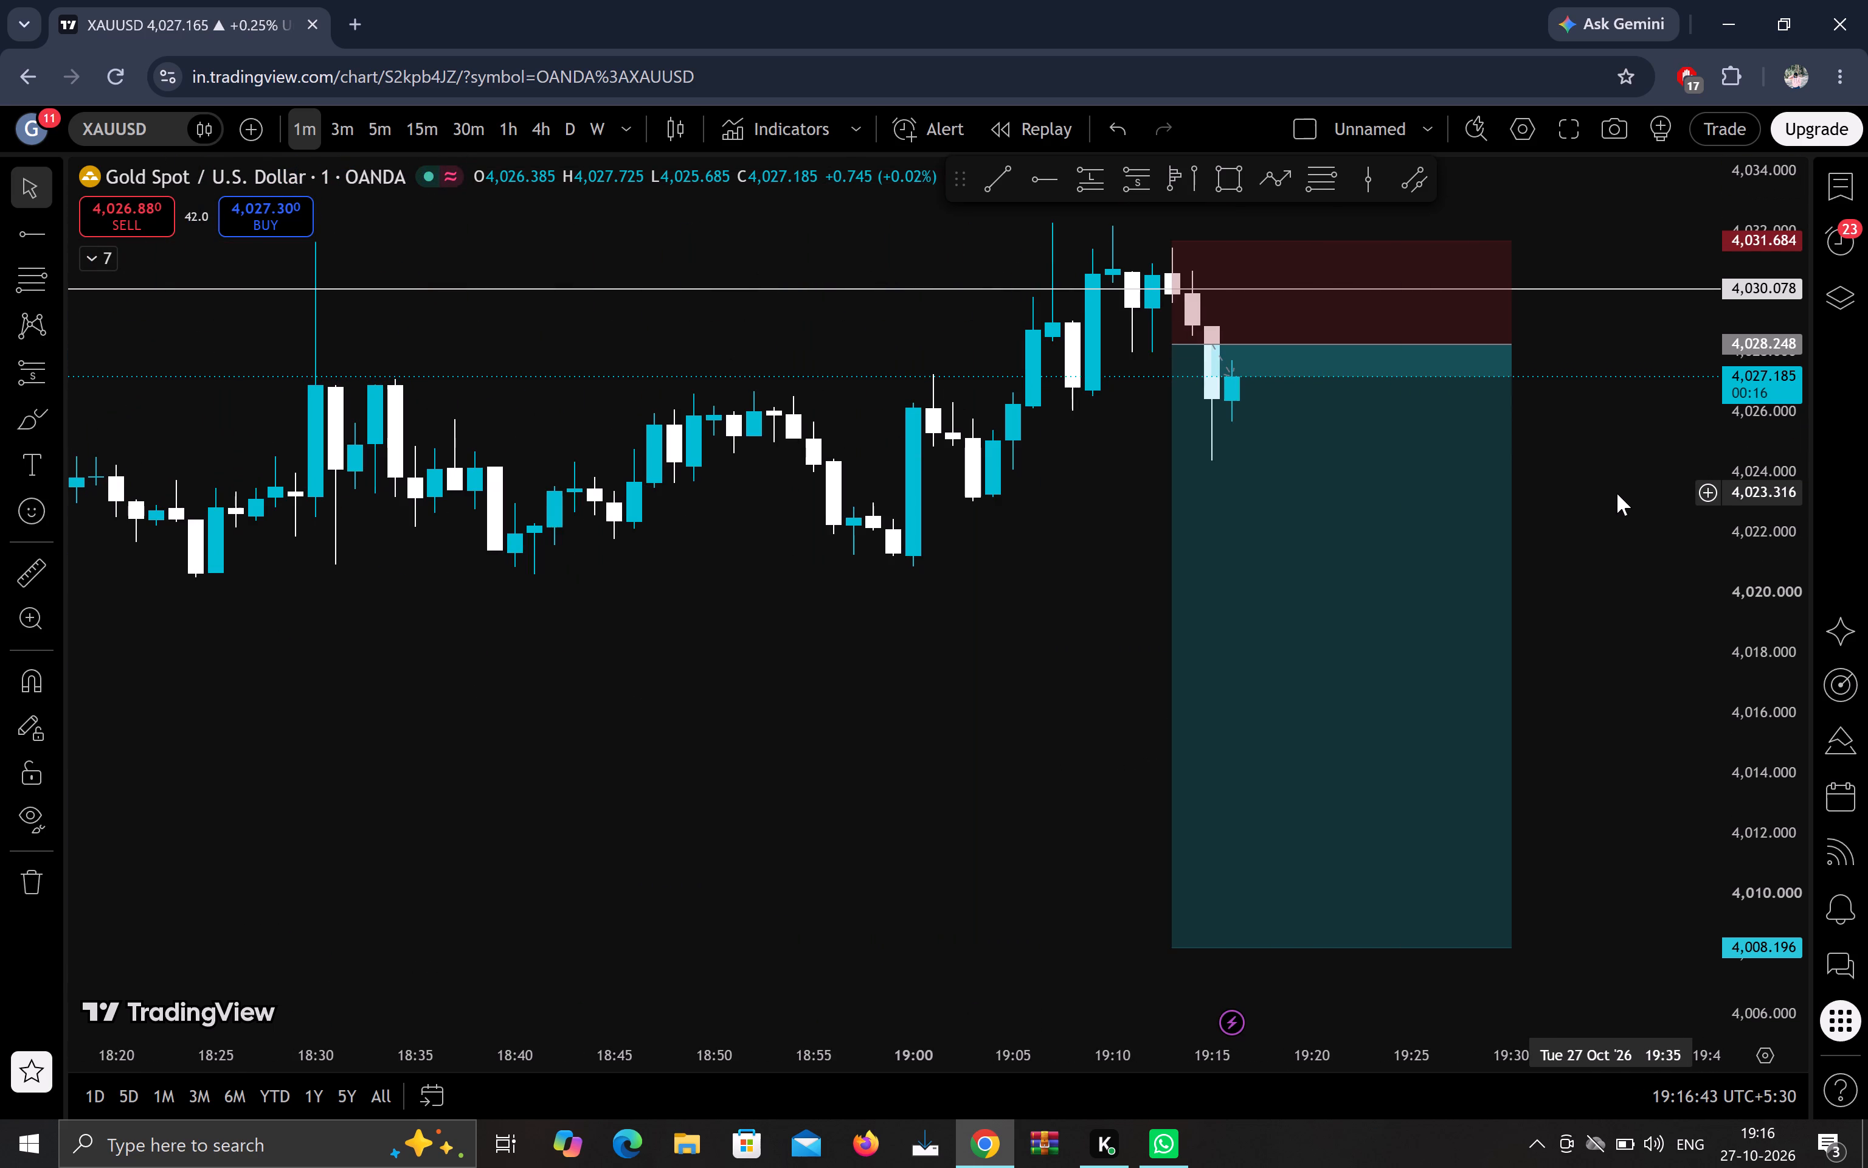
{"action": "left_click_drag", "start_coordinate": [1619, 596], "coordinate": [1445, 538]}
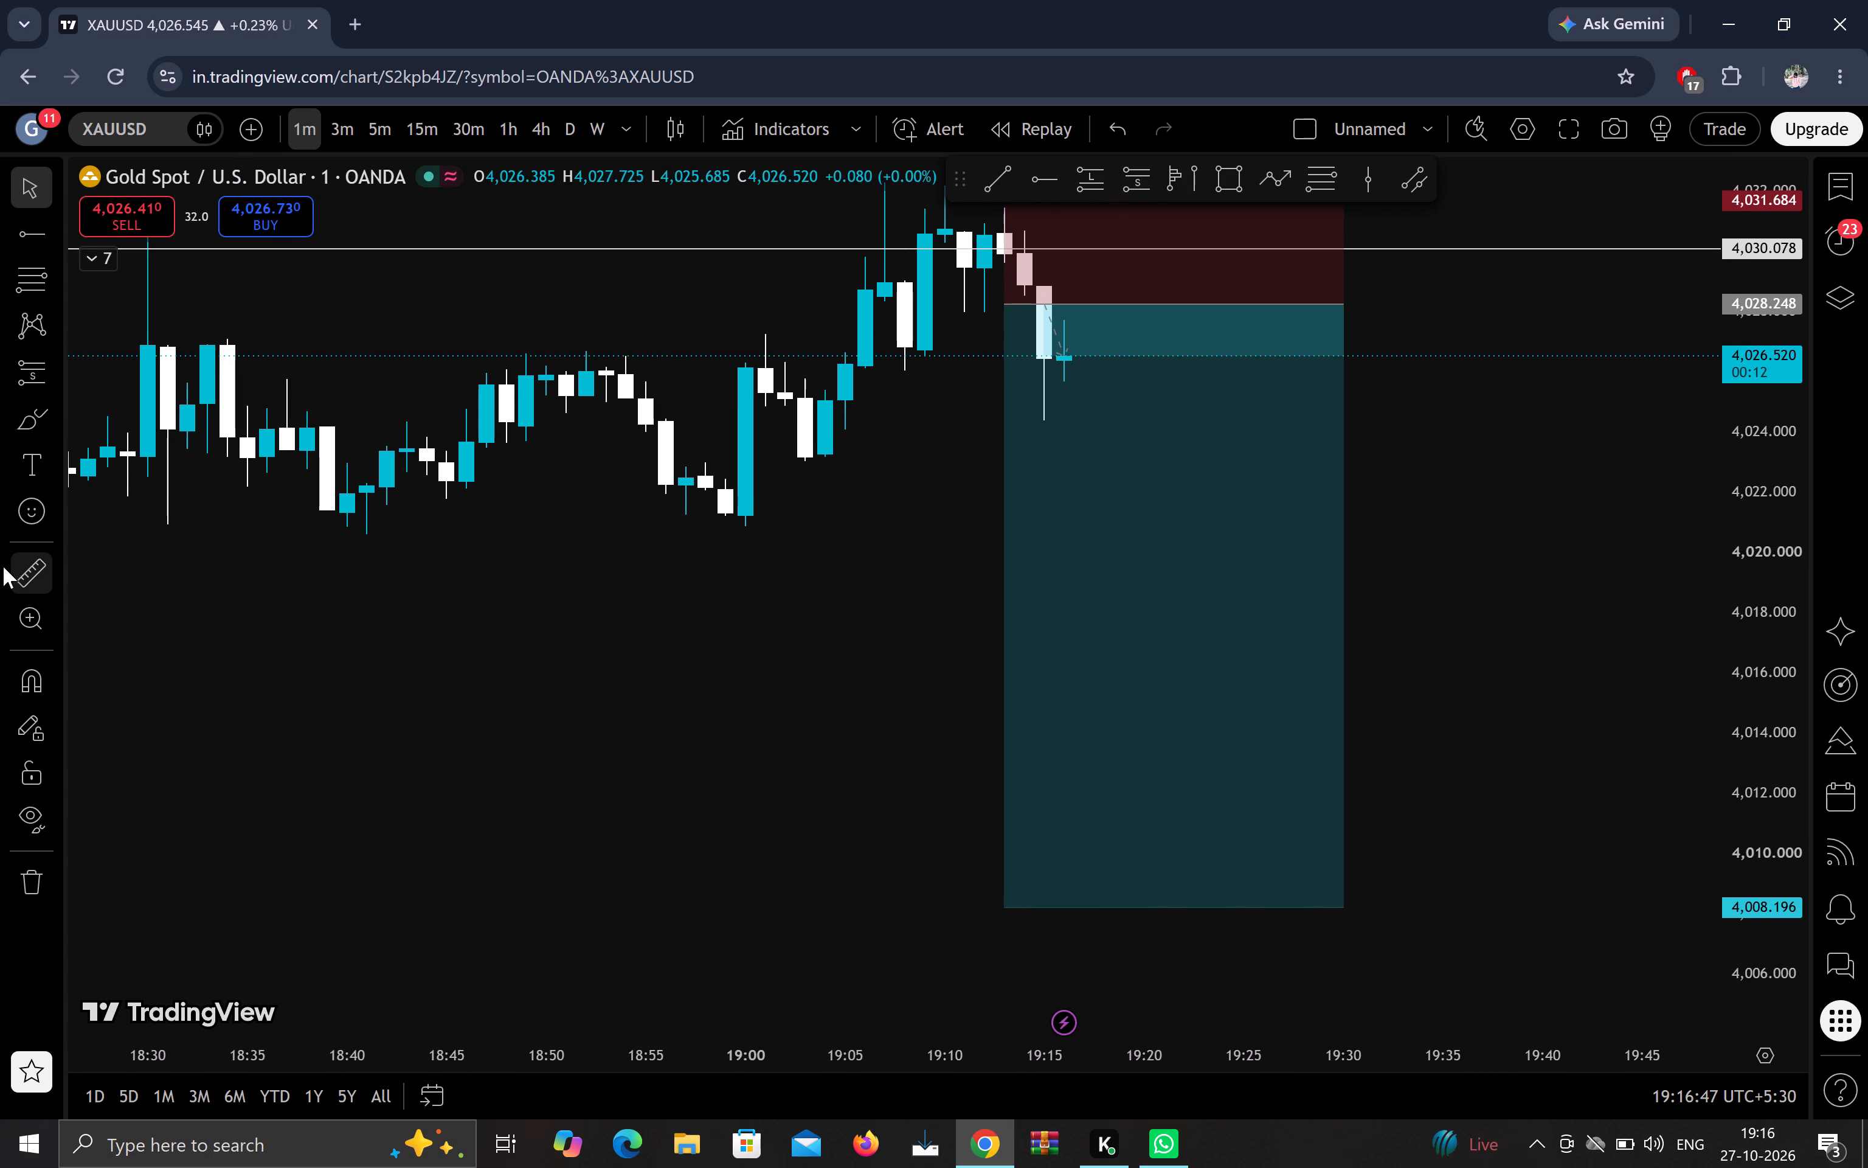
Measure the price drop from the short position's entry level to the 19:15 candle's low.
{"action": "left_click", "coordinate": [4, 568]}
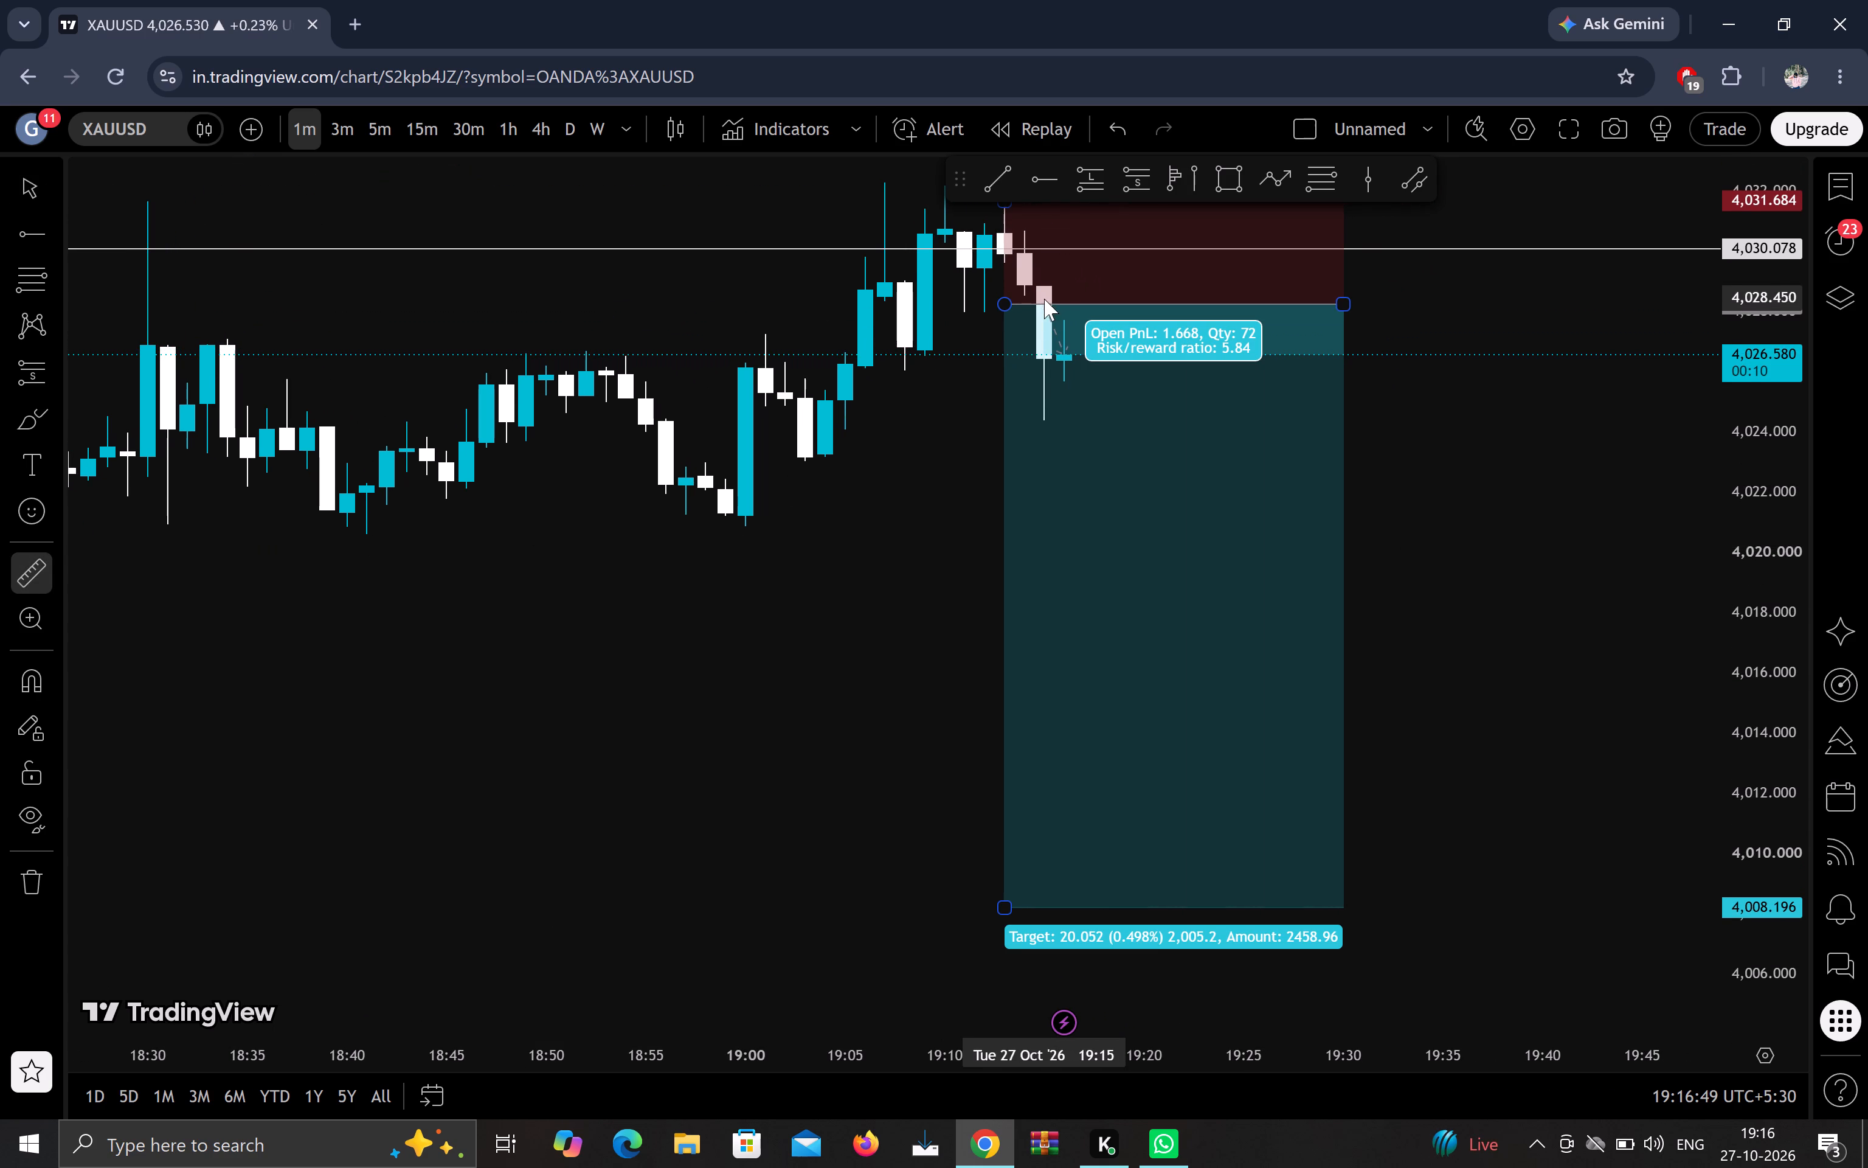
{"action": "left_click", "coordinate": [1040, 304]}
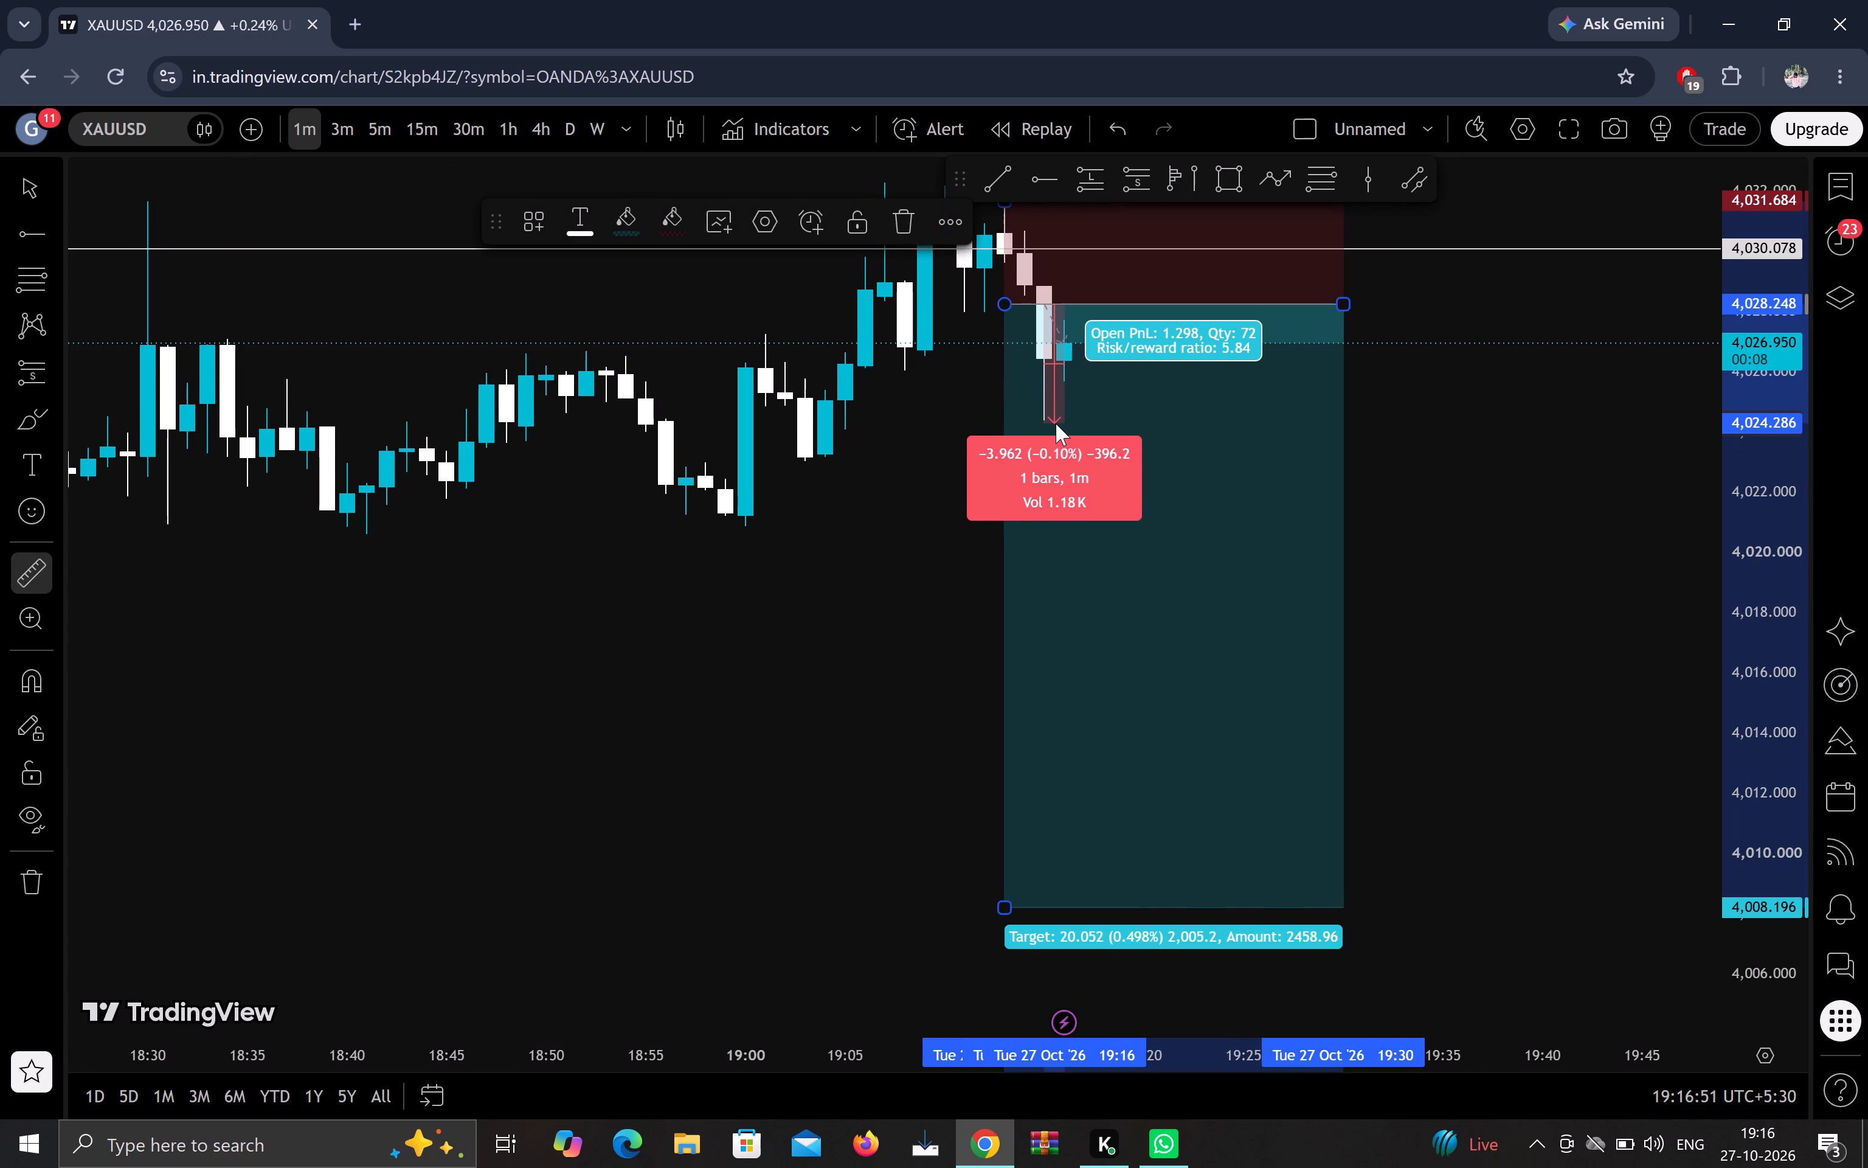
{"action": "left_click", "coordinate": [1056, 423]}
{"action": "left_click", "coordinate": [1487, 462]}
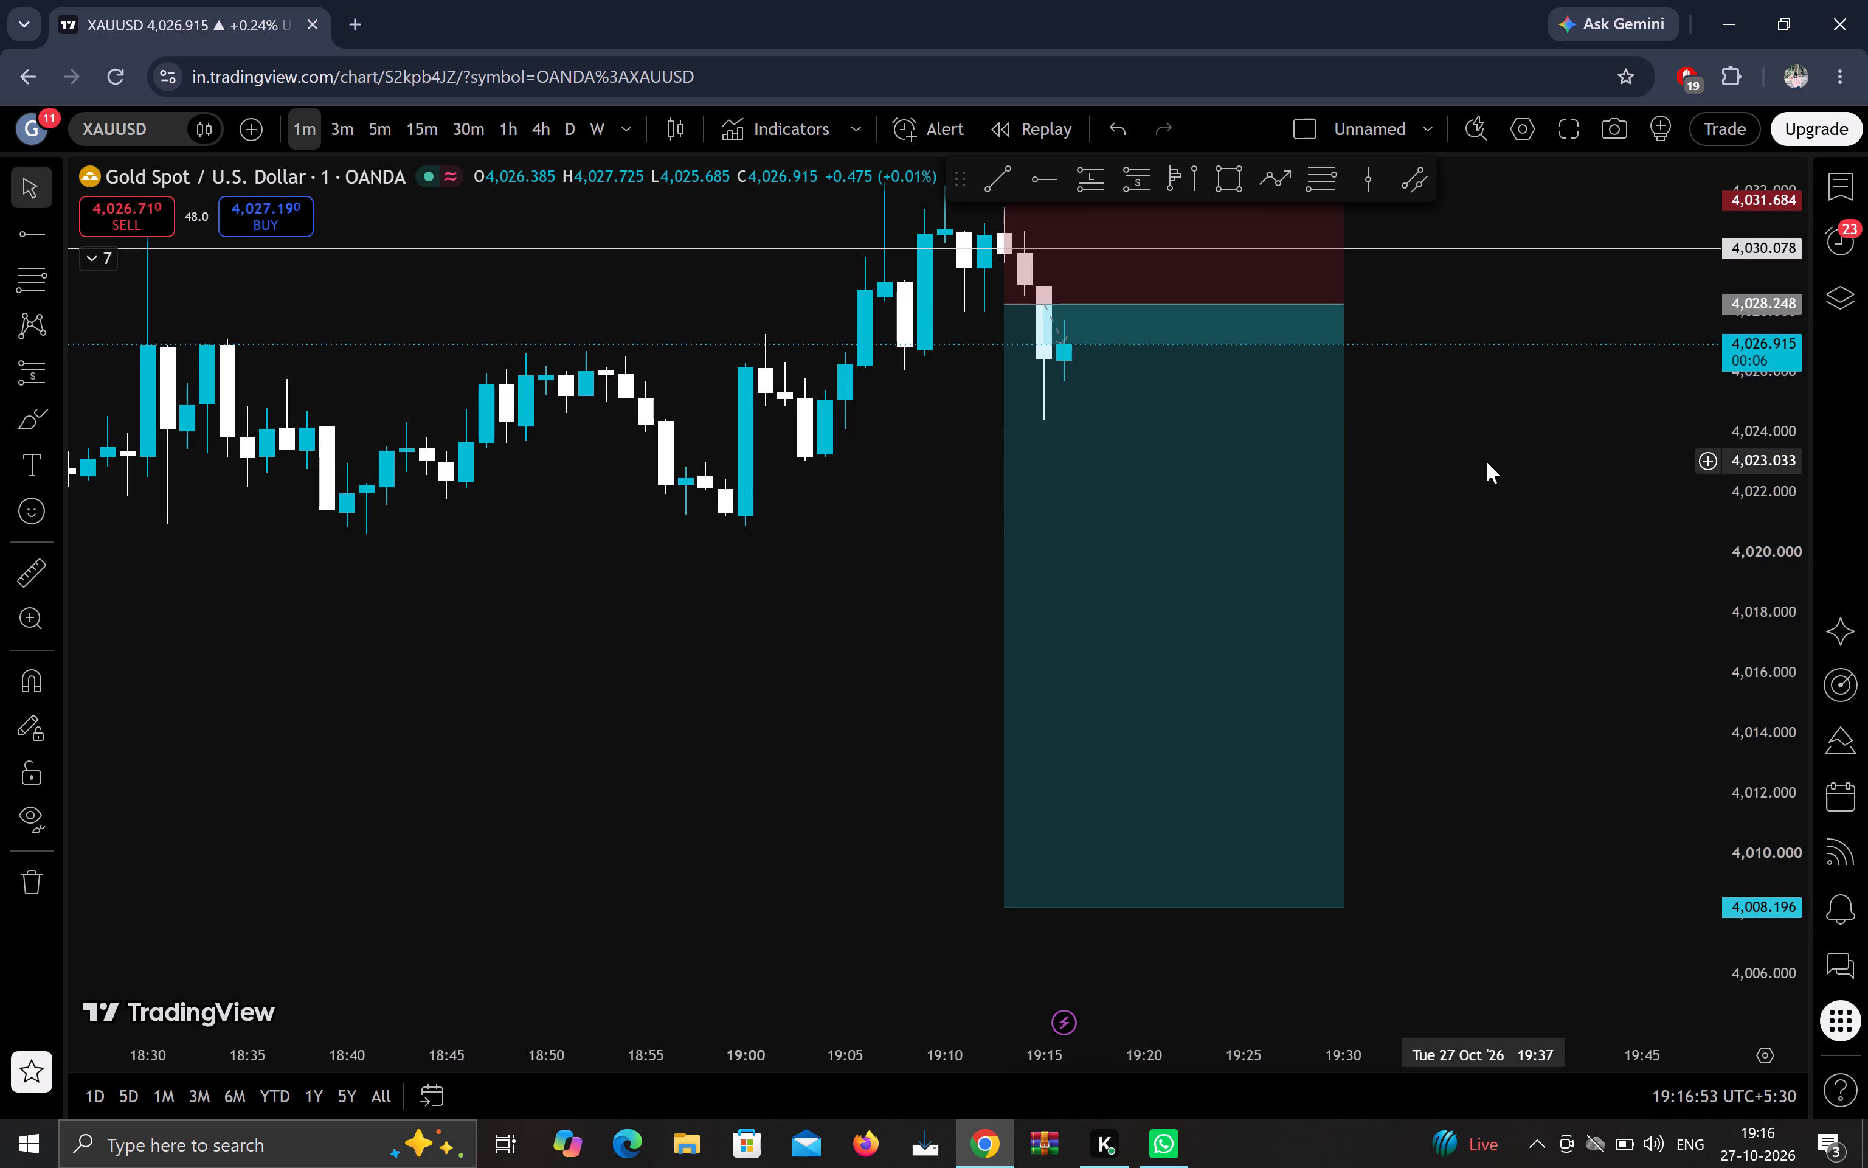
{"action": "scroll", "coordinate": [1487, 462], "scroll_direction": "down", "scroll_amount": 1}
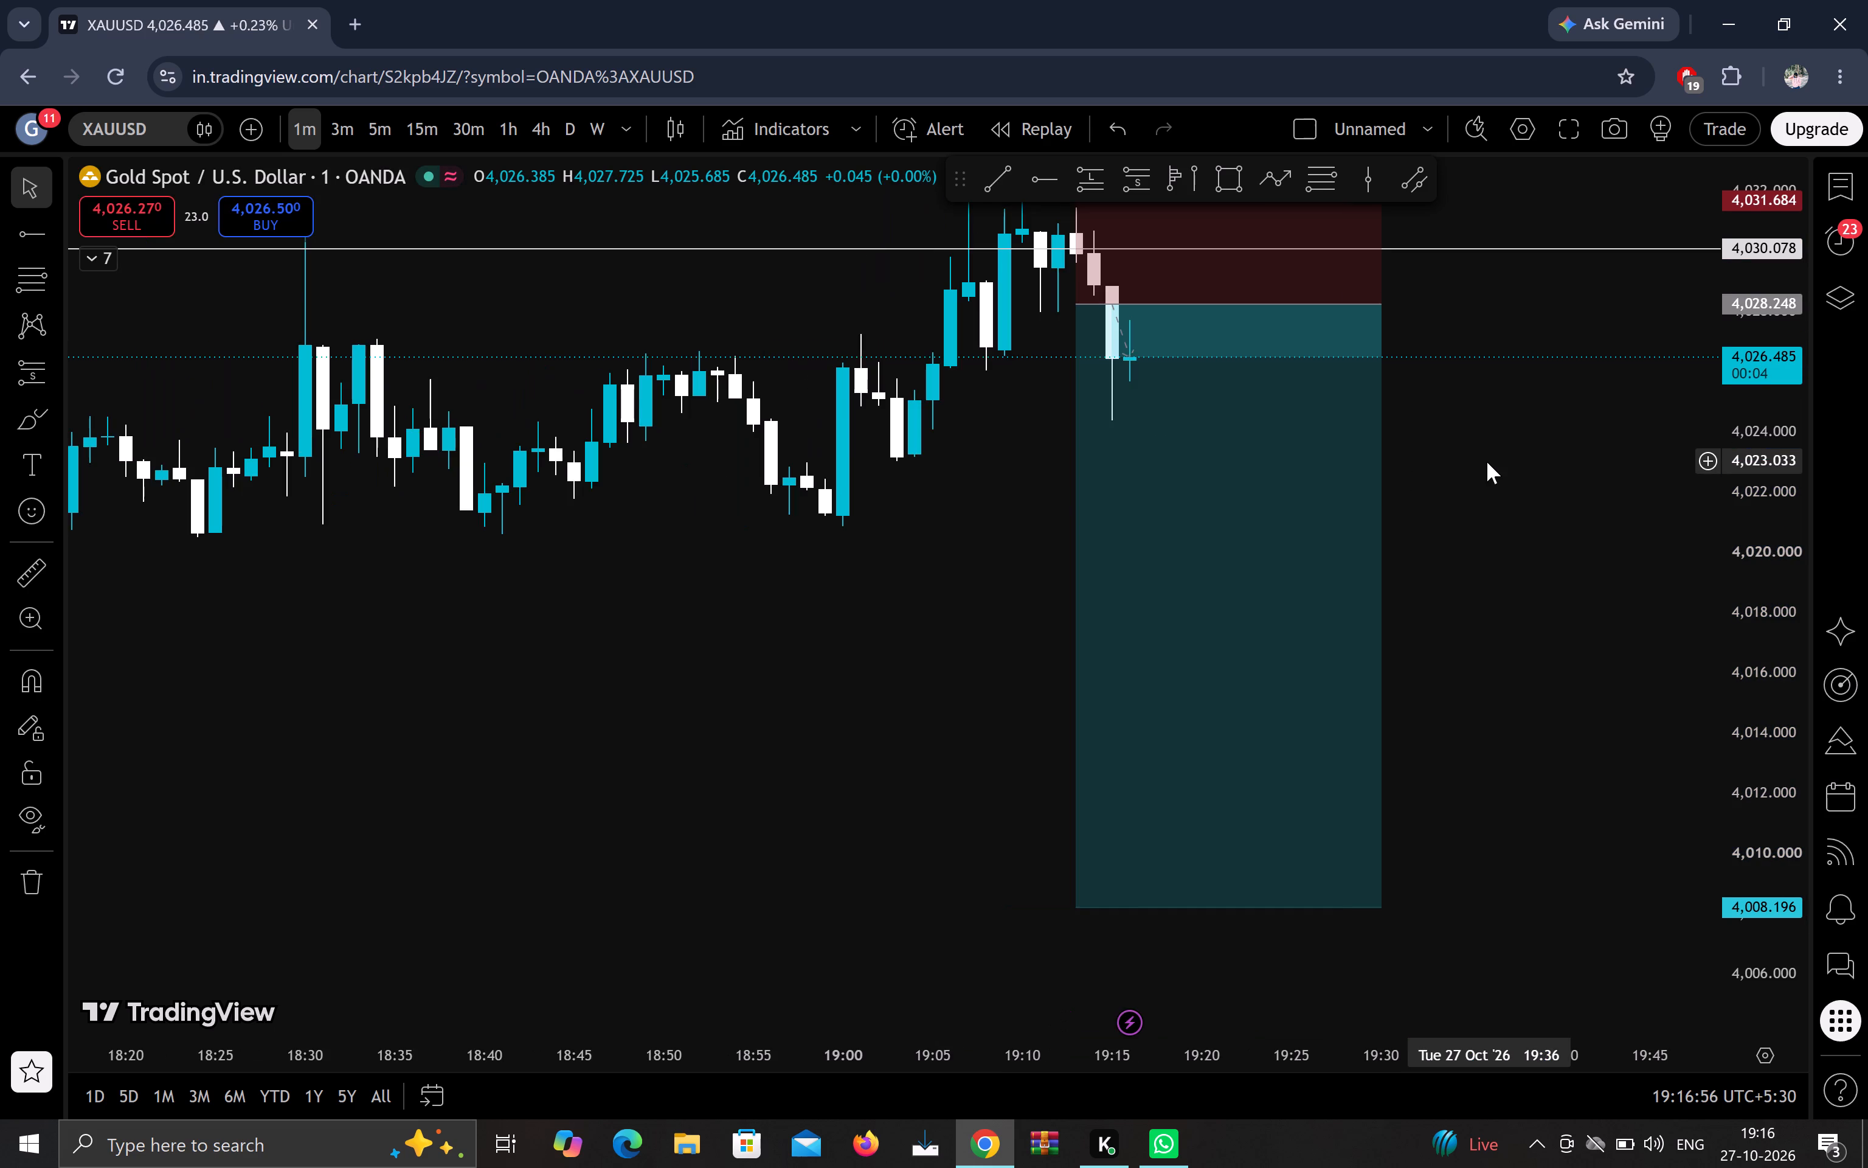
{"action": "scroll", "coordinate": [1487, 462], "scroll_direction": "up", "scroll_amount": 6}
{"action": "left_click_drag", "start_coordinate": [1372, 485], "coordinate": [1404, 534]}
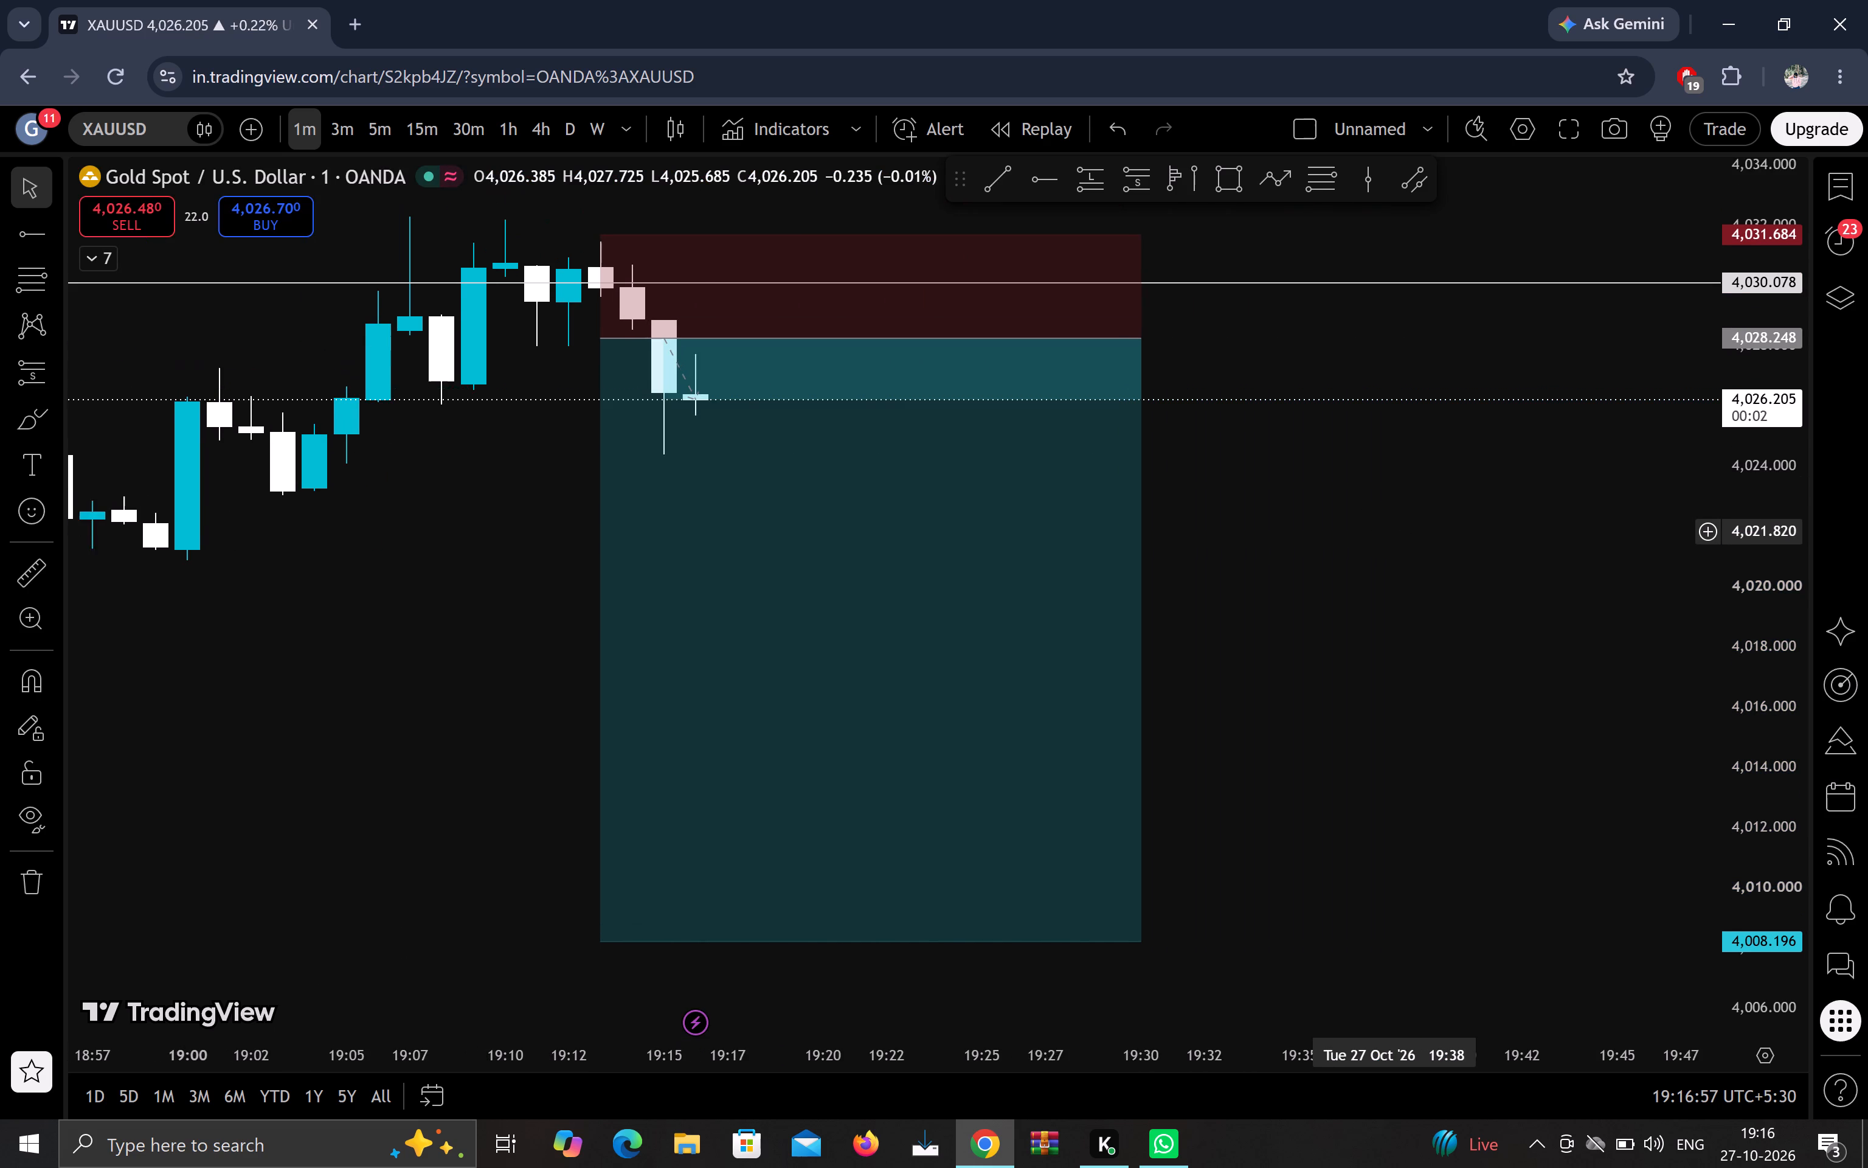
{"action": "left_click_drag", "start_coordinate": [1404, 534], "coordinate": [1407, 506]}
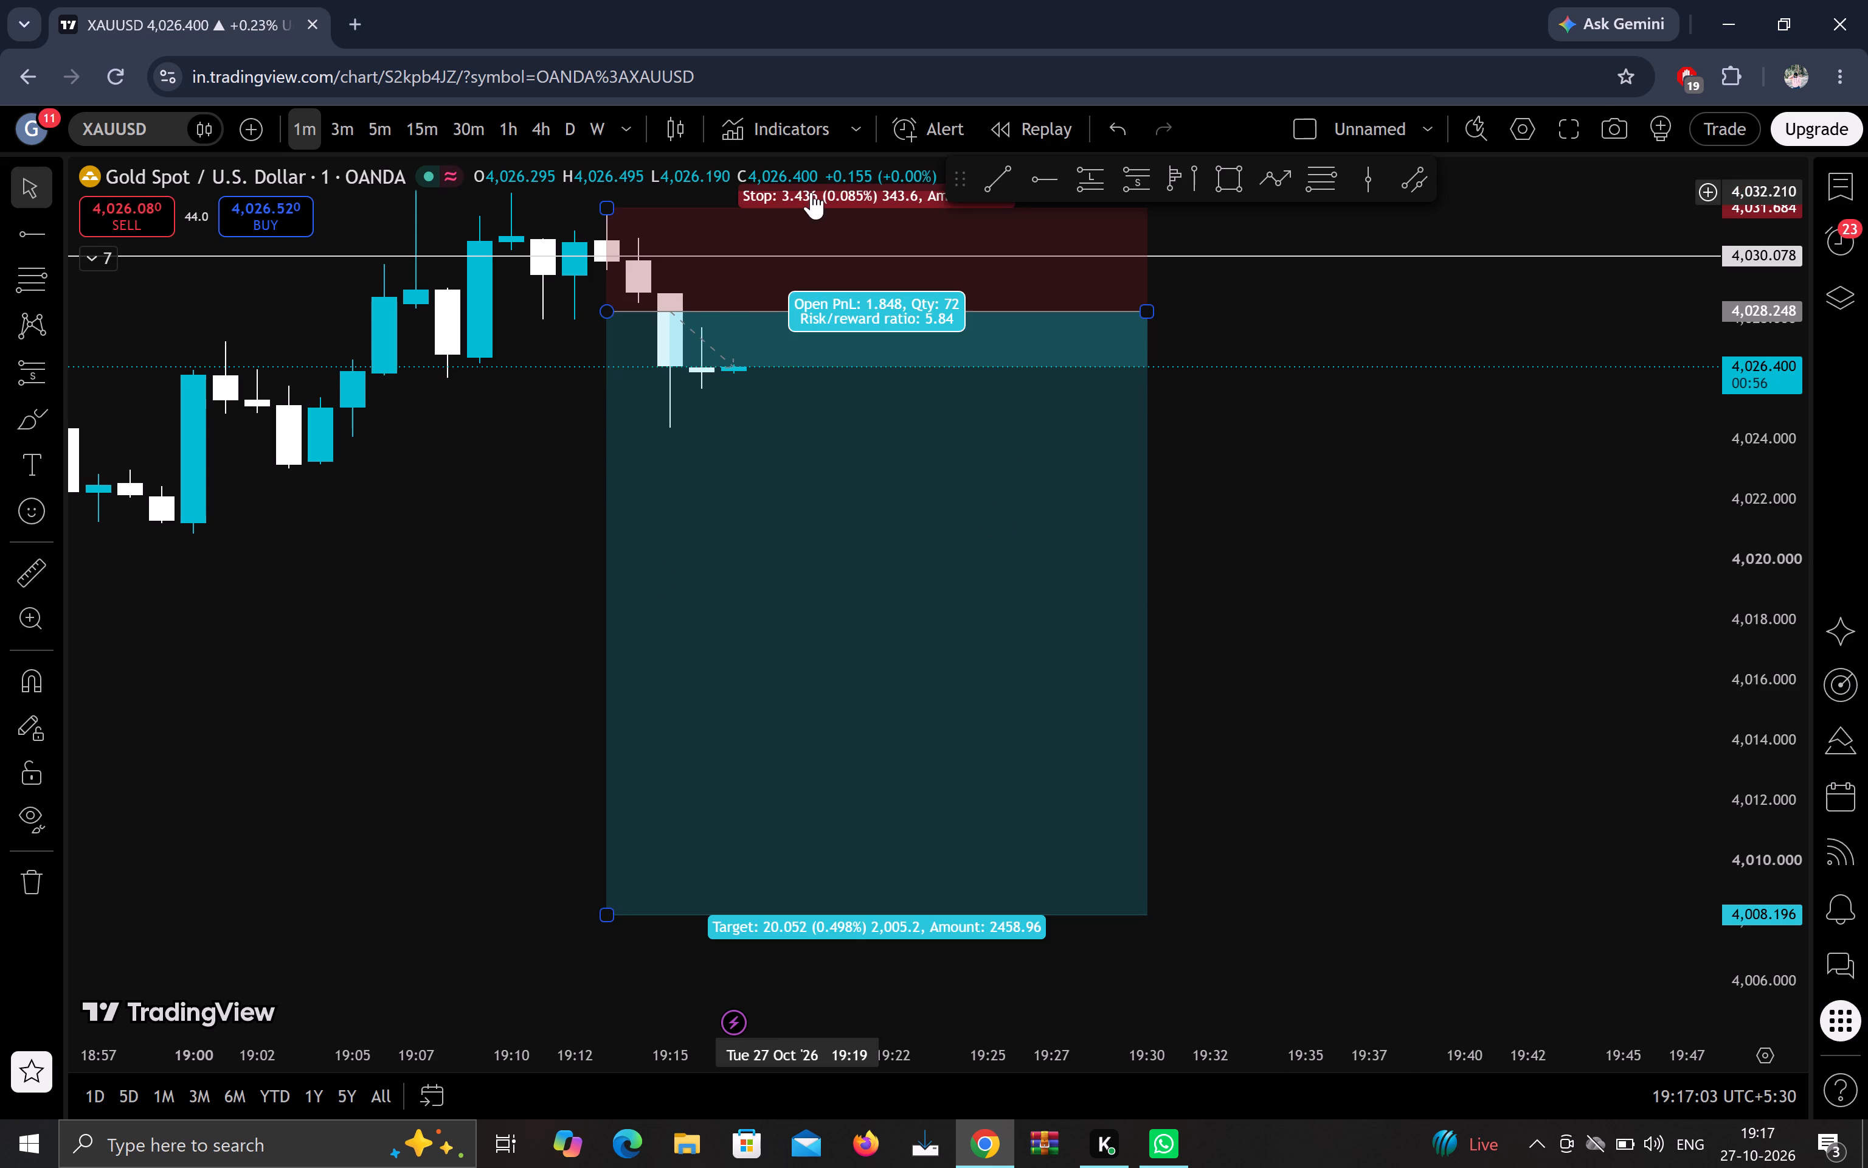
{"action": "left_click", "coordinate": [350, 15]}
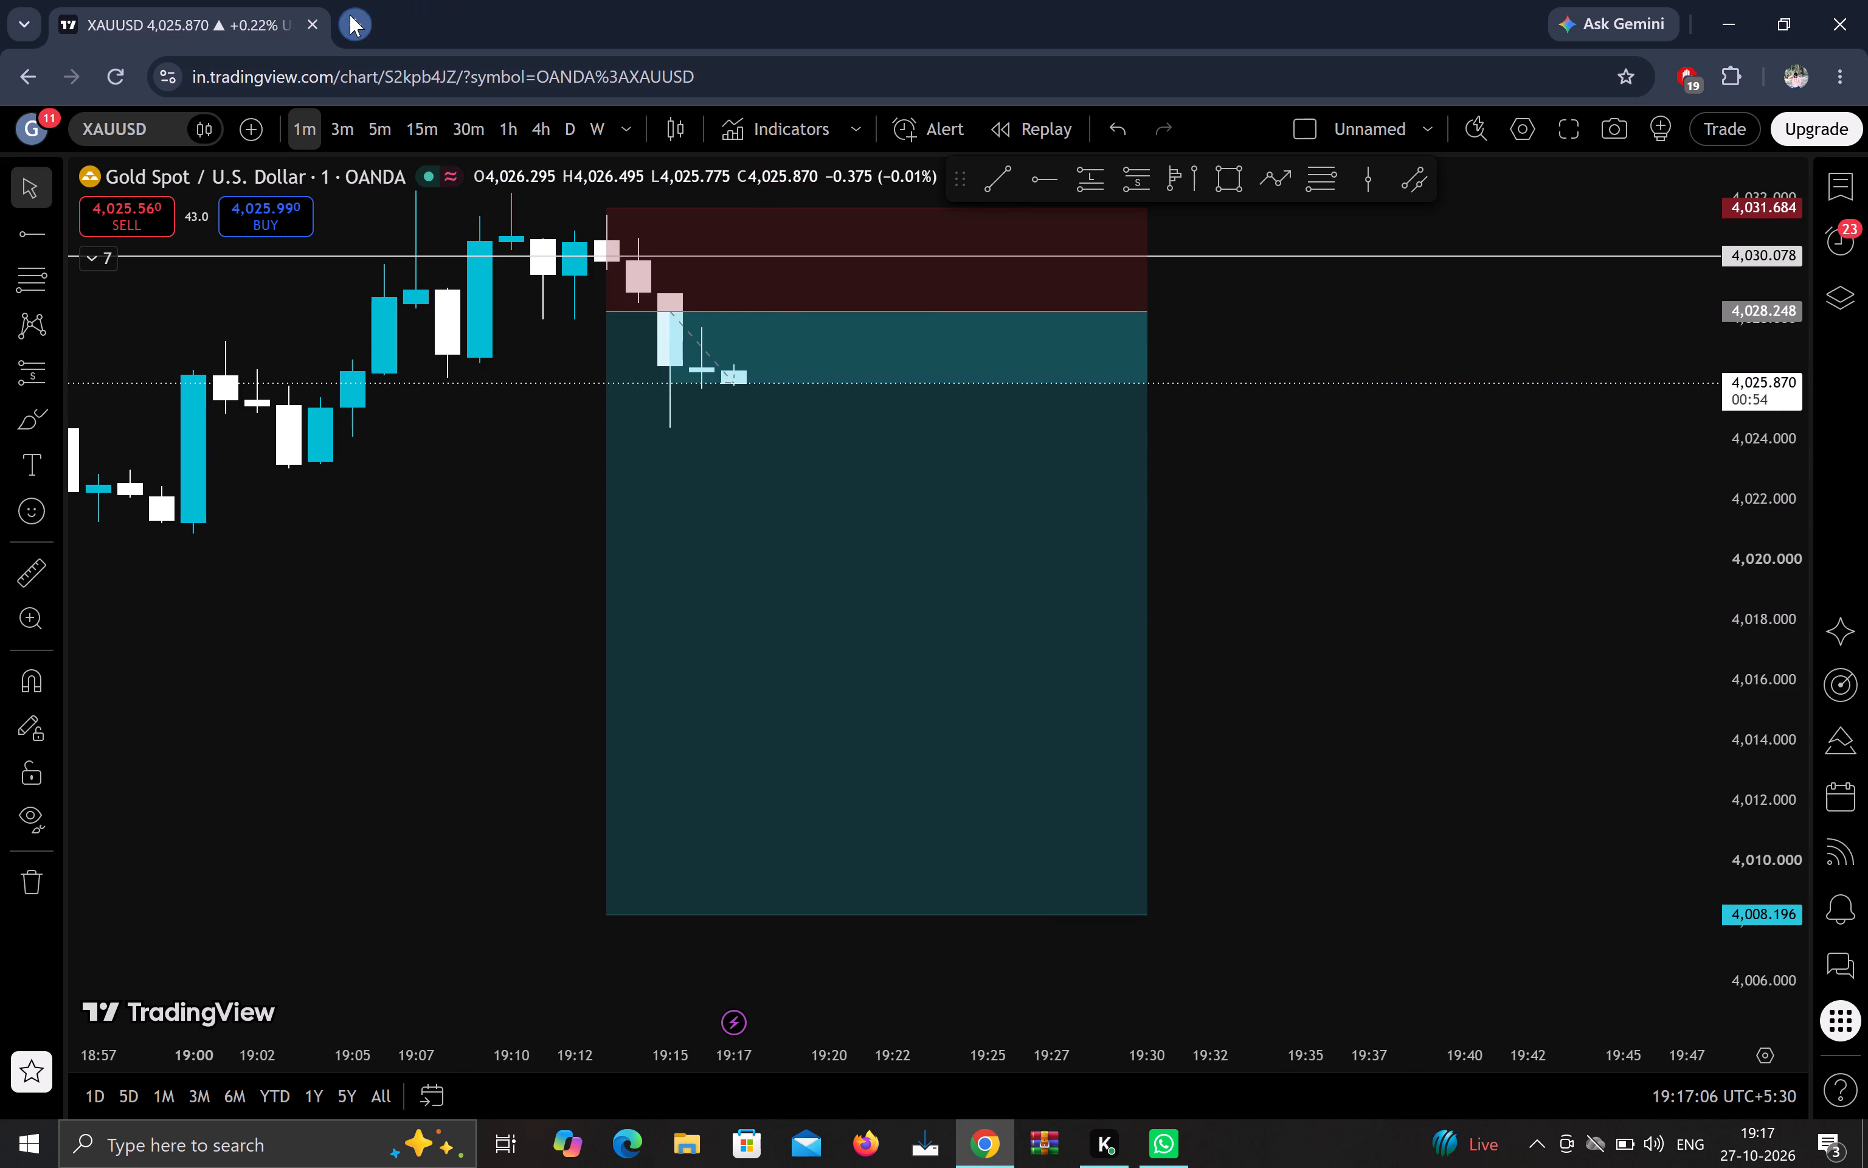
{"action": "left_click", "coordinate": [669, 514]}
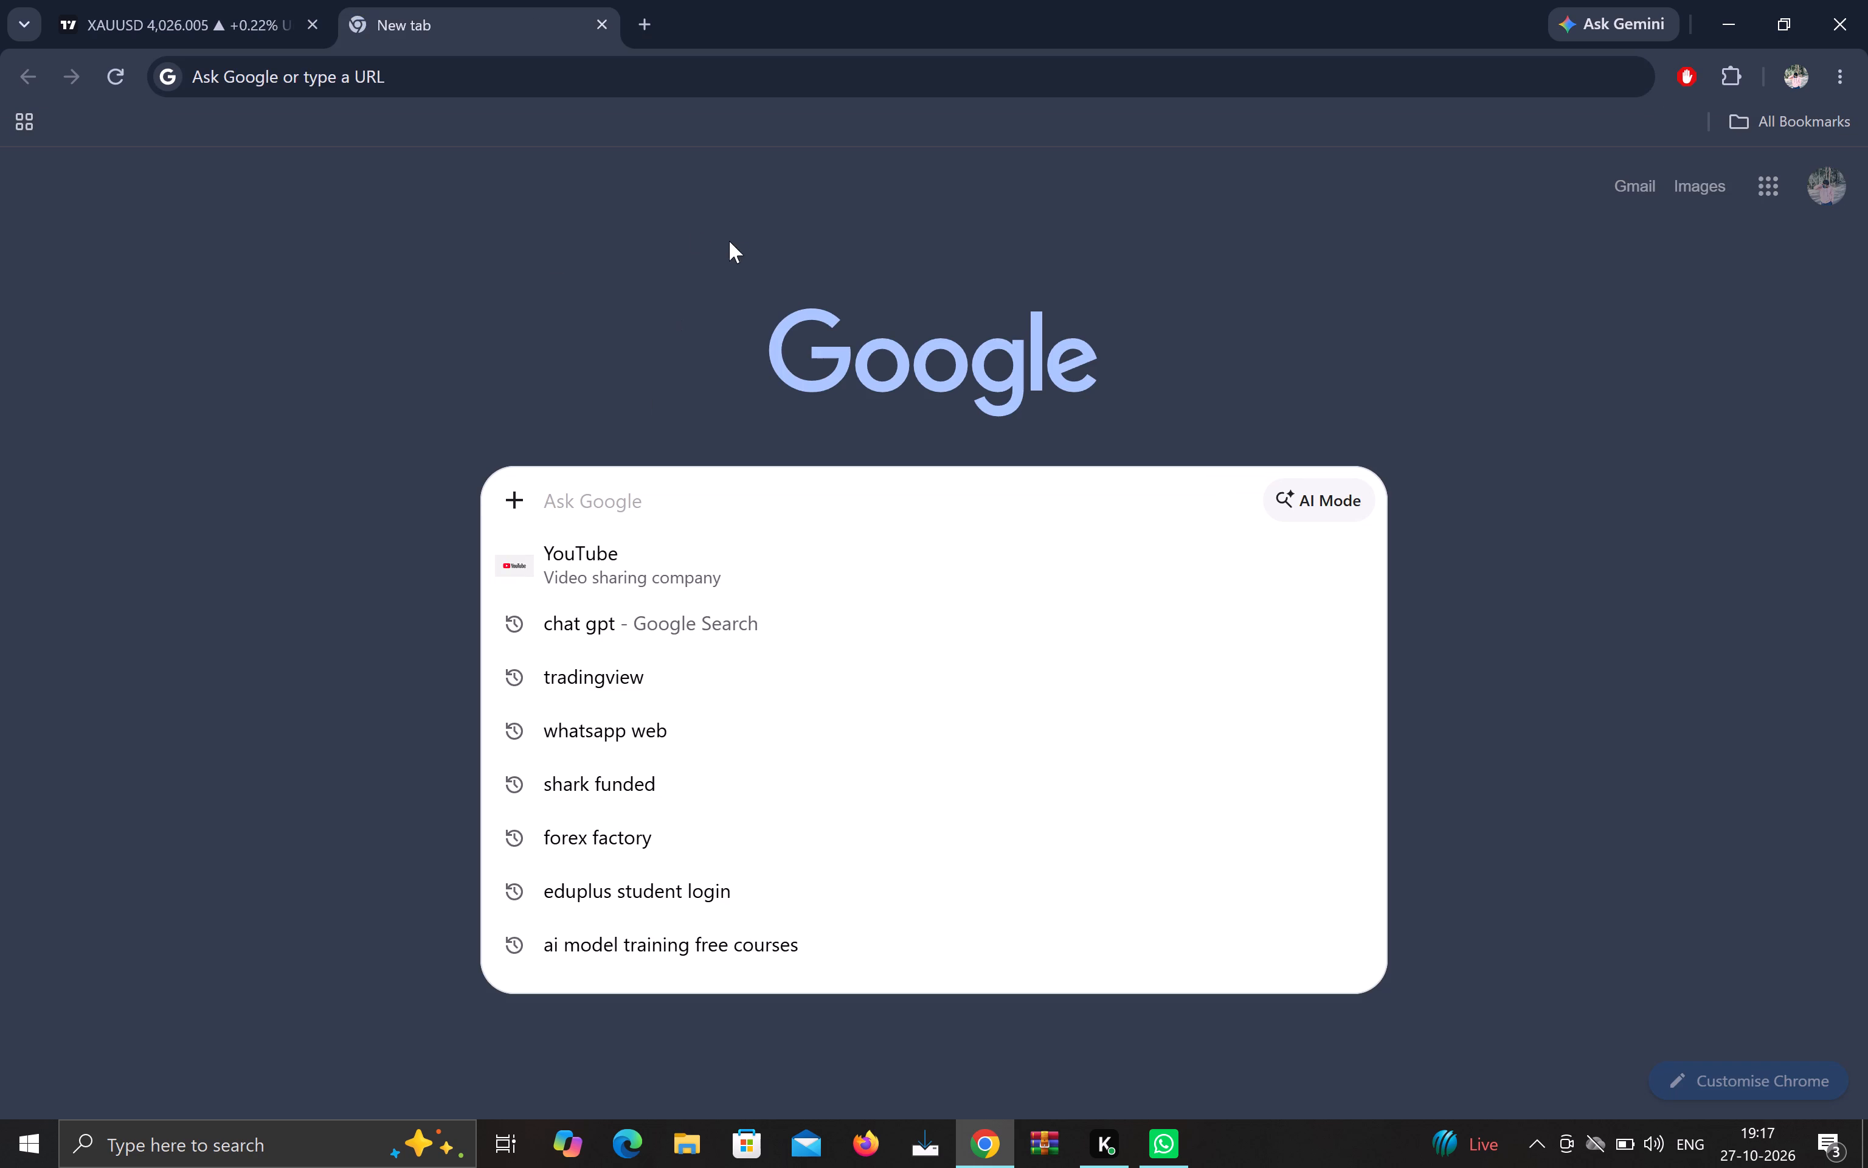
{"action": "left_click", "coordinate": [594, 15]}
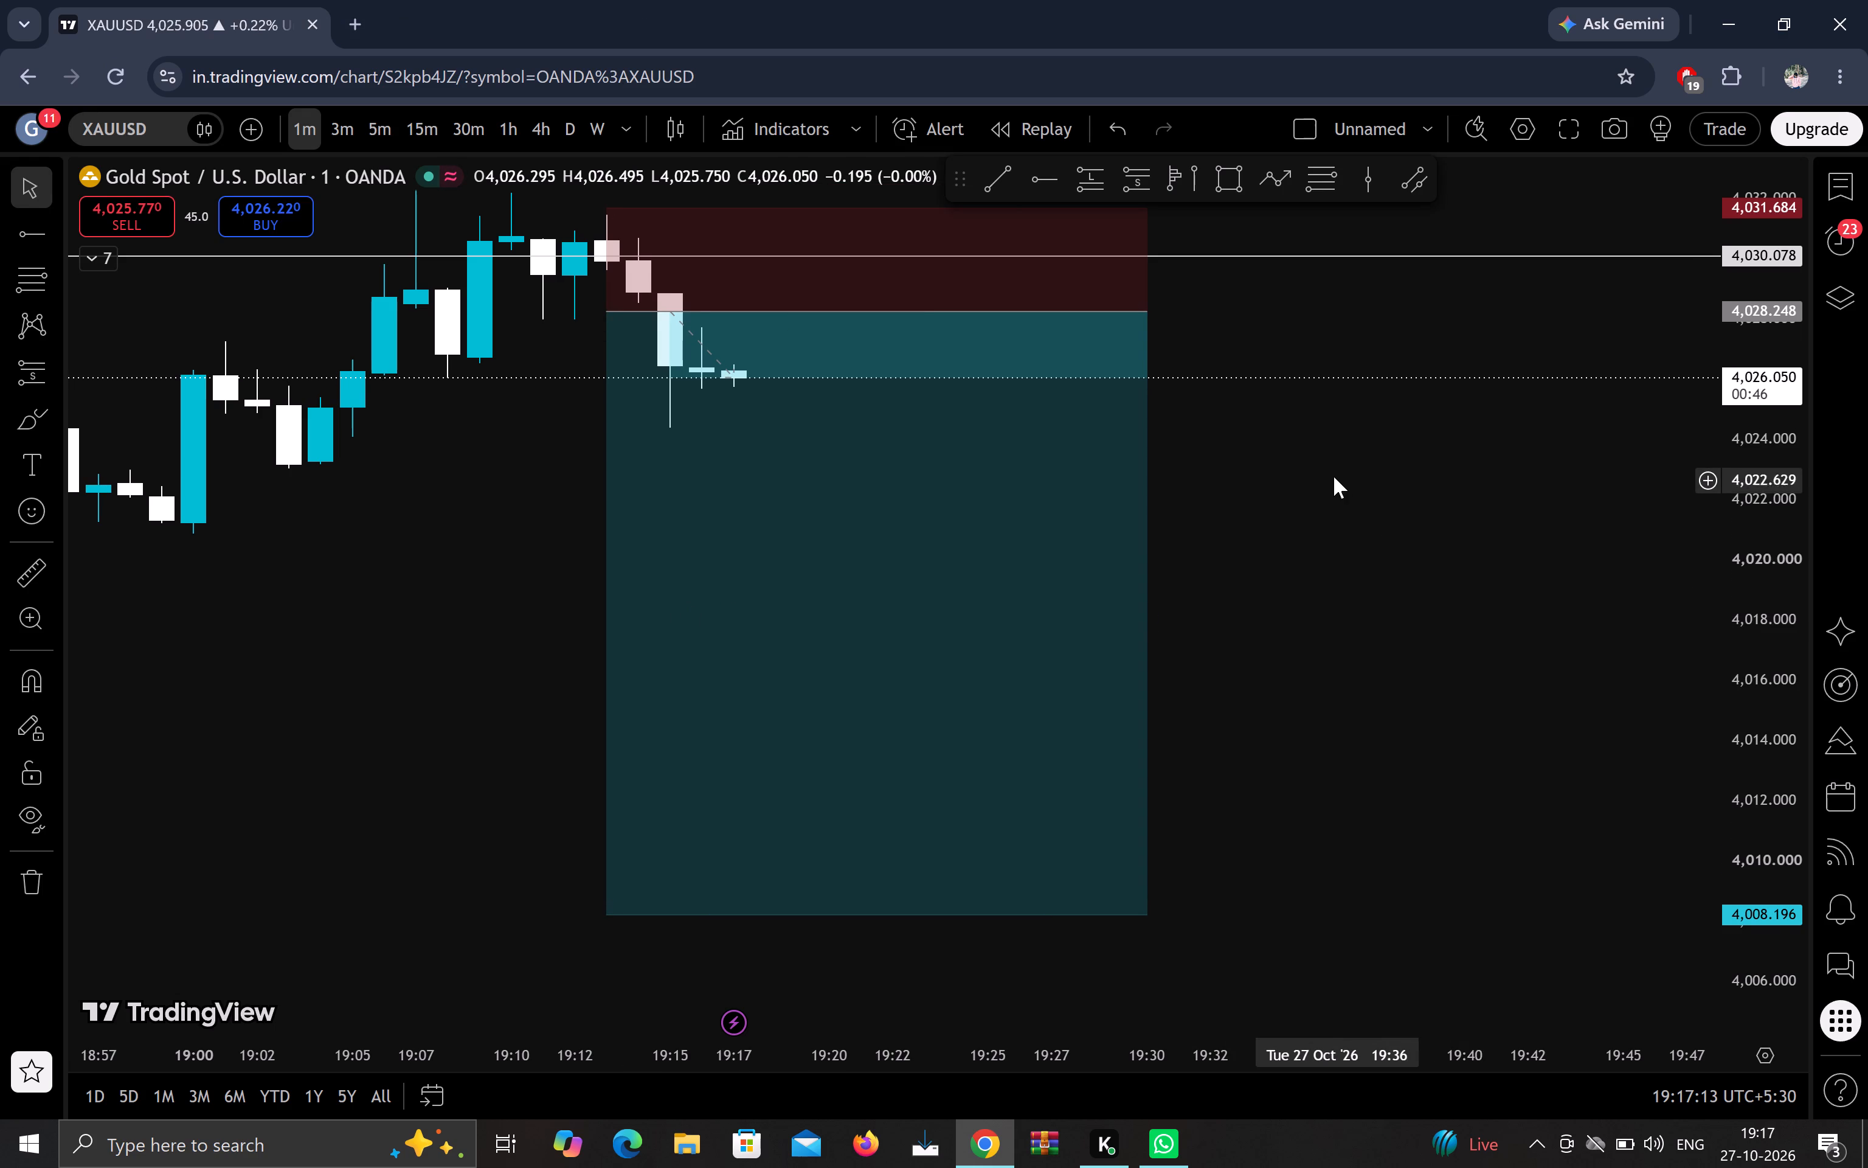
Examine the newest candles after the 19:15 drop in relation to the short position's entry, stop and target.
{"action": "left_click_drag", "start_coordinate": [1334, 476], "coordinate": [1353, 541]}
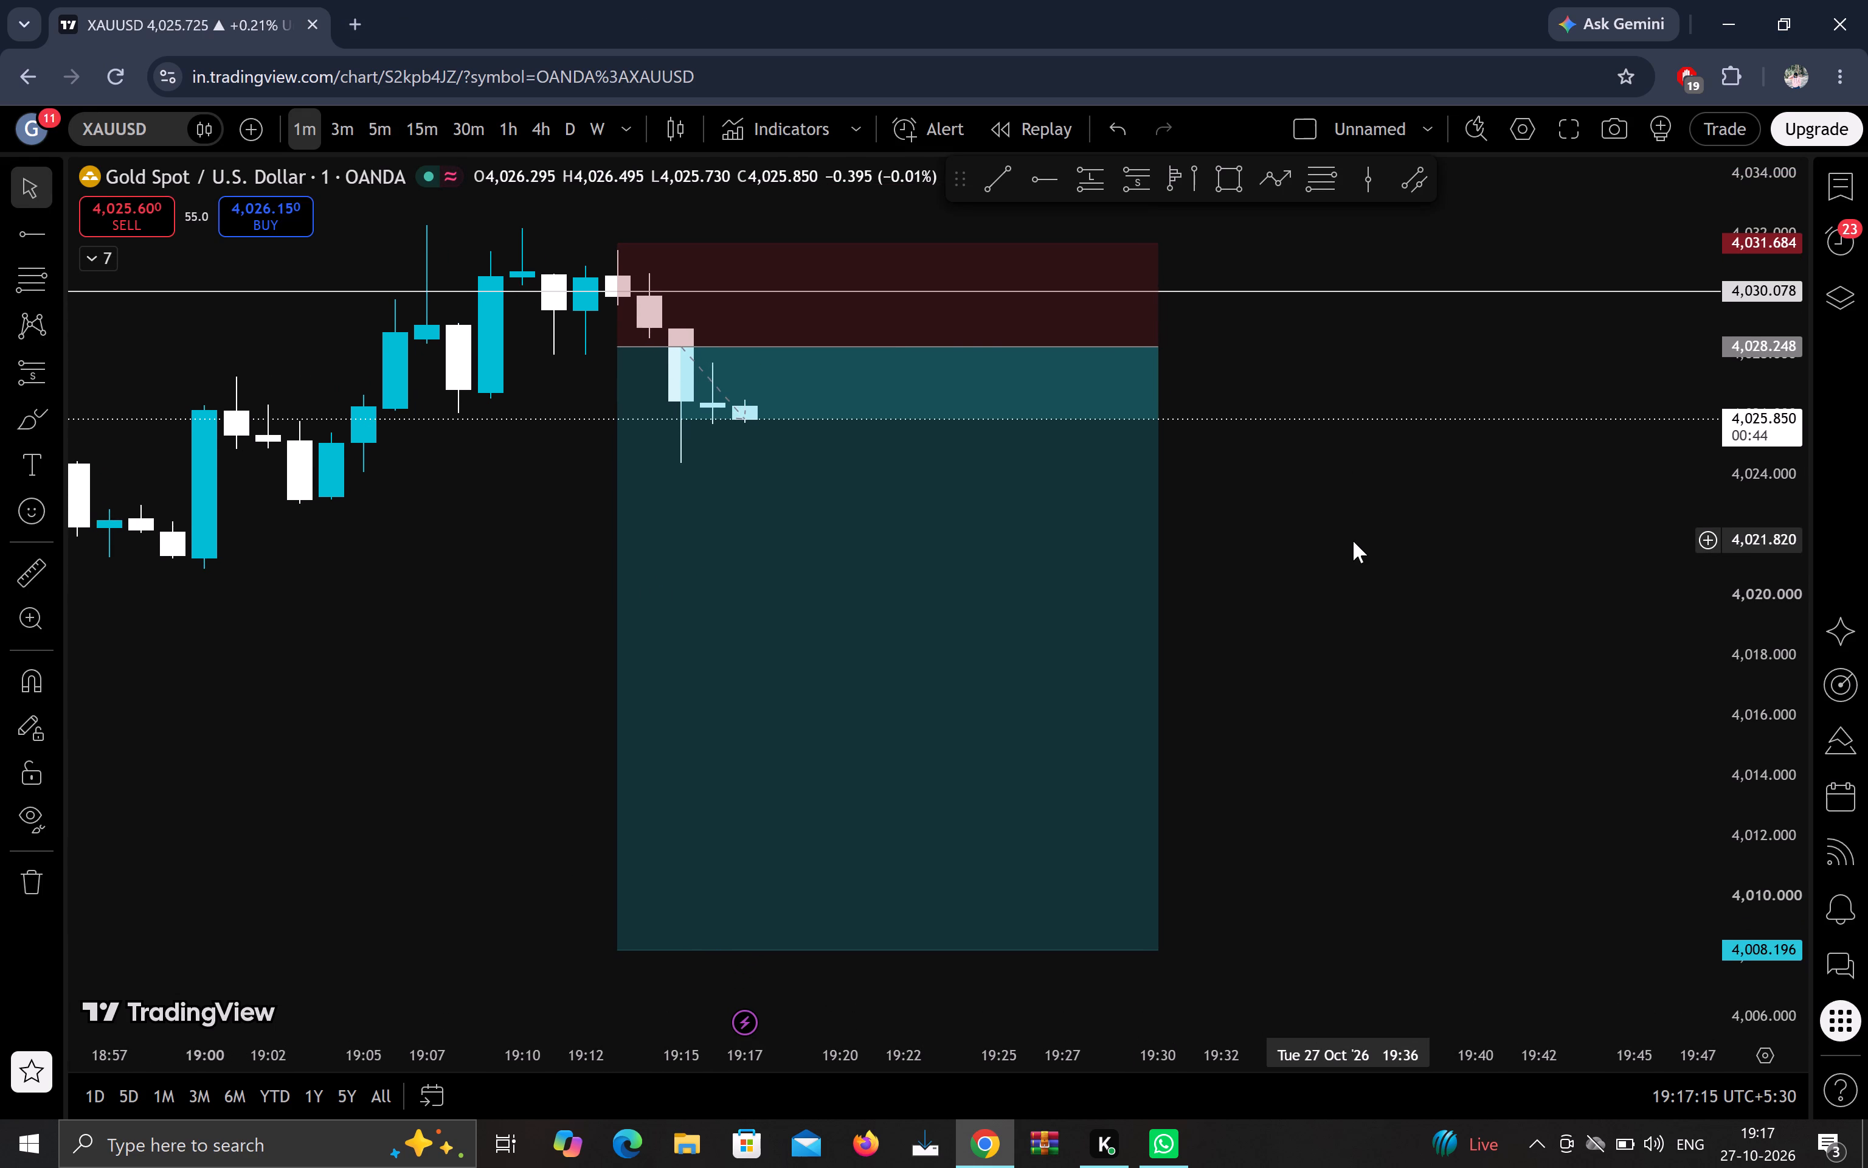
{"action": "scroll", "coordinate": [1353, 541], "scroll_direction": "down", "scroll_amount": 6}
{"action": "scroll", "coordinate": [1353, 541], "scroll_direction": "up", "scroll_amount": 11}
{"action": "left_click_drag", "start_coordinate": [1145, 633], "coordinate": [1532, 633]}
{"action": "scroll", "coordinate": [1532, 633], "scroll_direction": "up", "scroll_amount": 2}
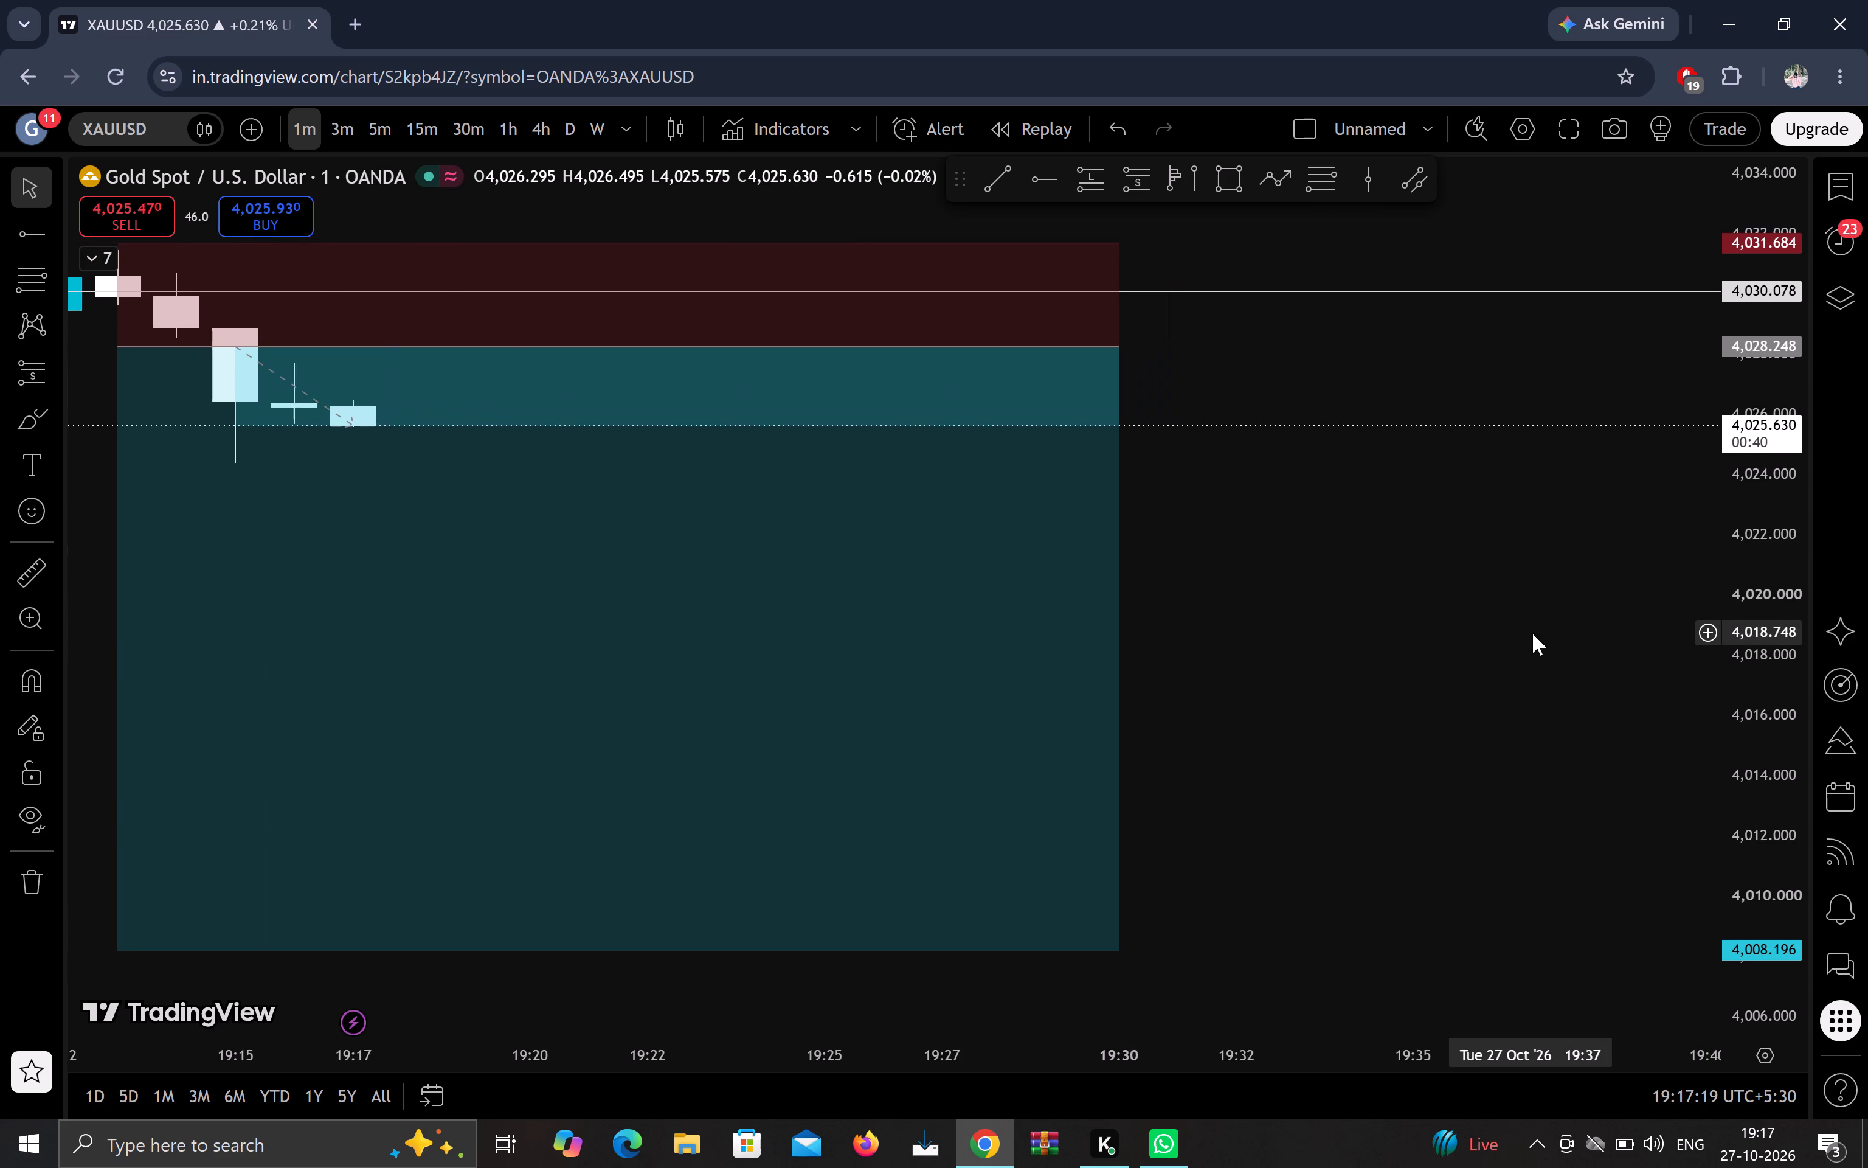
{"action": "left_click_drag", "start_coordinate": [1353, 645], "coordinate": [1592, 628]}
{"action": "left_click_drag", "start_coordinate": [1580, 639], "coordinate": [1551, 680]}
{"action": "left_click", "coordinate": [1178, 620]}
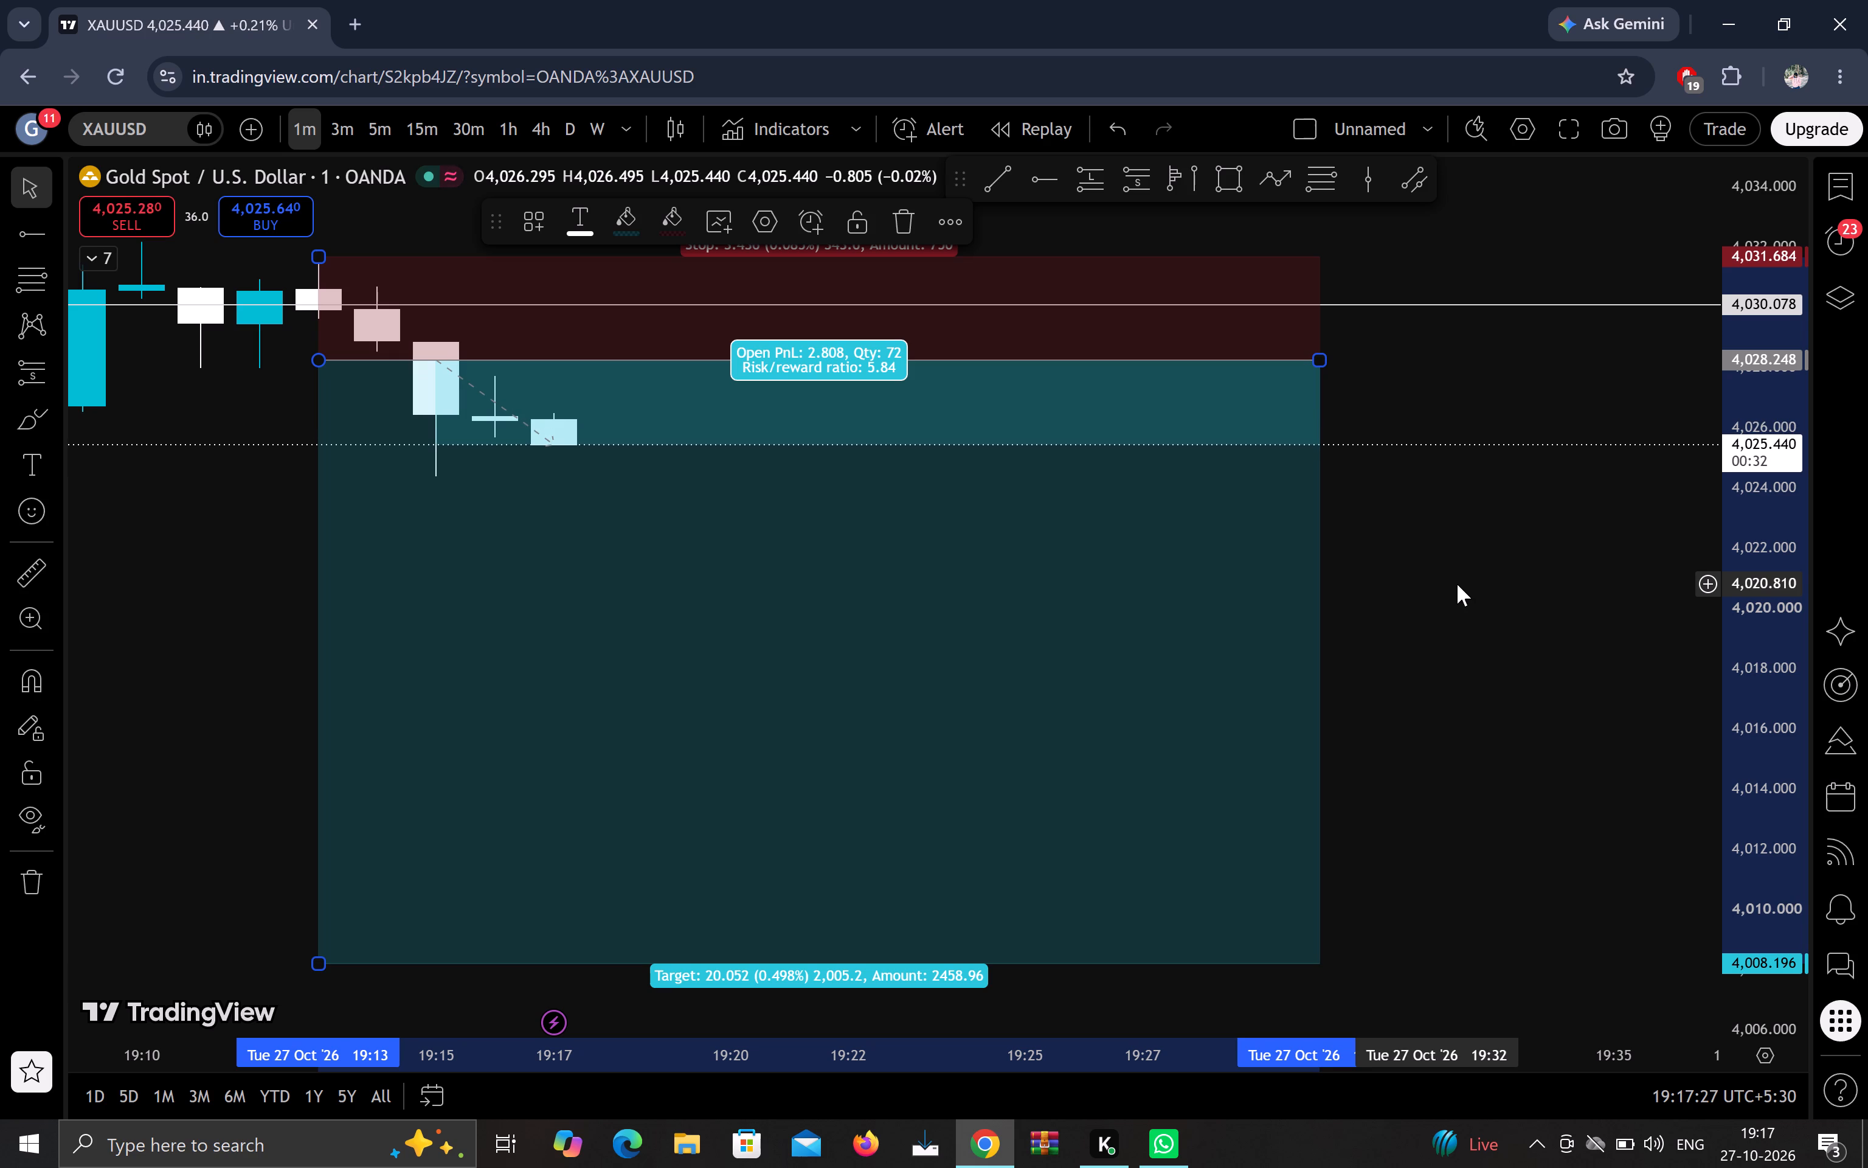
{"action": "left_click", "coordinate": [1456, 584]}
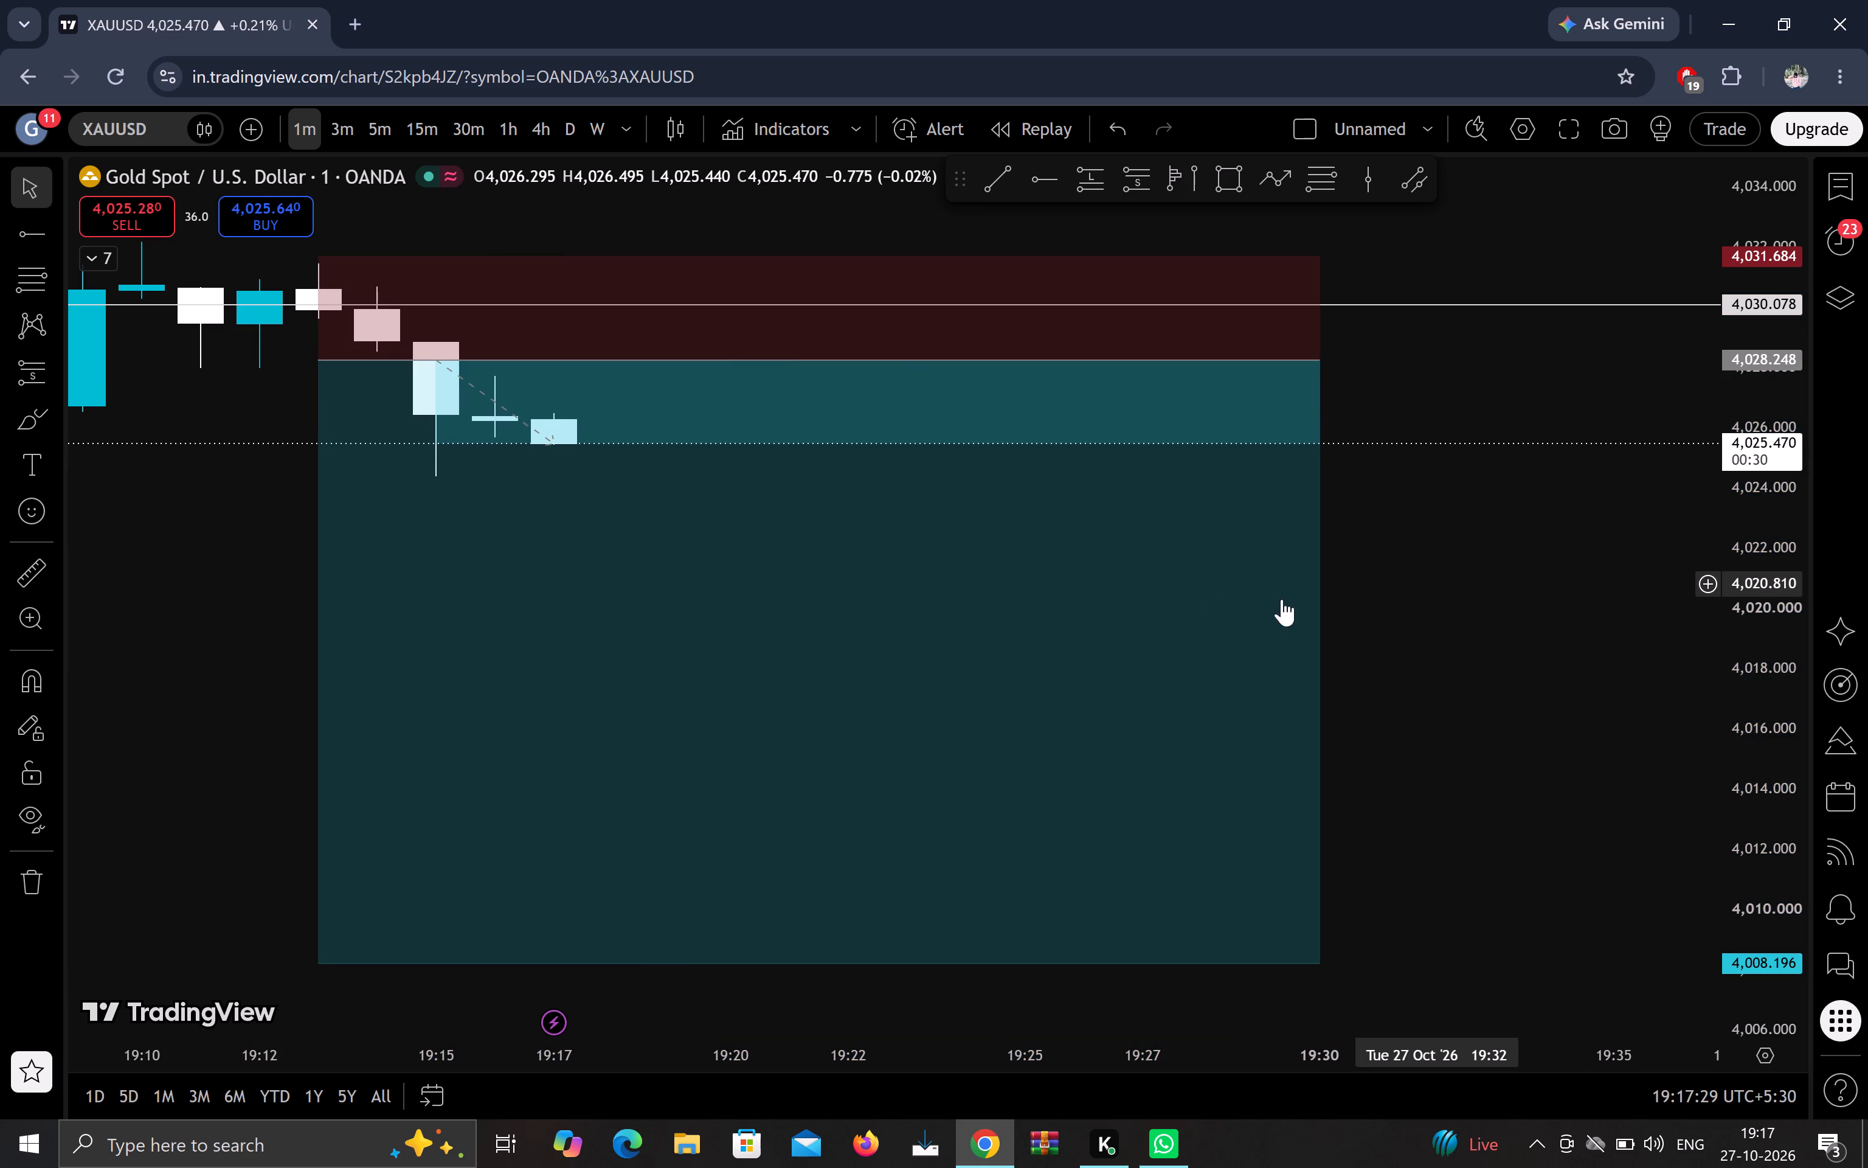
Lower the short position's stop to 4,031.240, near the top of the 19:13 candle's wick.
{"action": "left_click_drag", "start_coordinate": [220, 498], "coordinate": [317, 544]}
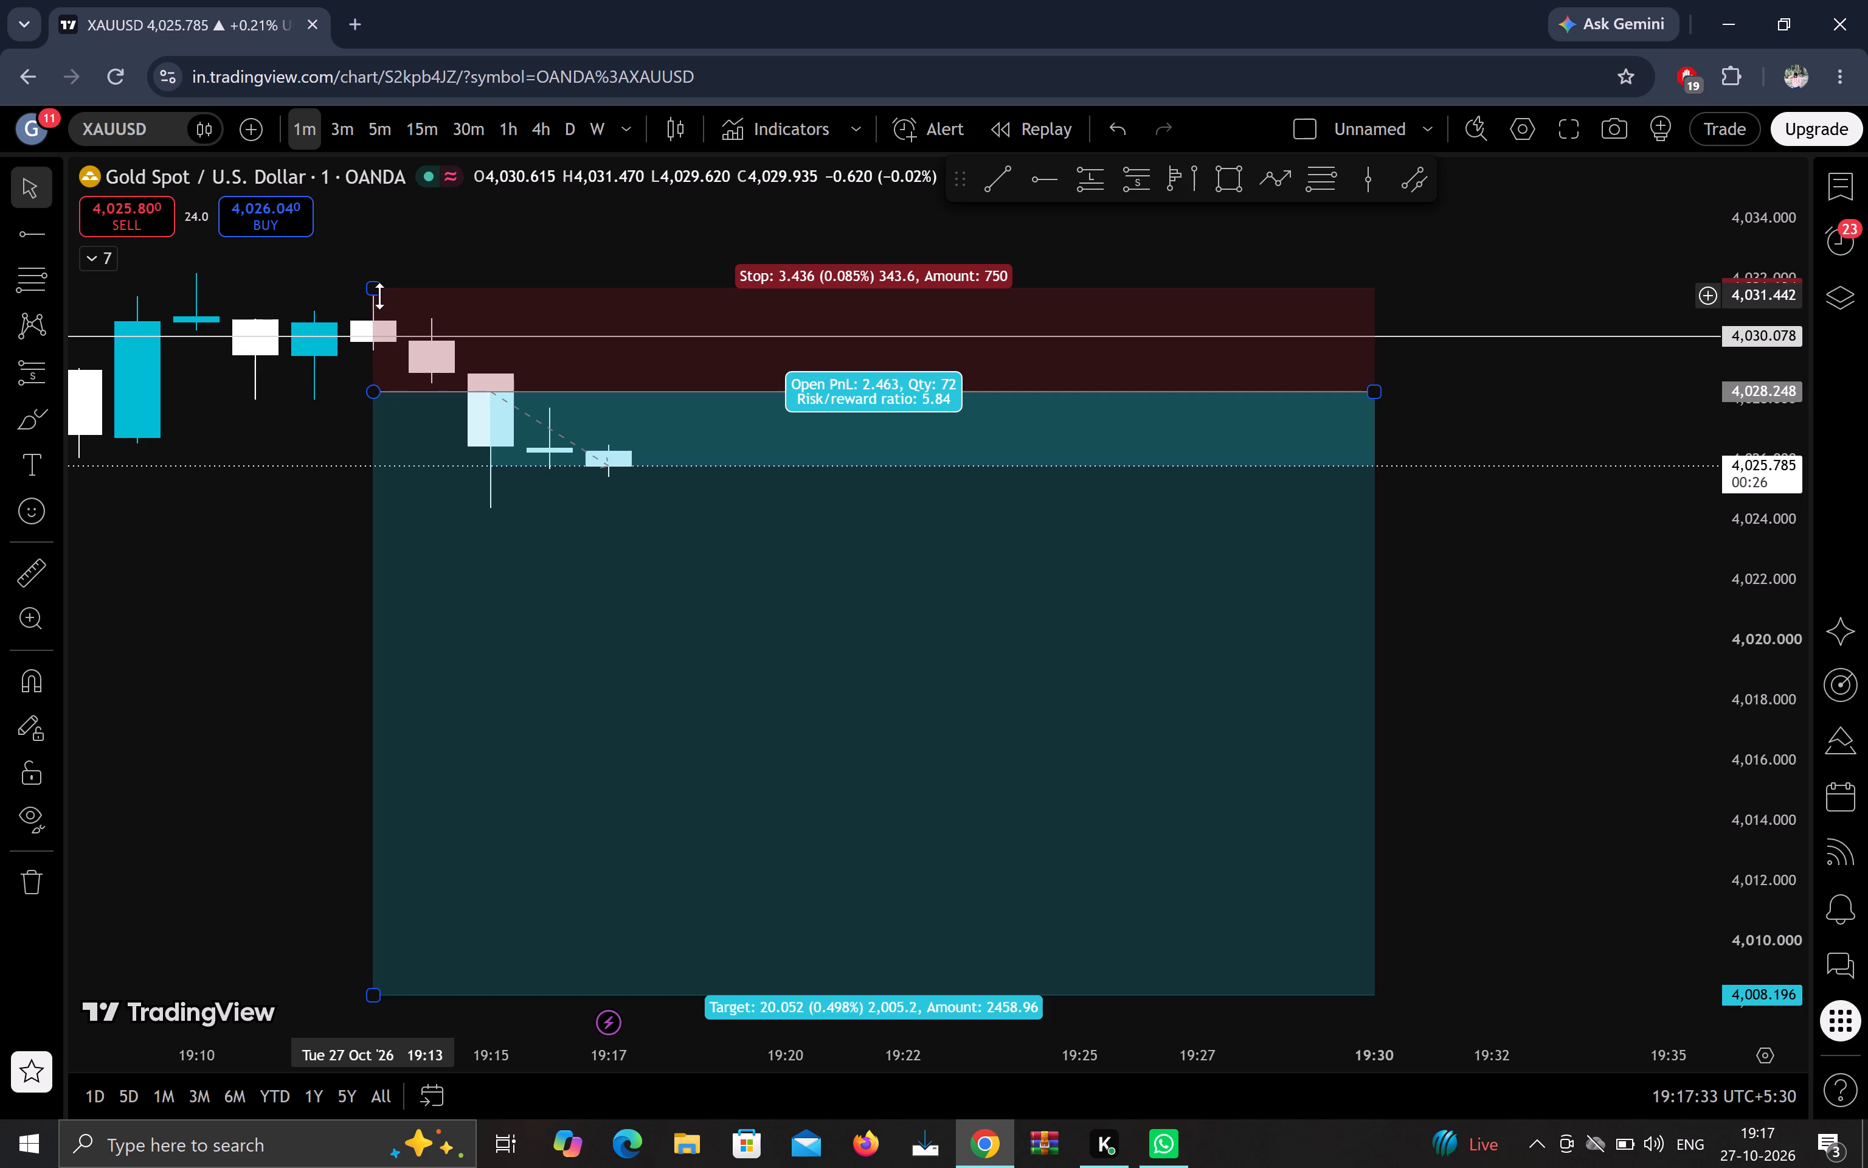
{"action": "left_click_drag", "start_coordinate": [371, 290], "coordinate": [369, 292]}
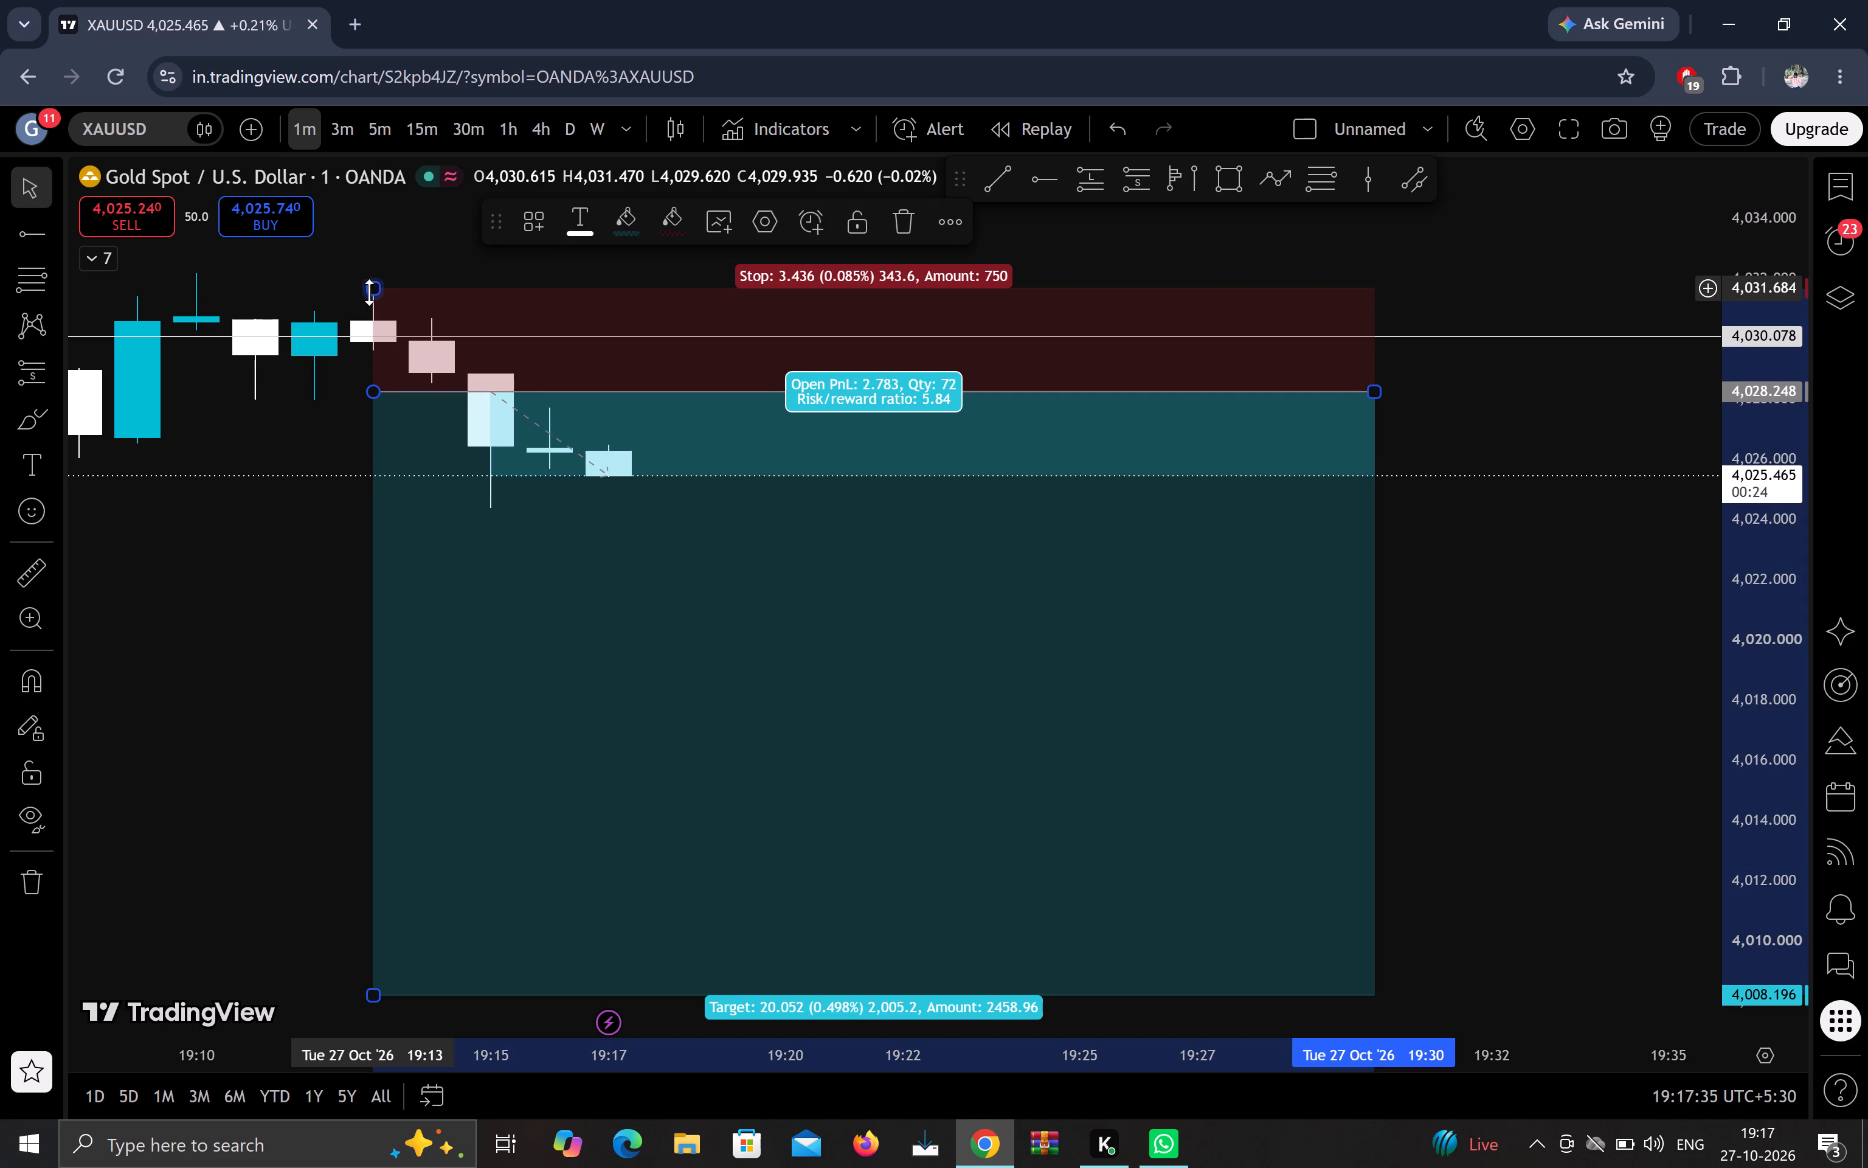
{"action": "left_click_drag", "start_coordinate": [369, 292], "coordinate": [366, 300]}
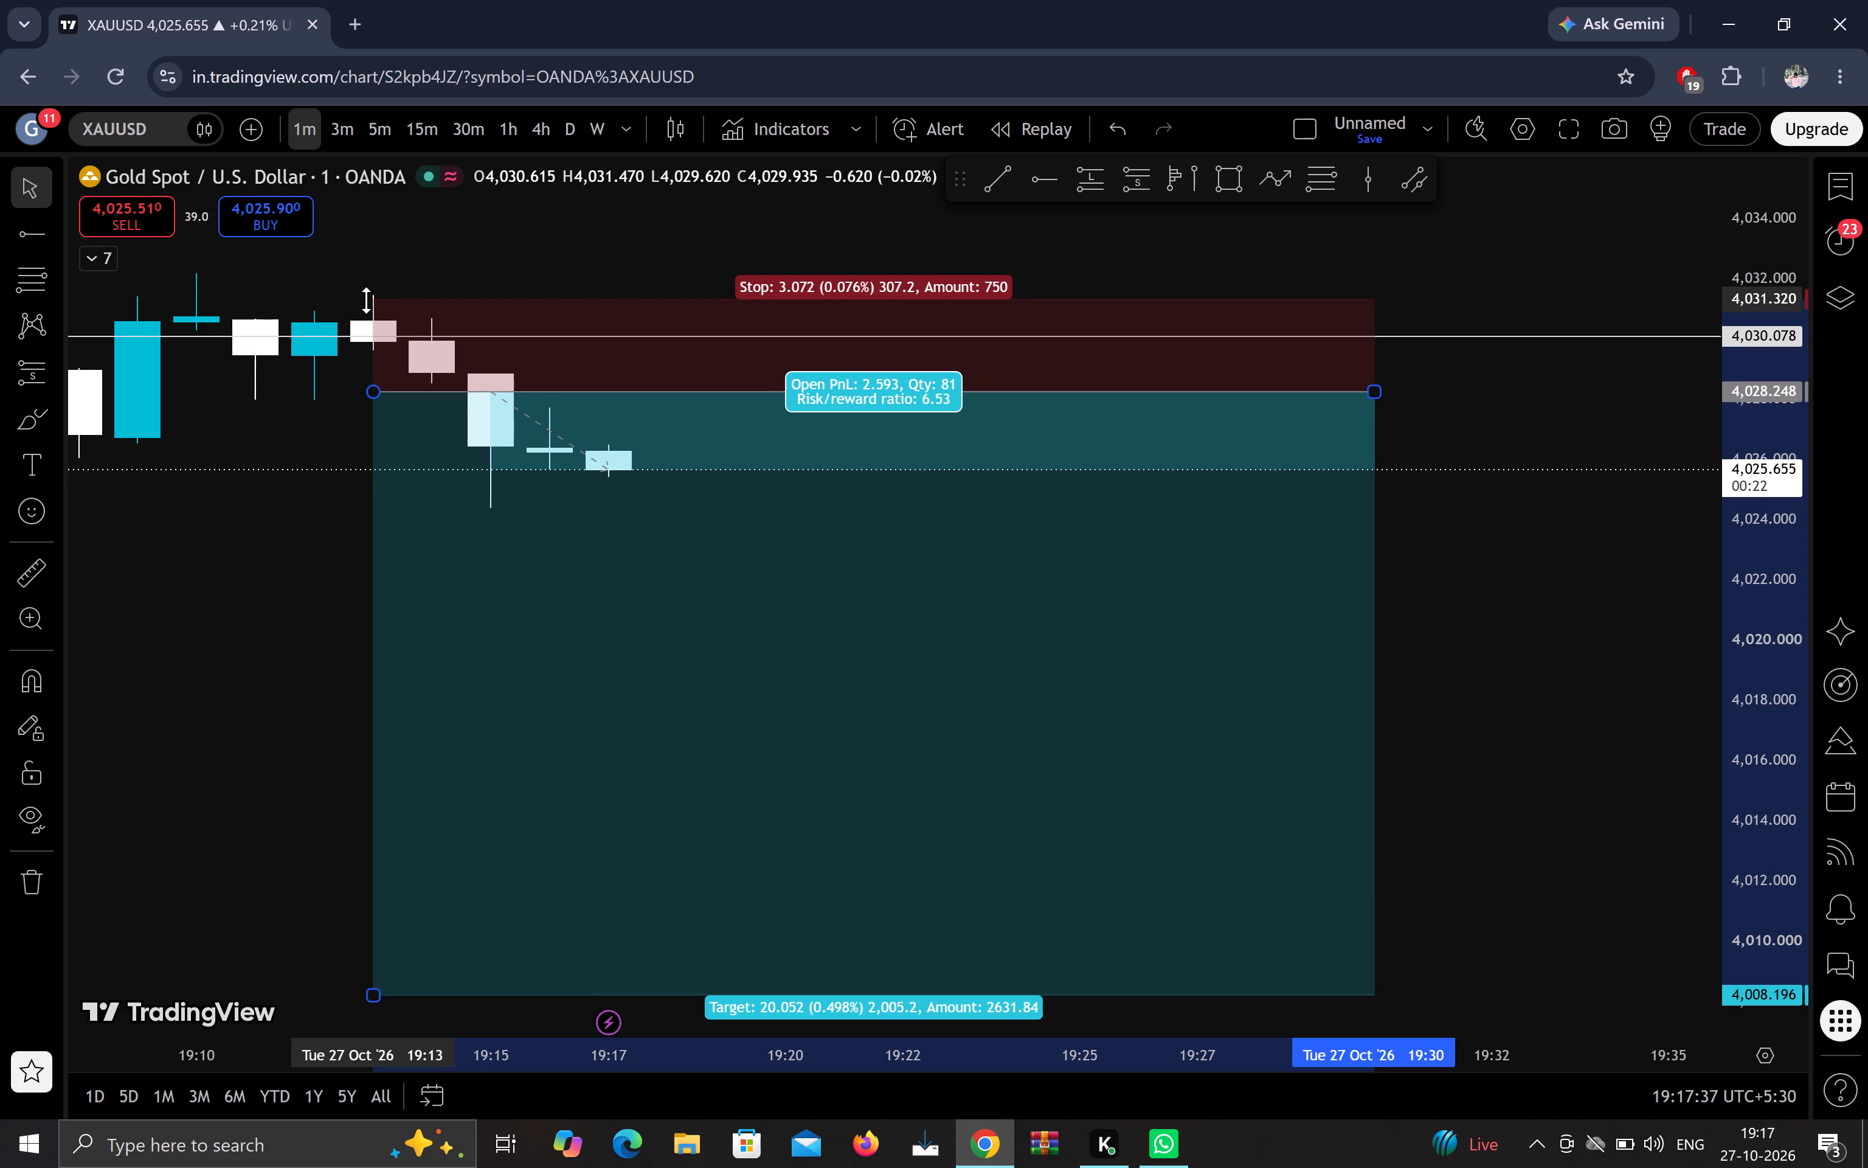
{"action": "left_click_drag", "start_coordinate": [366, 300], "coordinate": [366, 302]}
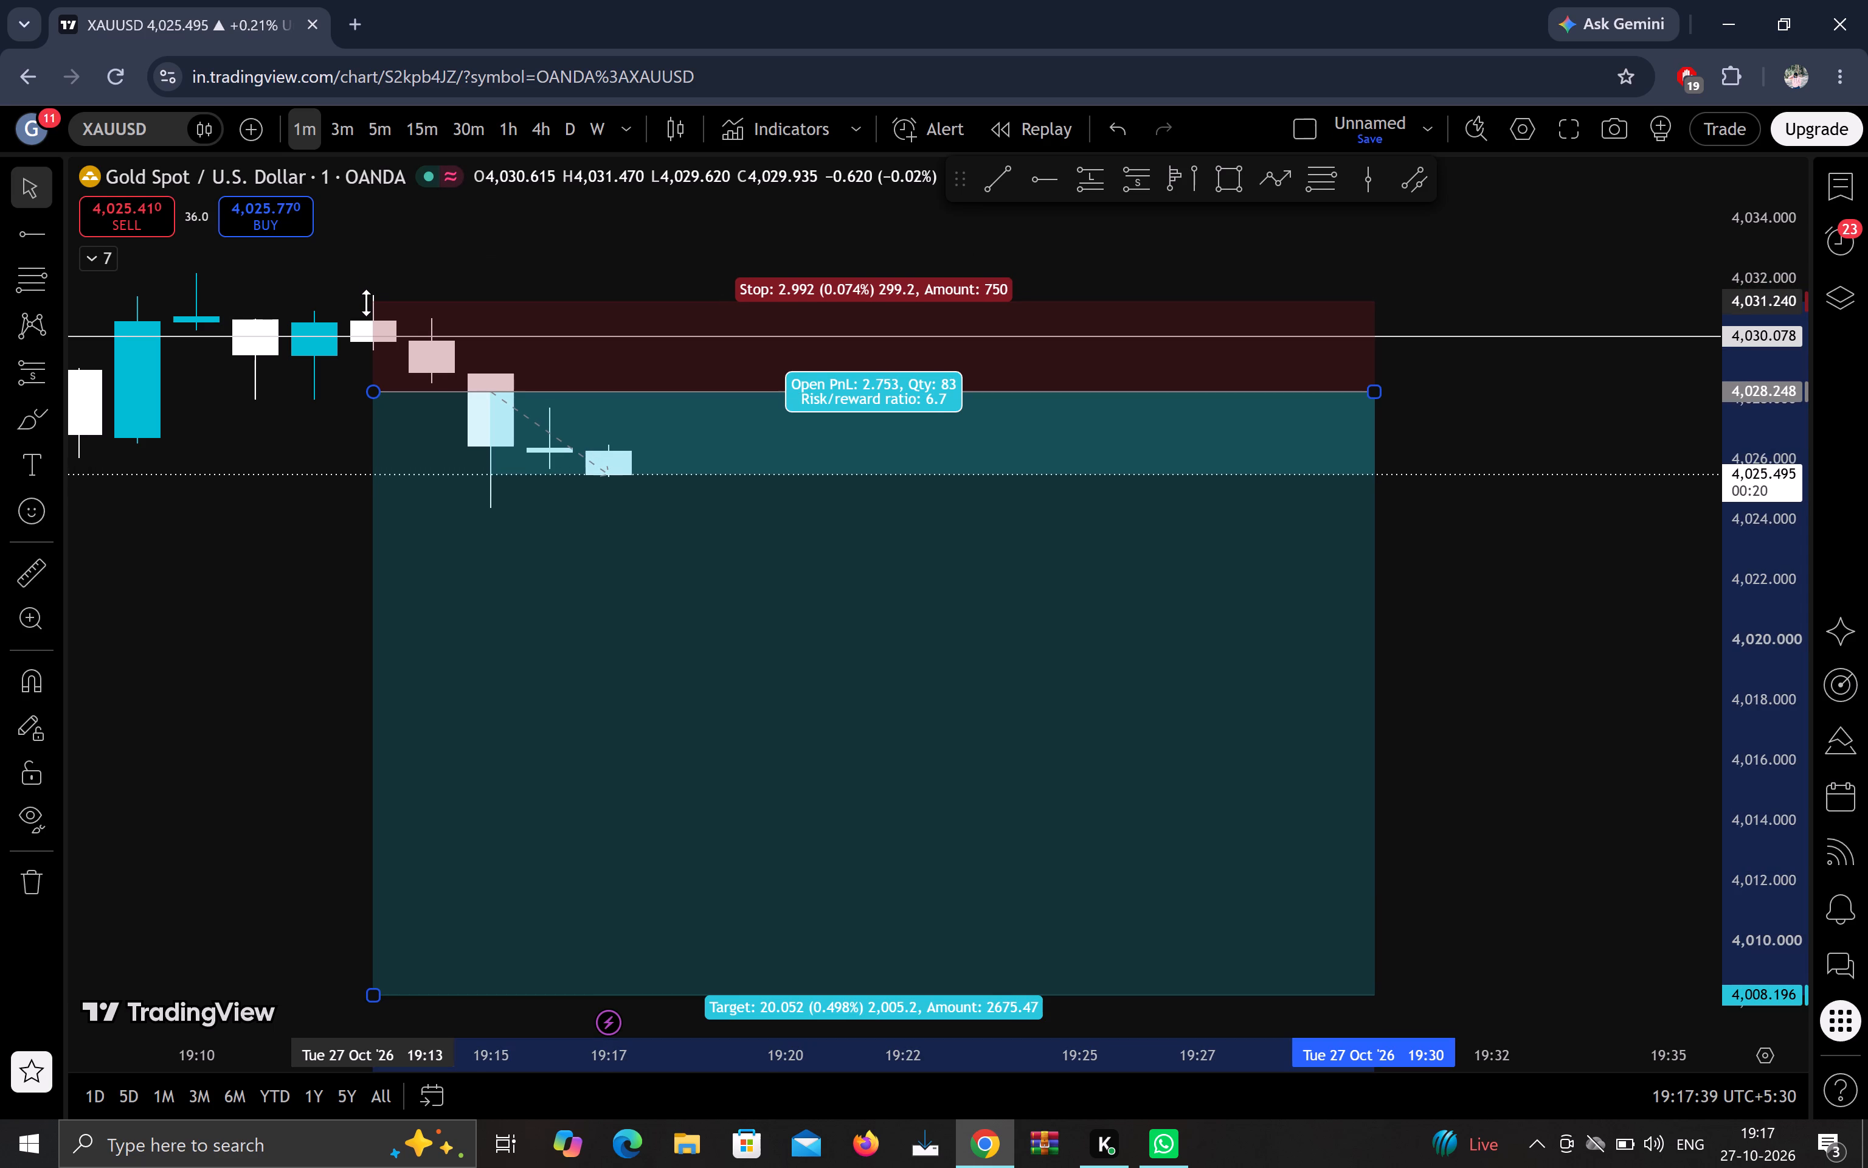
Raise the short position's stop slightly to 4,031.320, just under the tip of the 19:13 candle's wick.
{"action": "left_click_drag", "start_coordinate": [366, 302], "coordinate": [367, 300]}
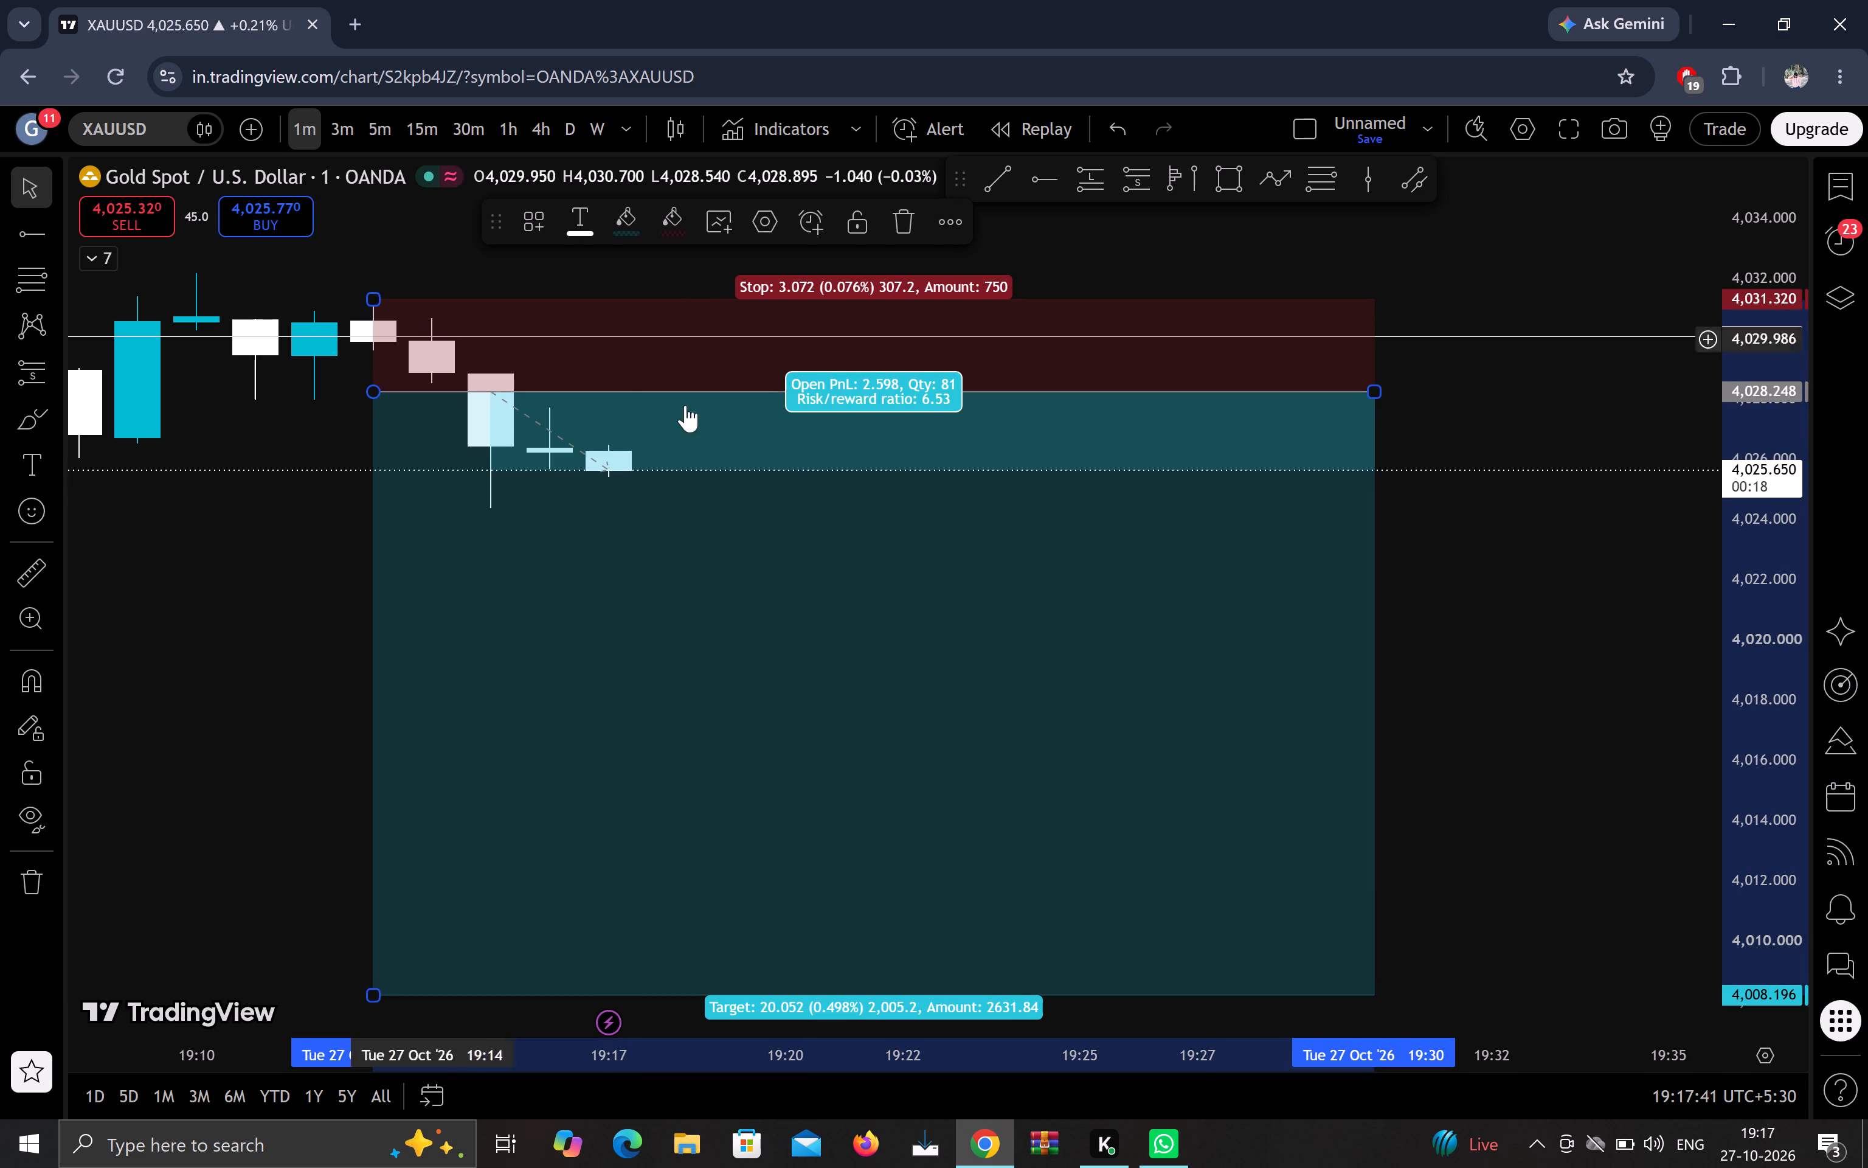
{"action": "left_click", "coordinate": [1496, 540]}
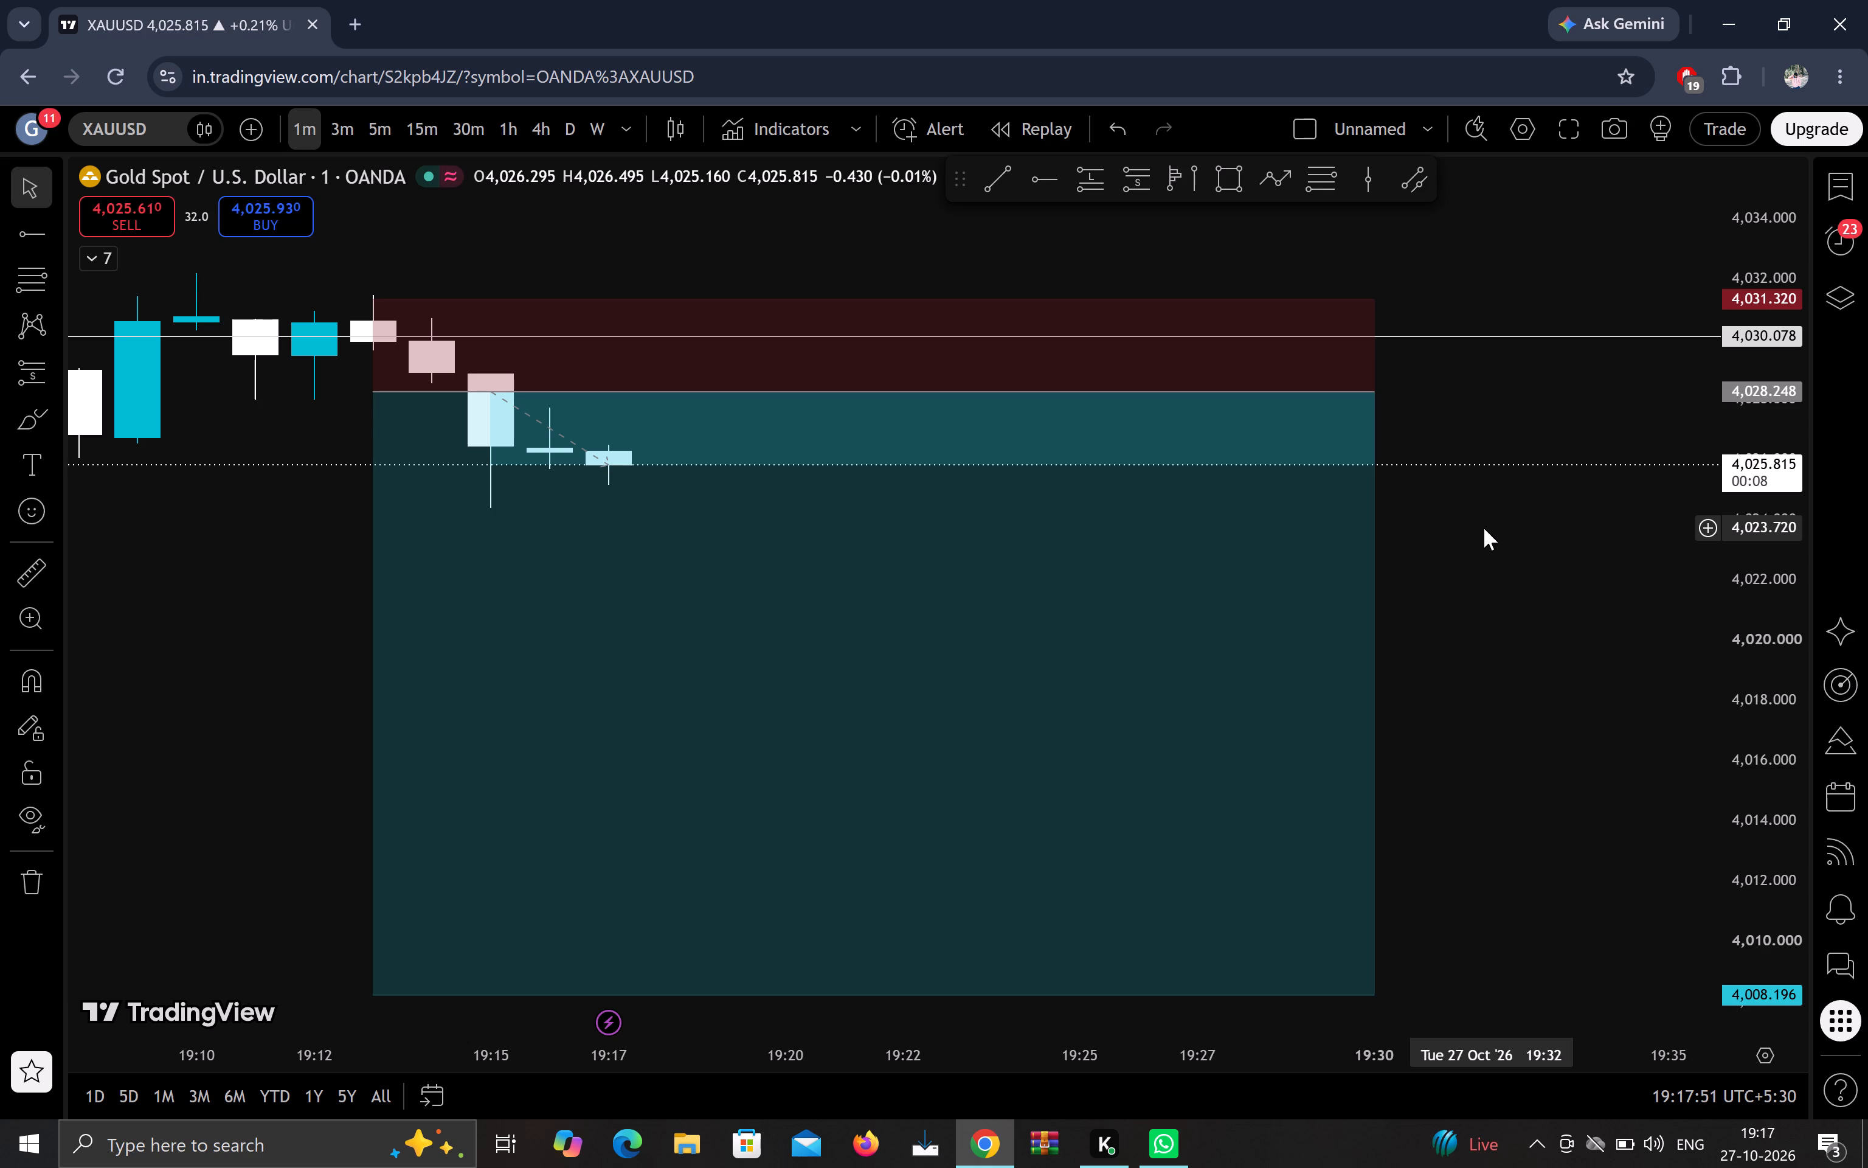
Examine the 19:17 and 19:18 candles against the short position's zones and the preceding price swings at several scales.
{"action": "scroll", "coordinate": [1417, 641], "scroll_direction": "up", "scroll_amount": 19}
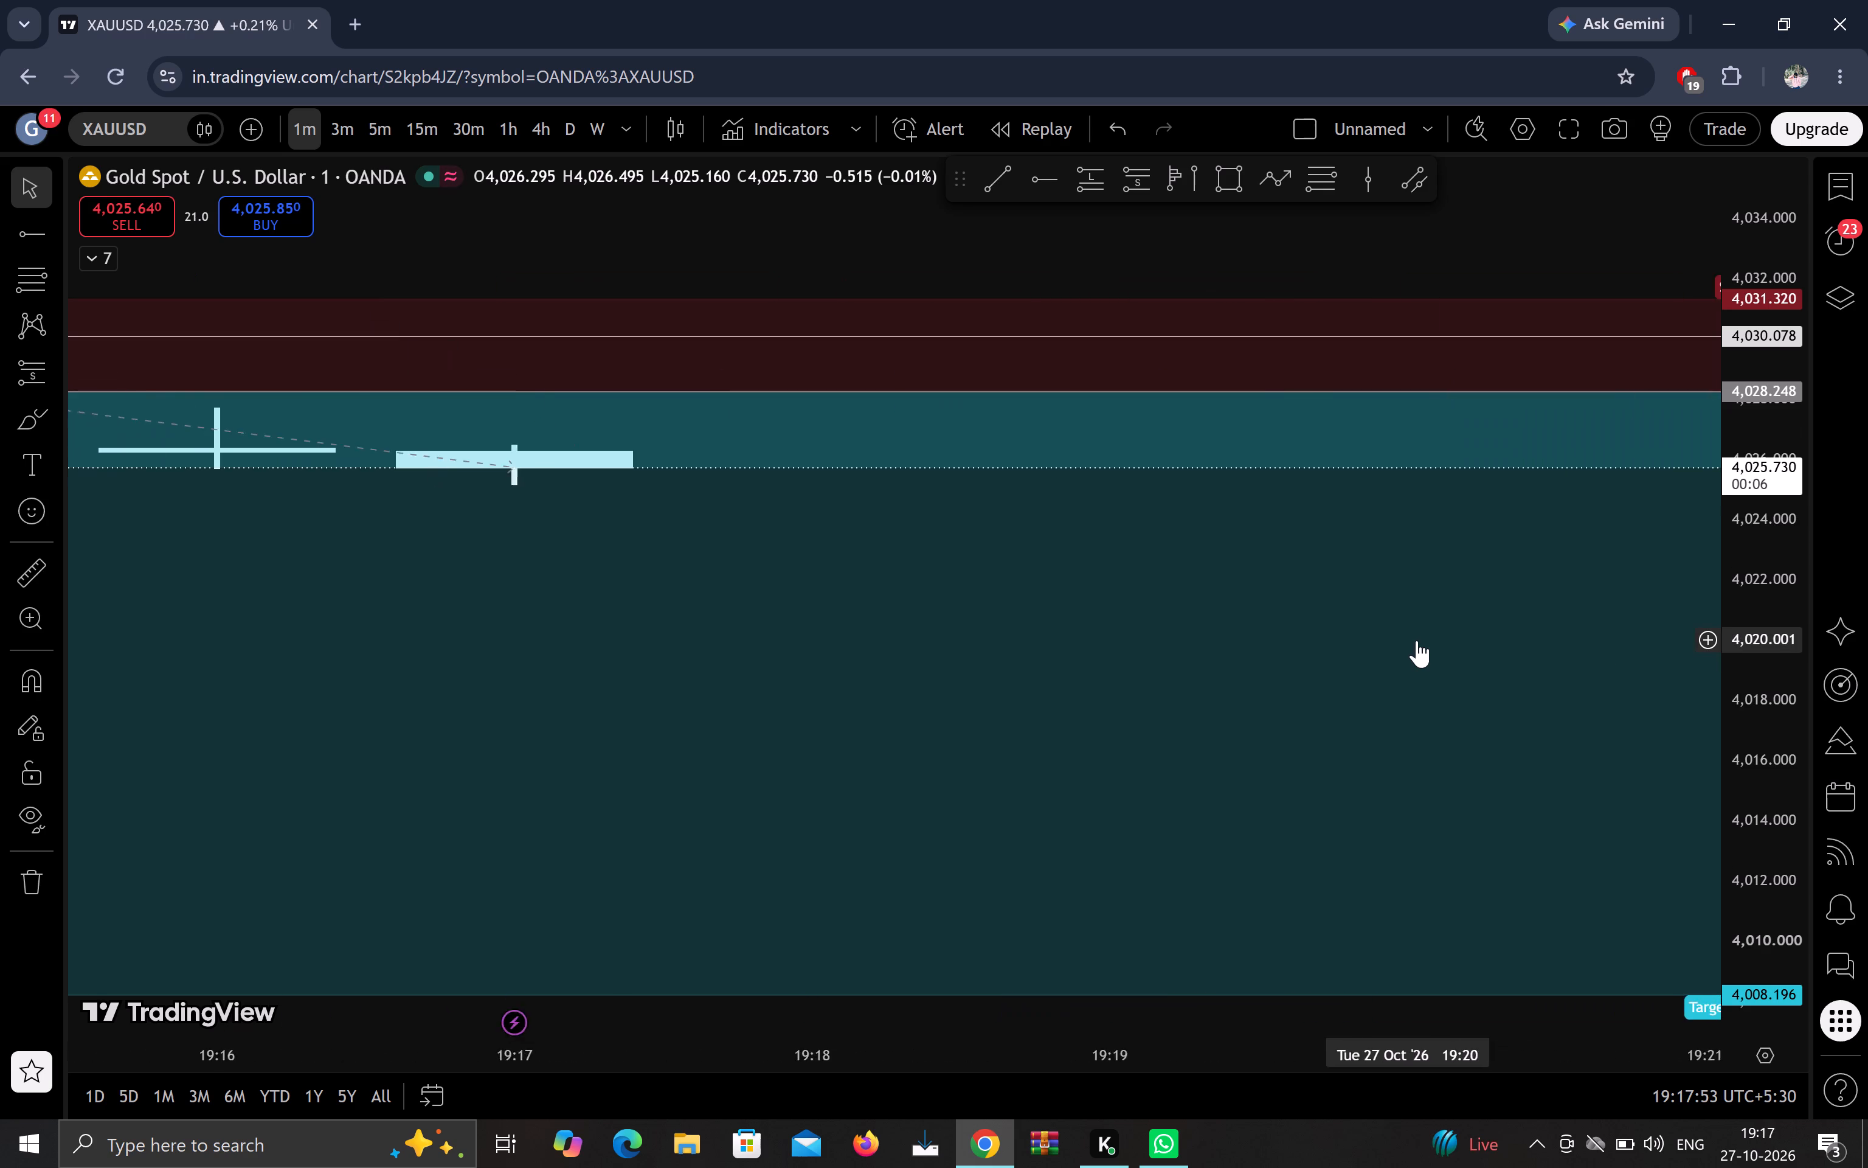
{"action": "scroll", "coordinate": [1417, 641], "scroll_direction": "down", "scroll_amount": 20}
{"action": "scroll", "coordinate": [1417, 641], "scroll_direction": "down", "scroll_amount": 10}
{"action": "left_click_drag", "start_coordinate": [1416, 642], "coordinate": [496, 566]}
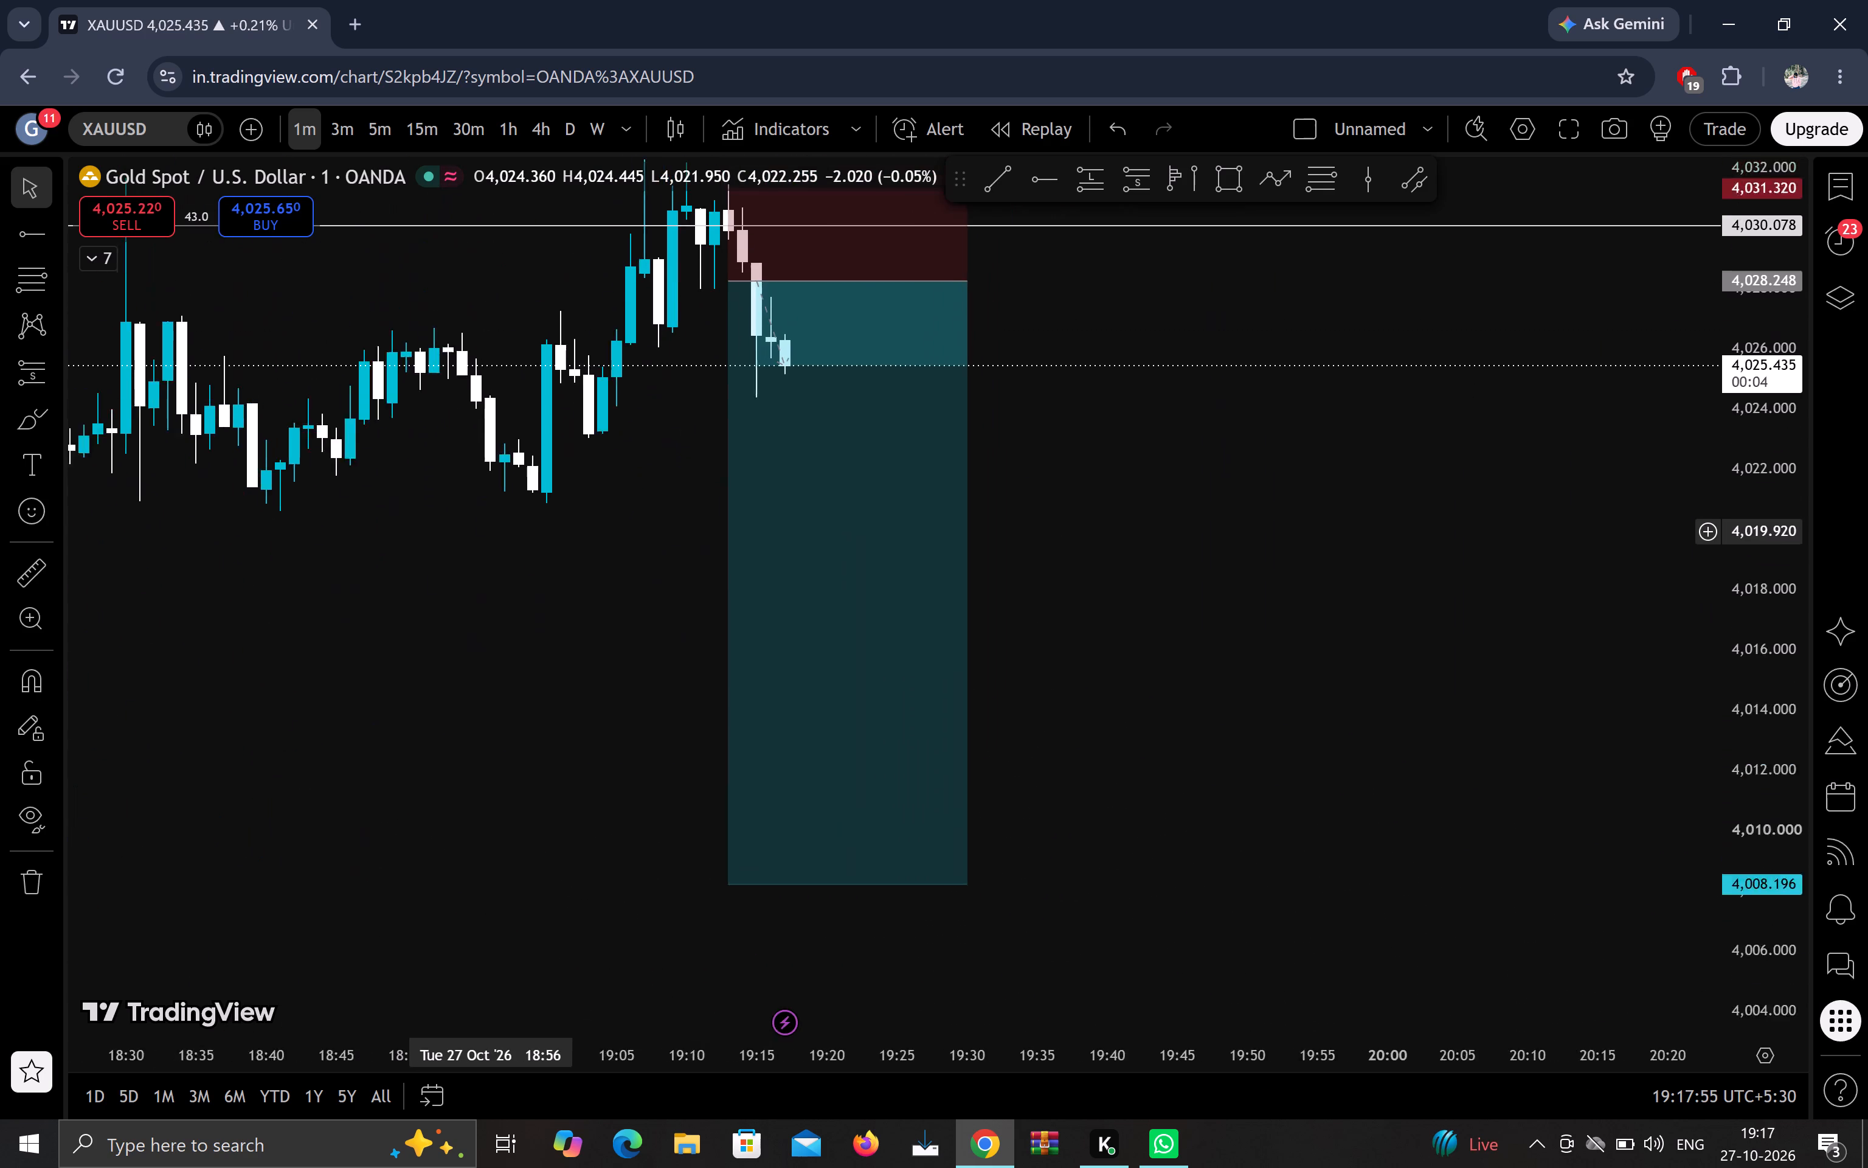
{"action": "left_click_drag", "start_coordinate": [496, 566], "coordinate": [525, 639]}
{"action": "left_click_drag", "start_coordinate": [1180, 716], "coordinate": [1156, 566]}
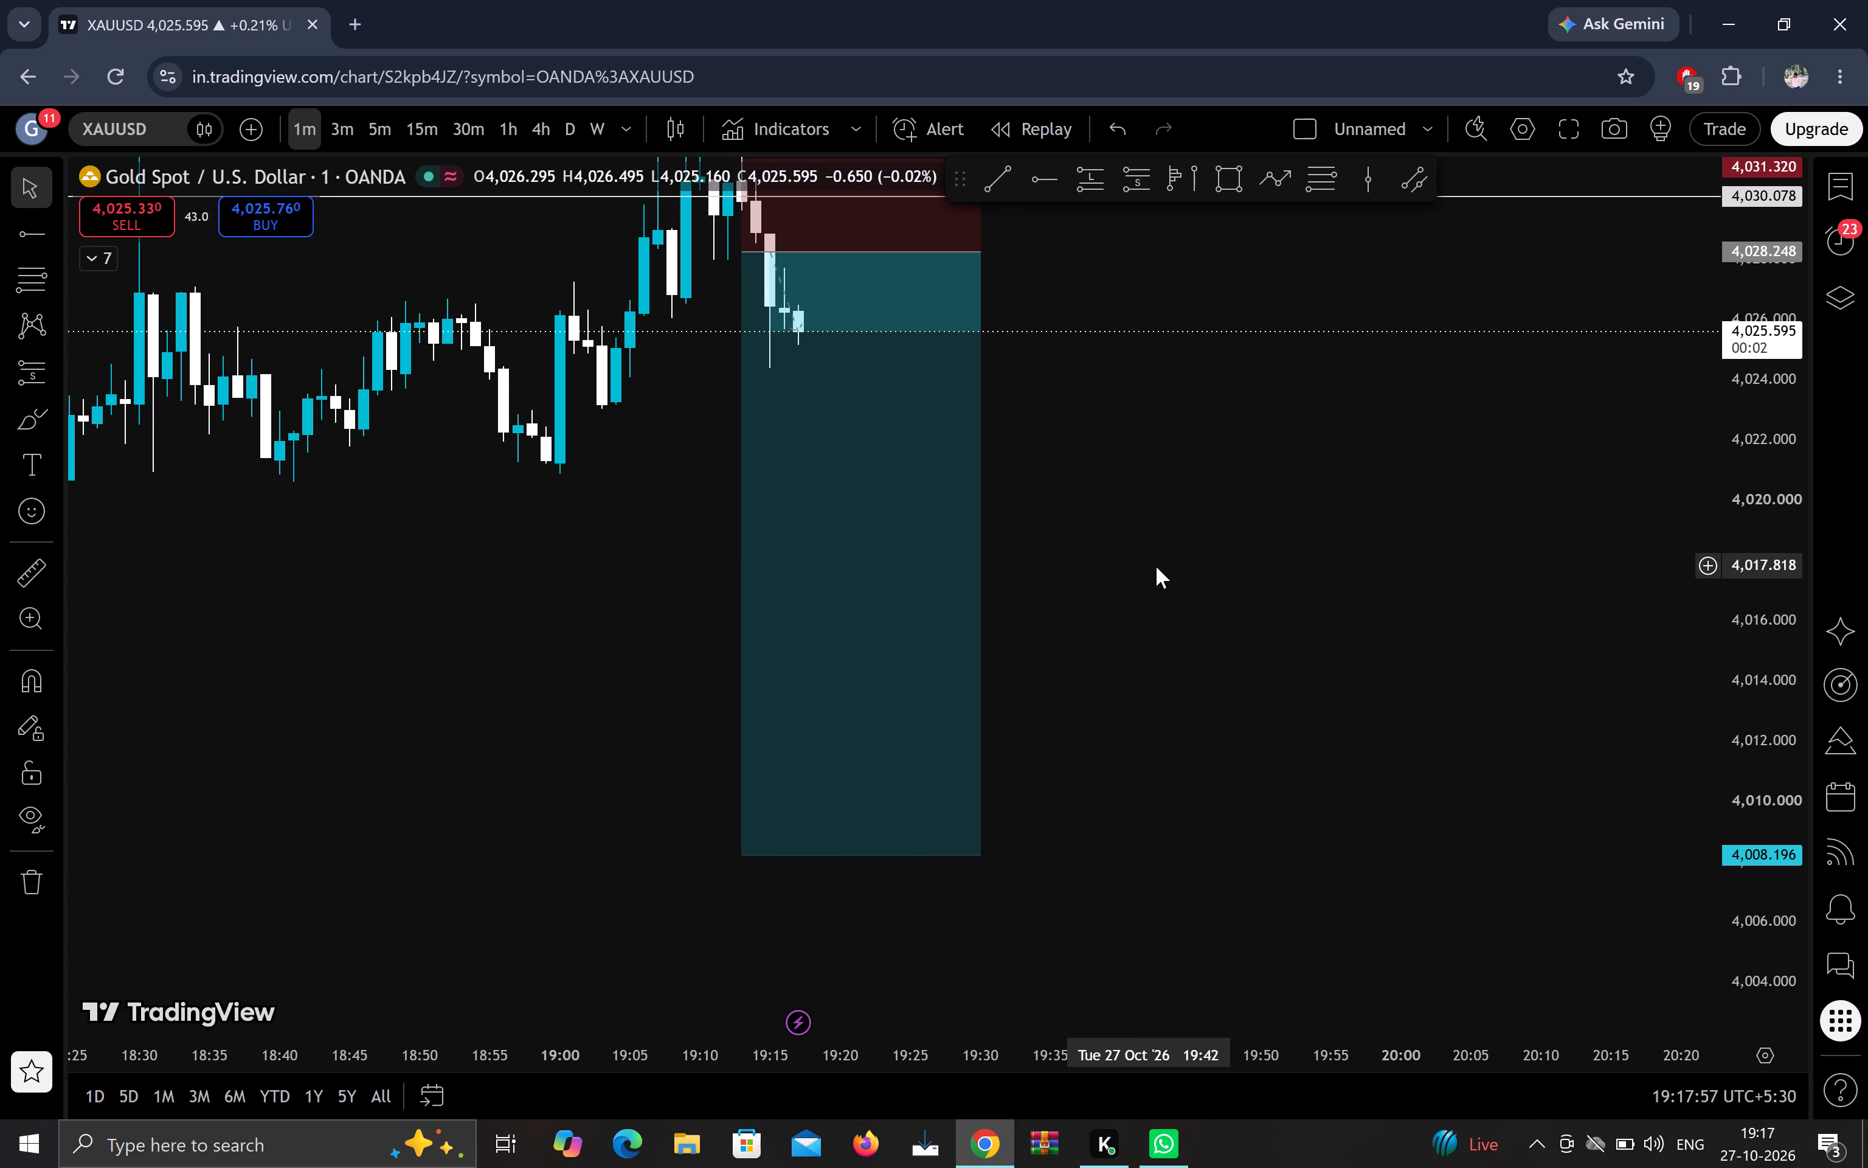
{"action": "scroll", "coordinate": [1156, 566], "scroll_direction": "up", "scroll_amount": 6}
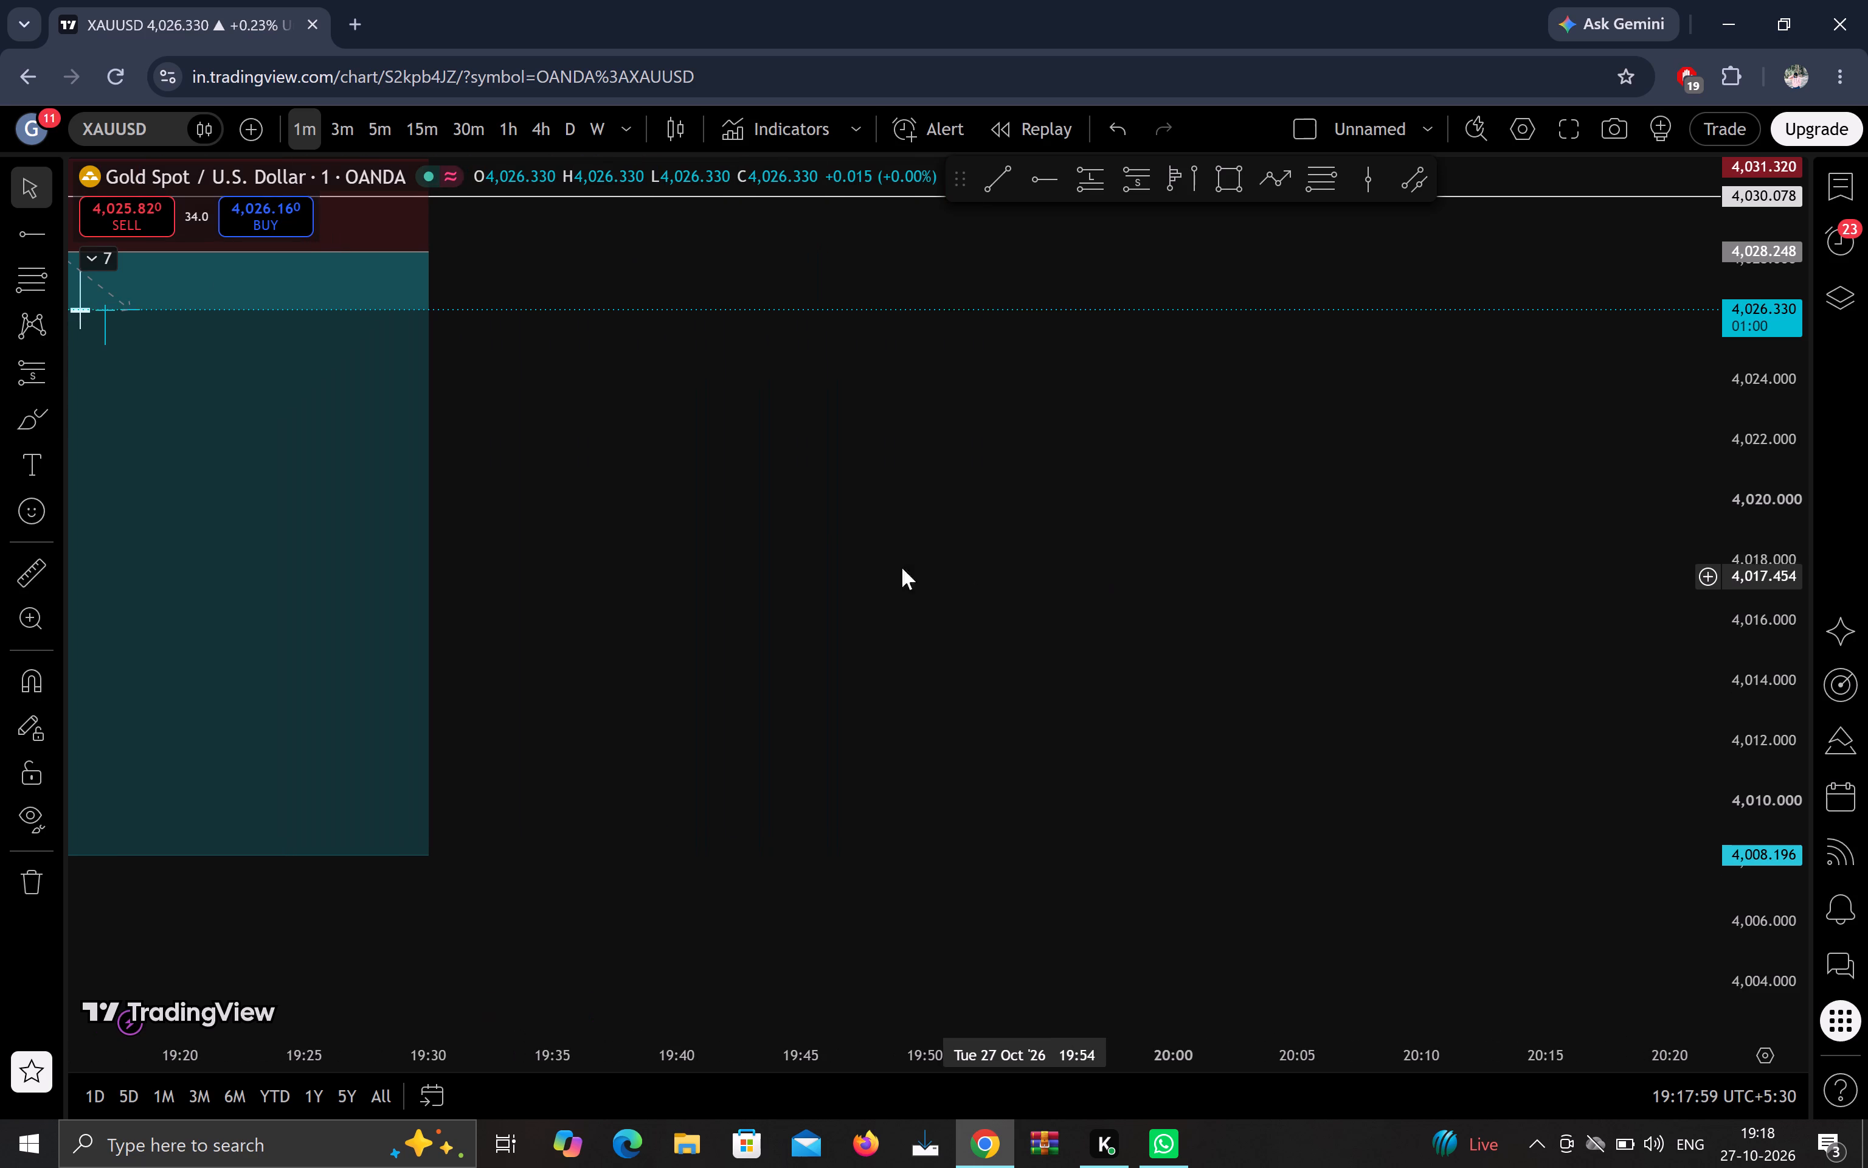
{"action": "left_click_drag", "start_coordinate": [835, 551], "coordinate": [1426, 596]}
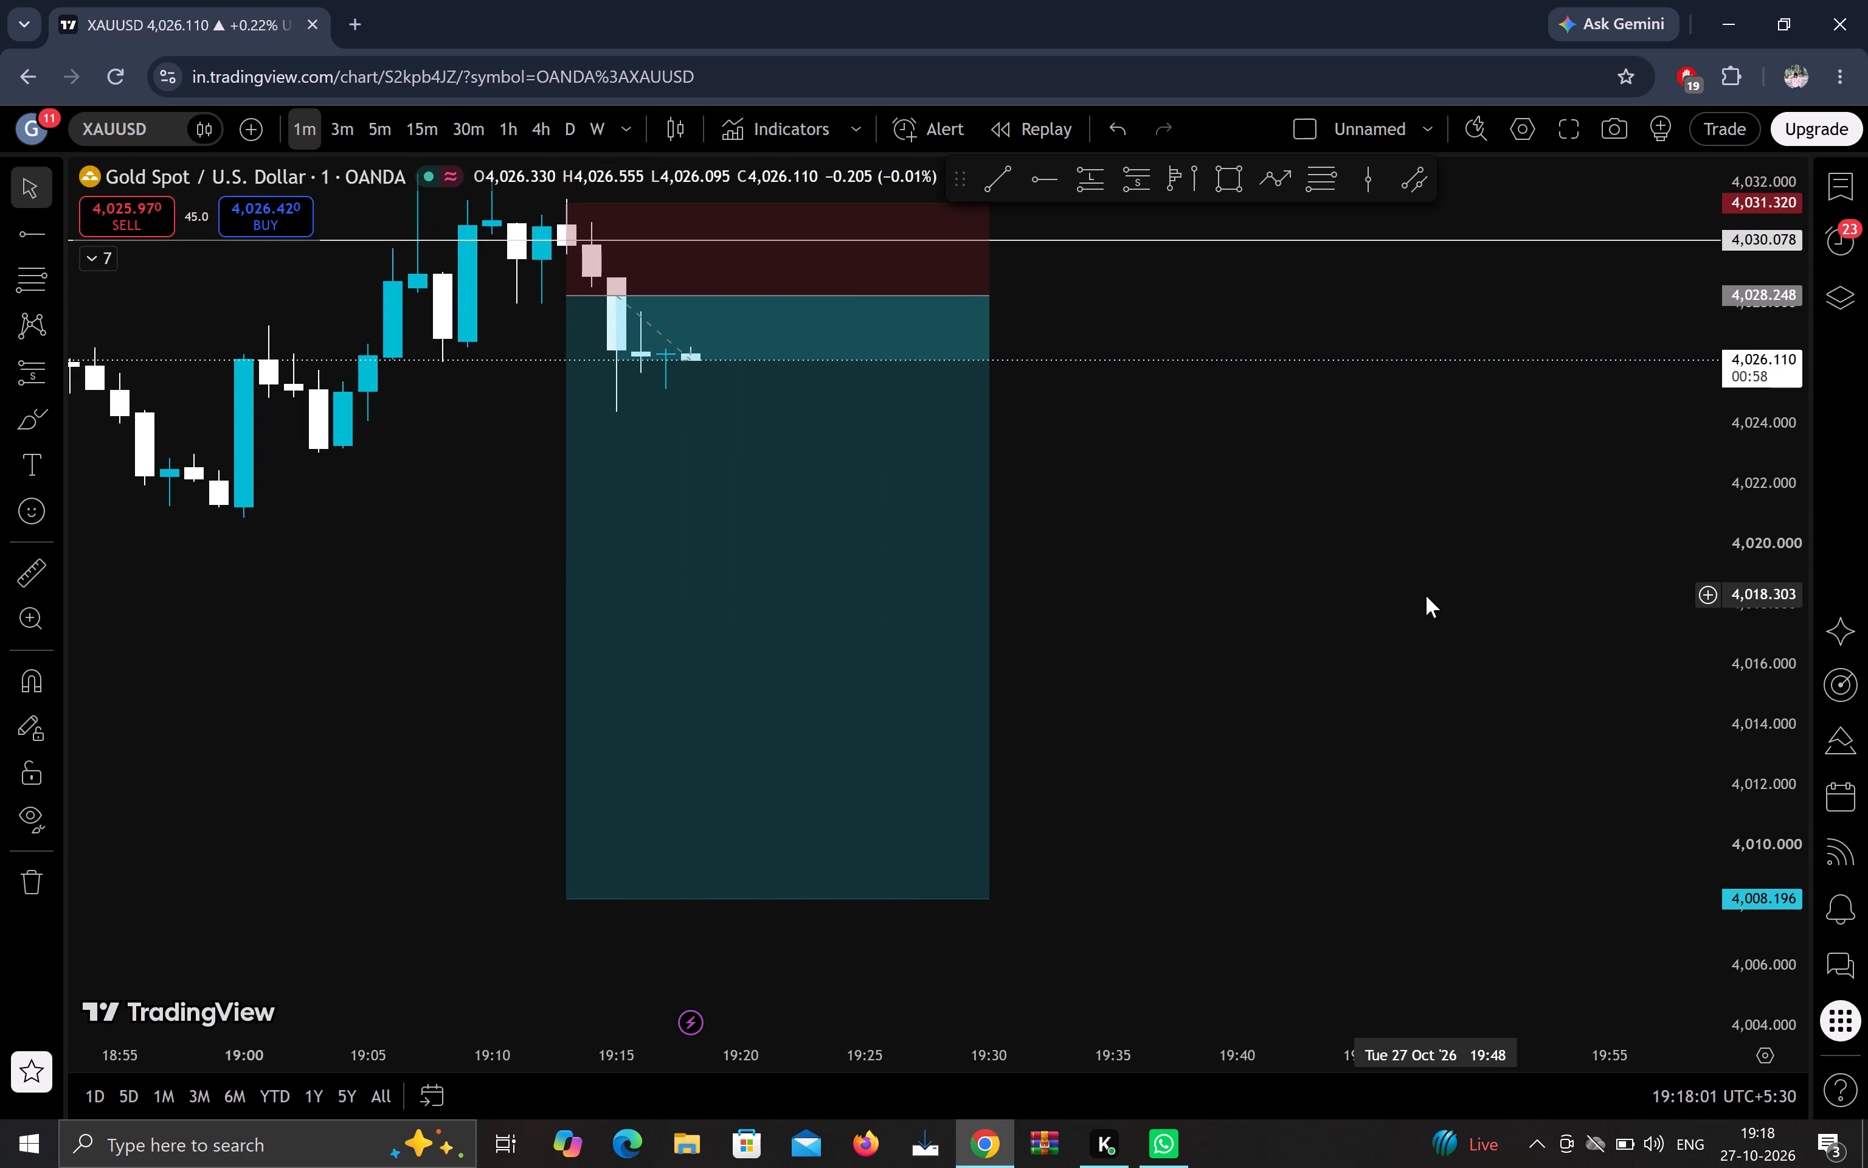
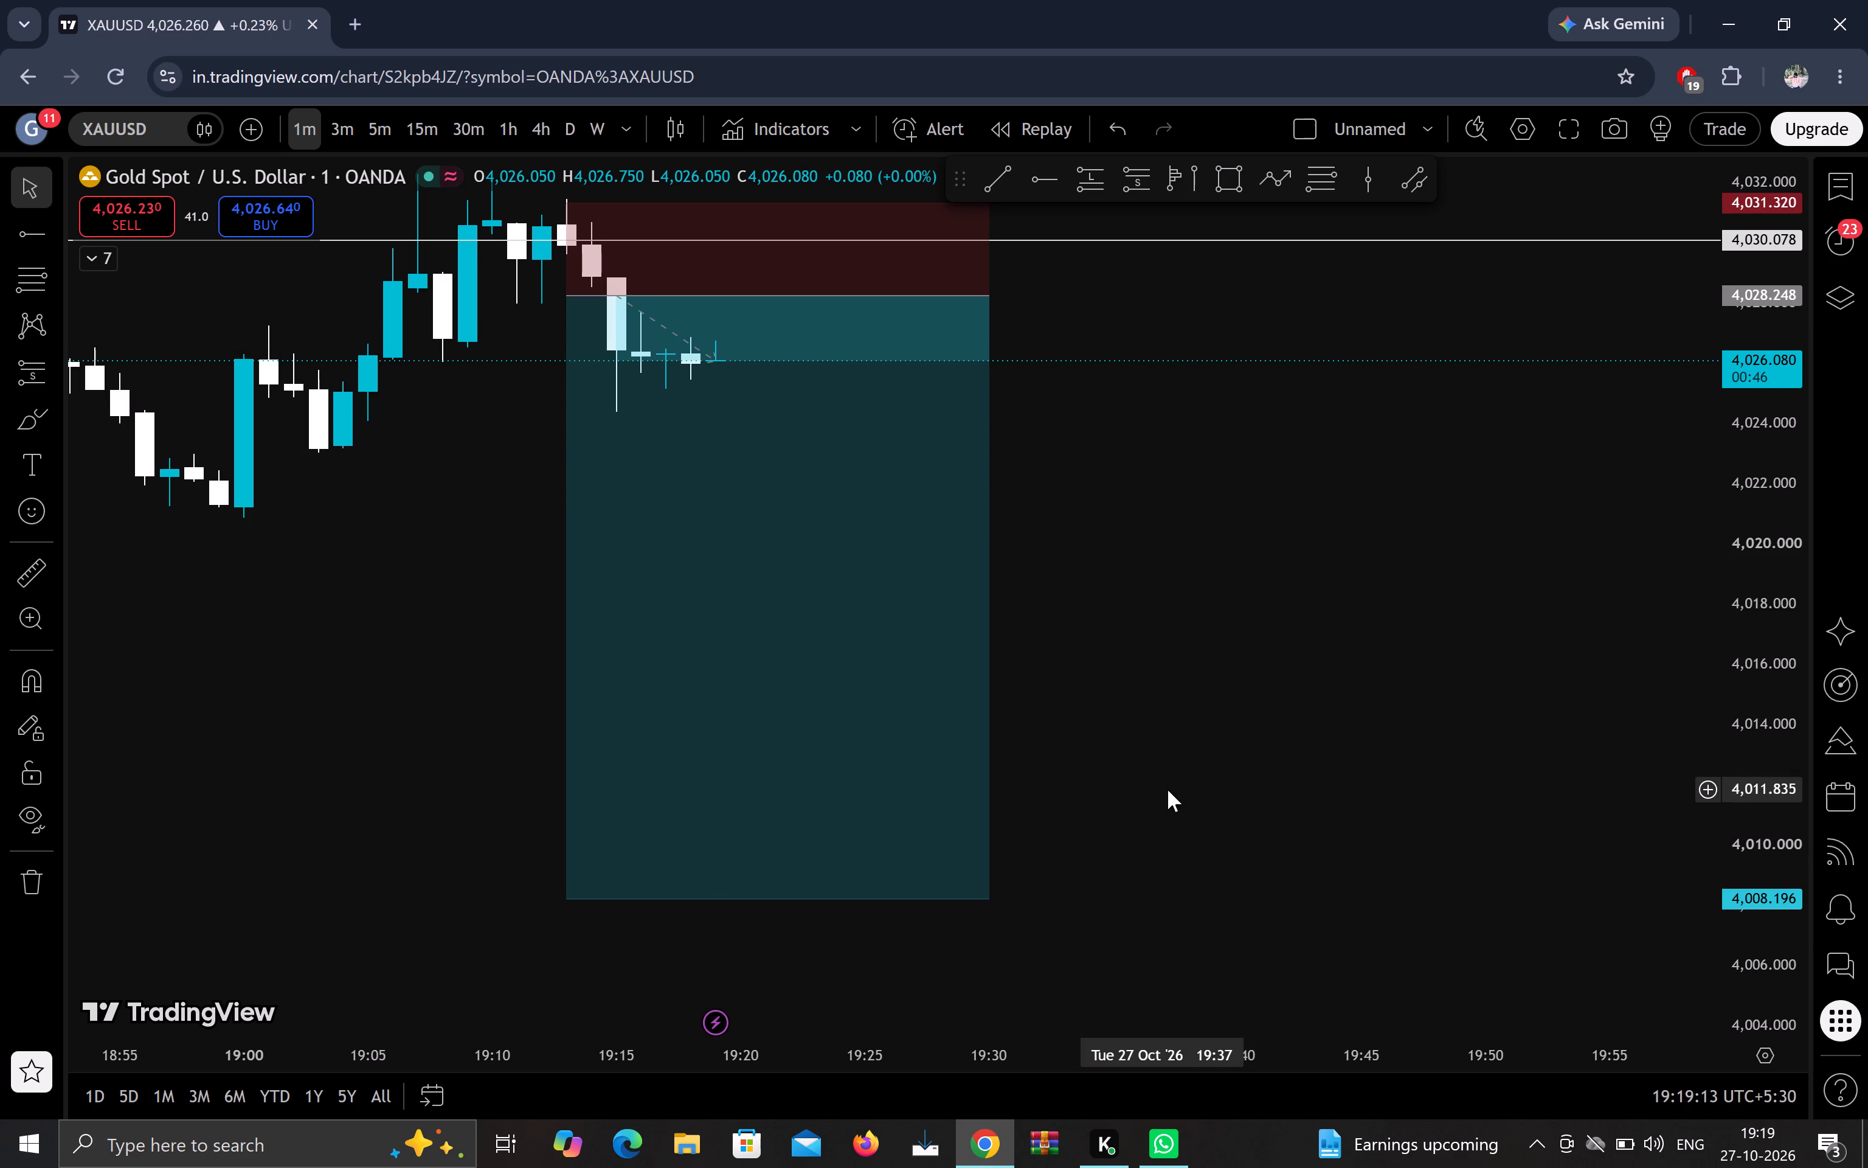
Examine the 19:19 to 19:21 candles against the short position's zones and the price swings since about 16:30.
{"action": "left_click_drag", "start_coordinate": [1167, 790], "coordinate": [1269, 839]}
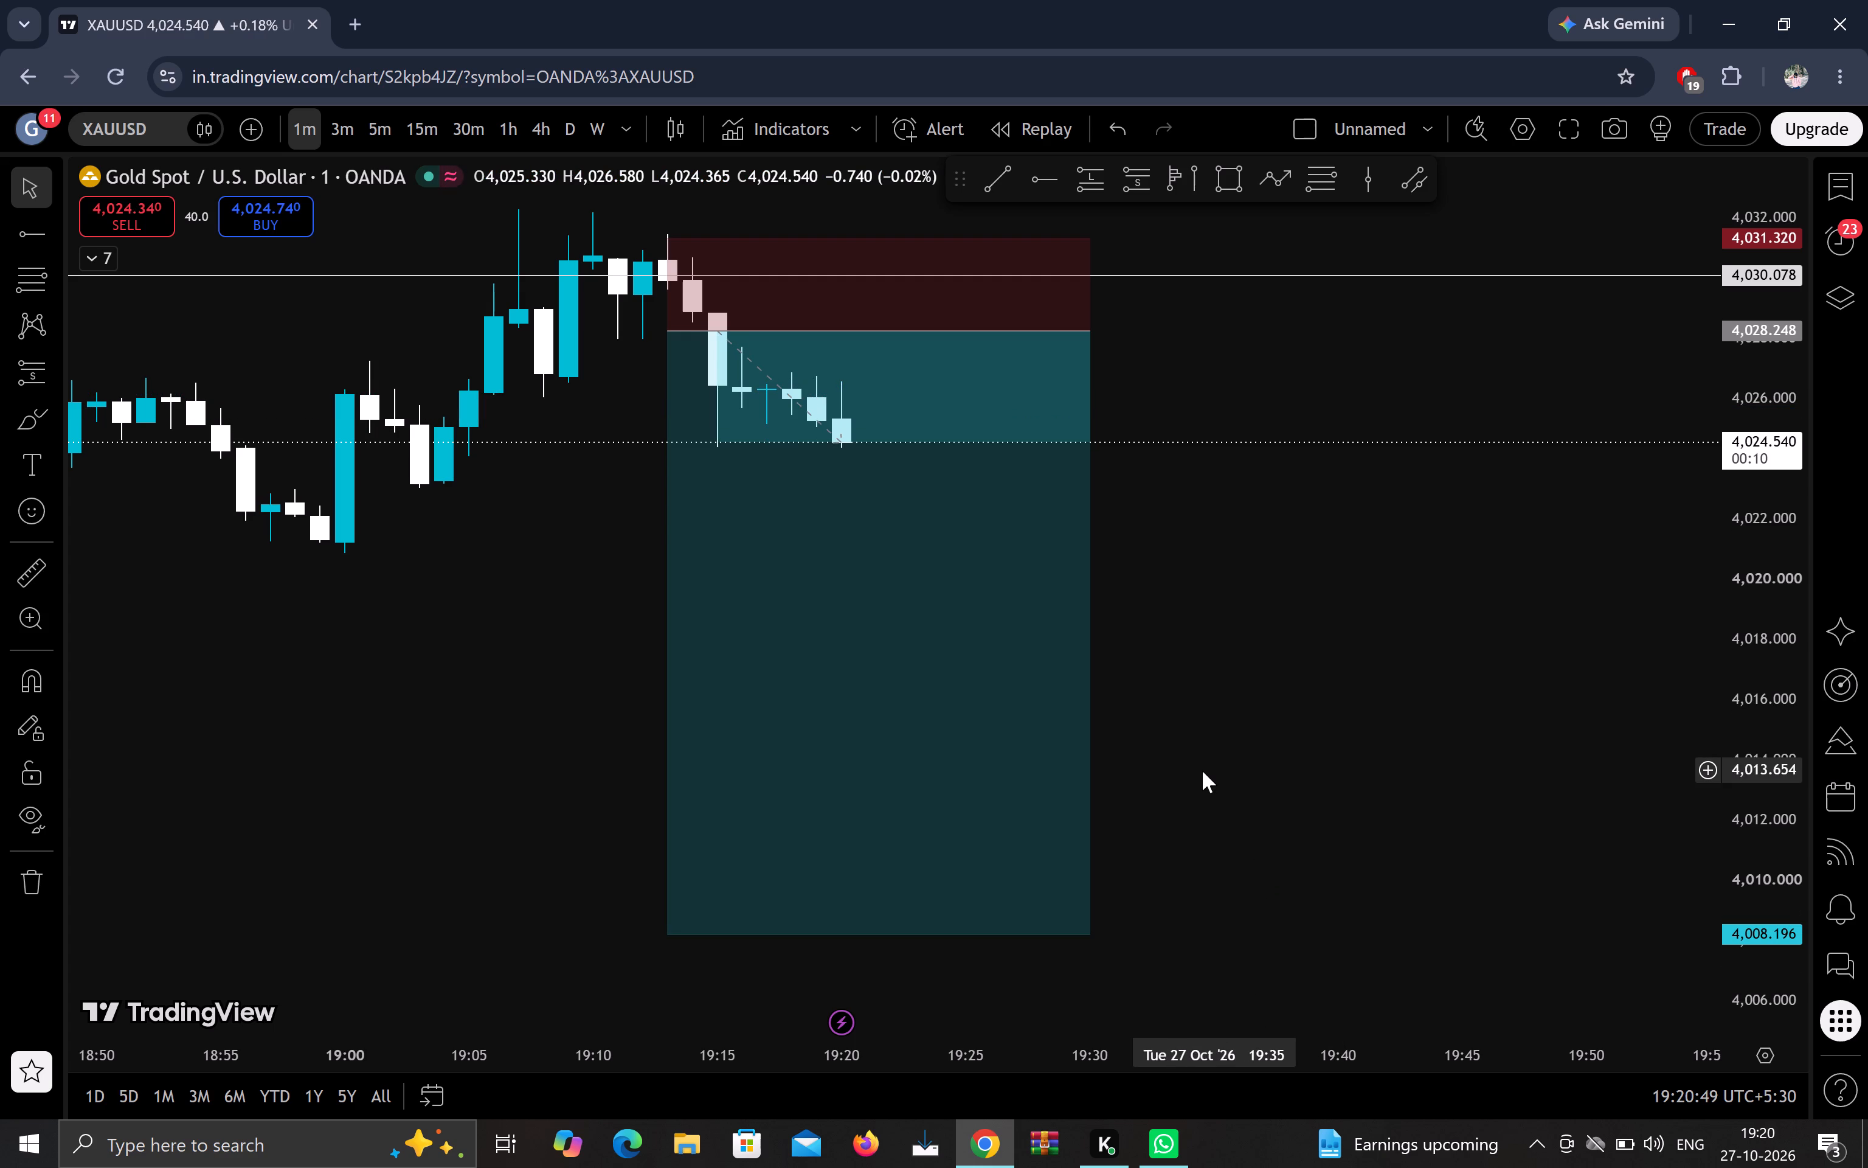
{"action": "left_click_drag", "start_coordinate": [1202, 771], "coordinate": [1331, 706]}
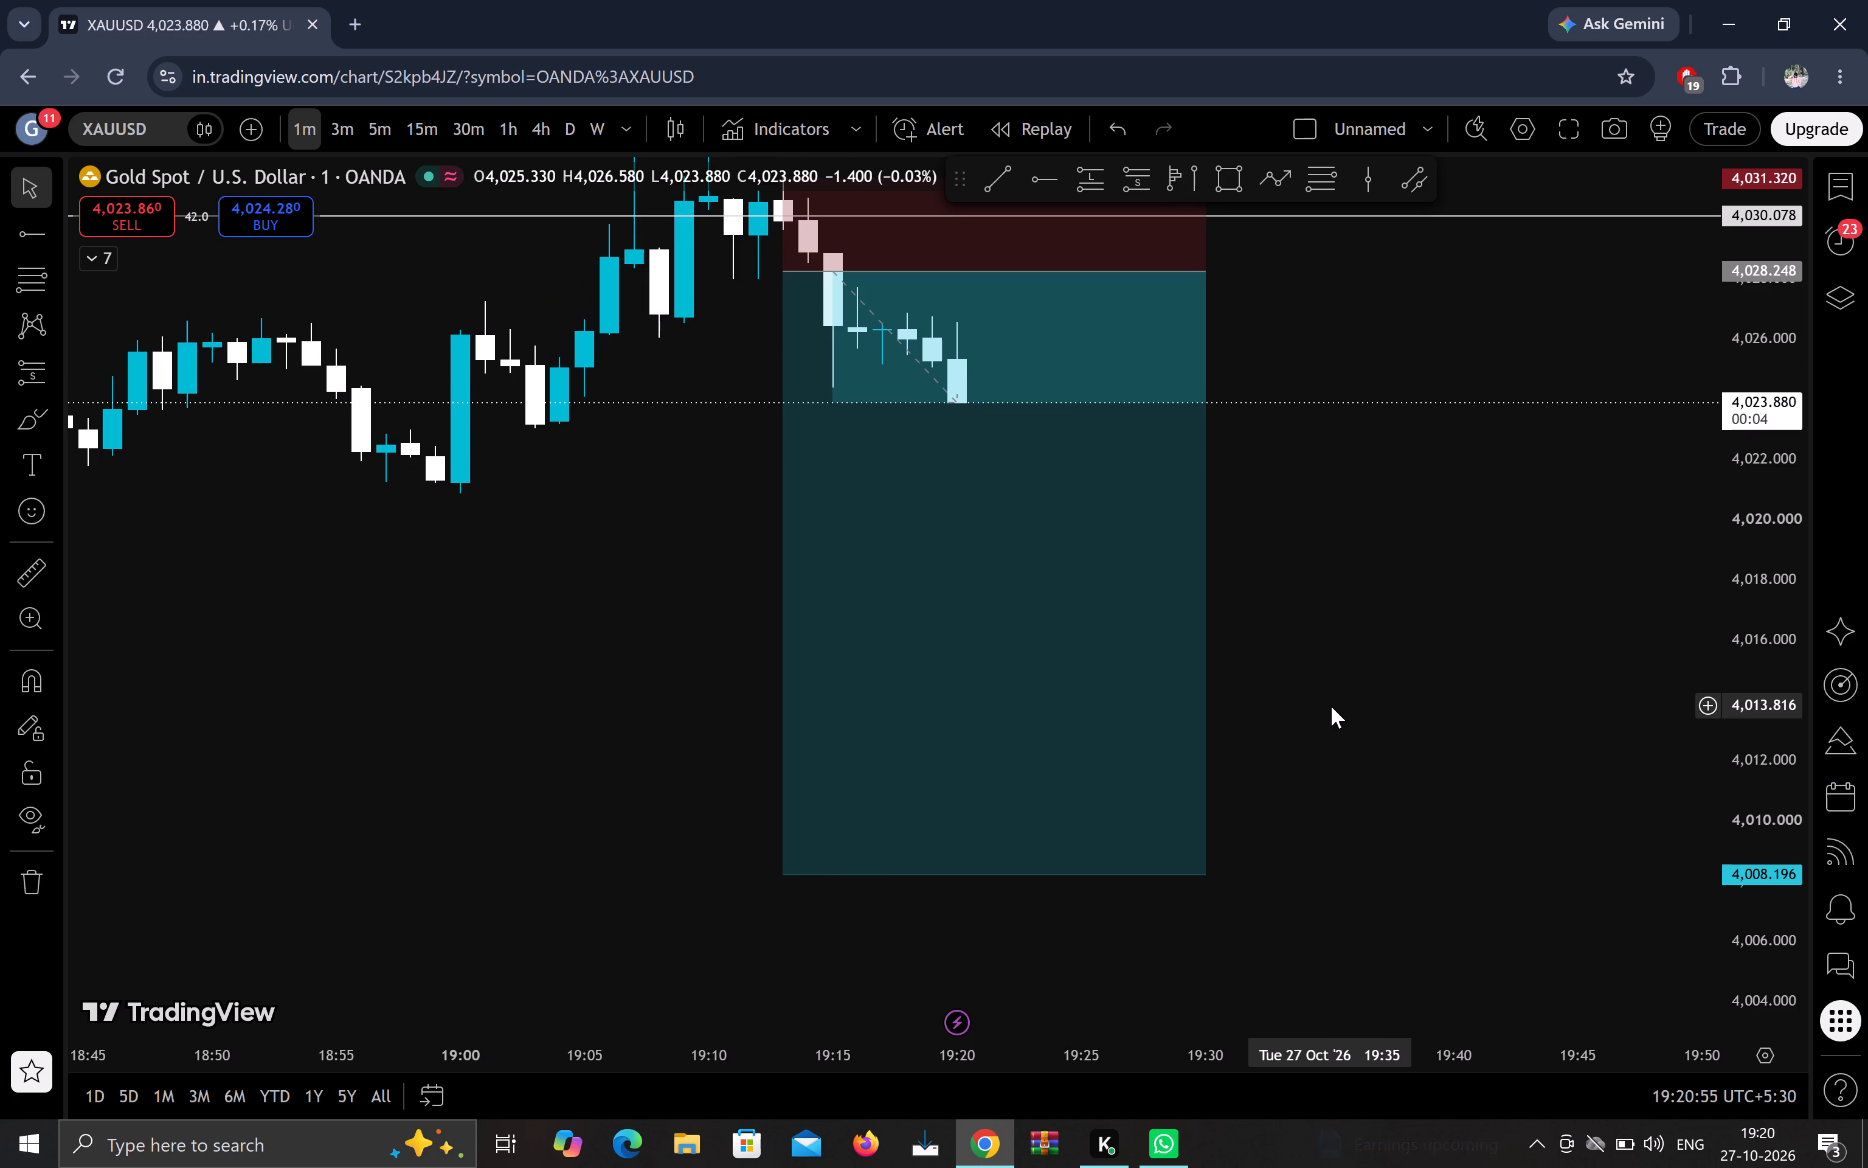
{"action": "left_click_drag", "start_coordinate": [1407, 518], "coordinate": [1365, 567]}
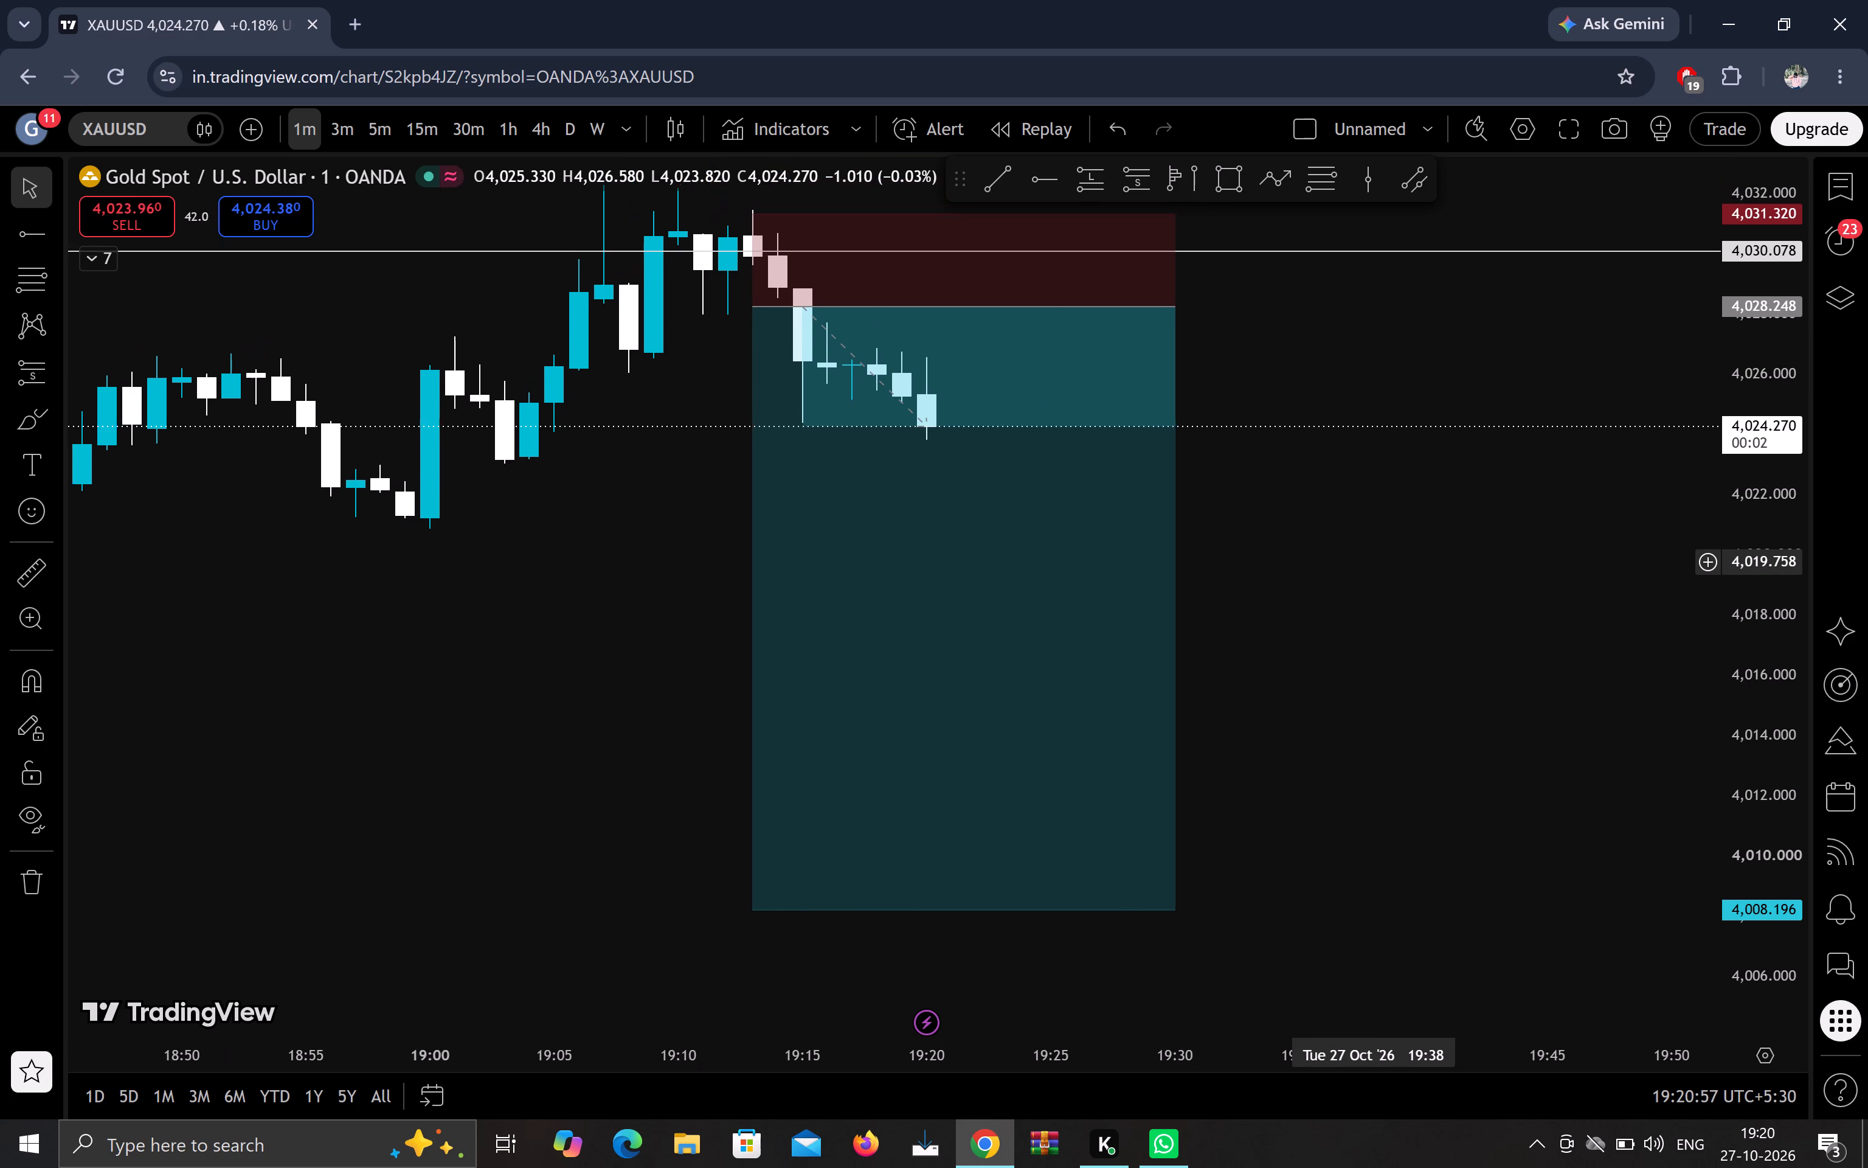
{"action": "left_click_drag", "start_coordinate": [1365, 567], "coordinate": [1360, 569]}
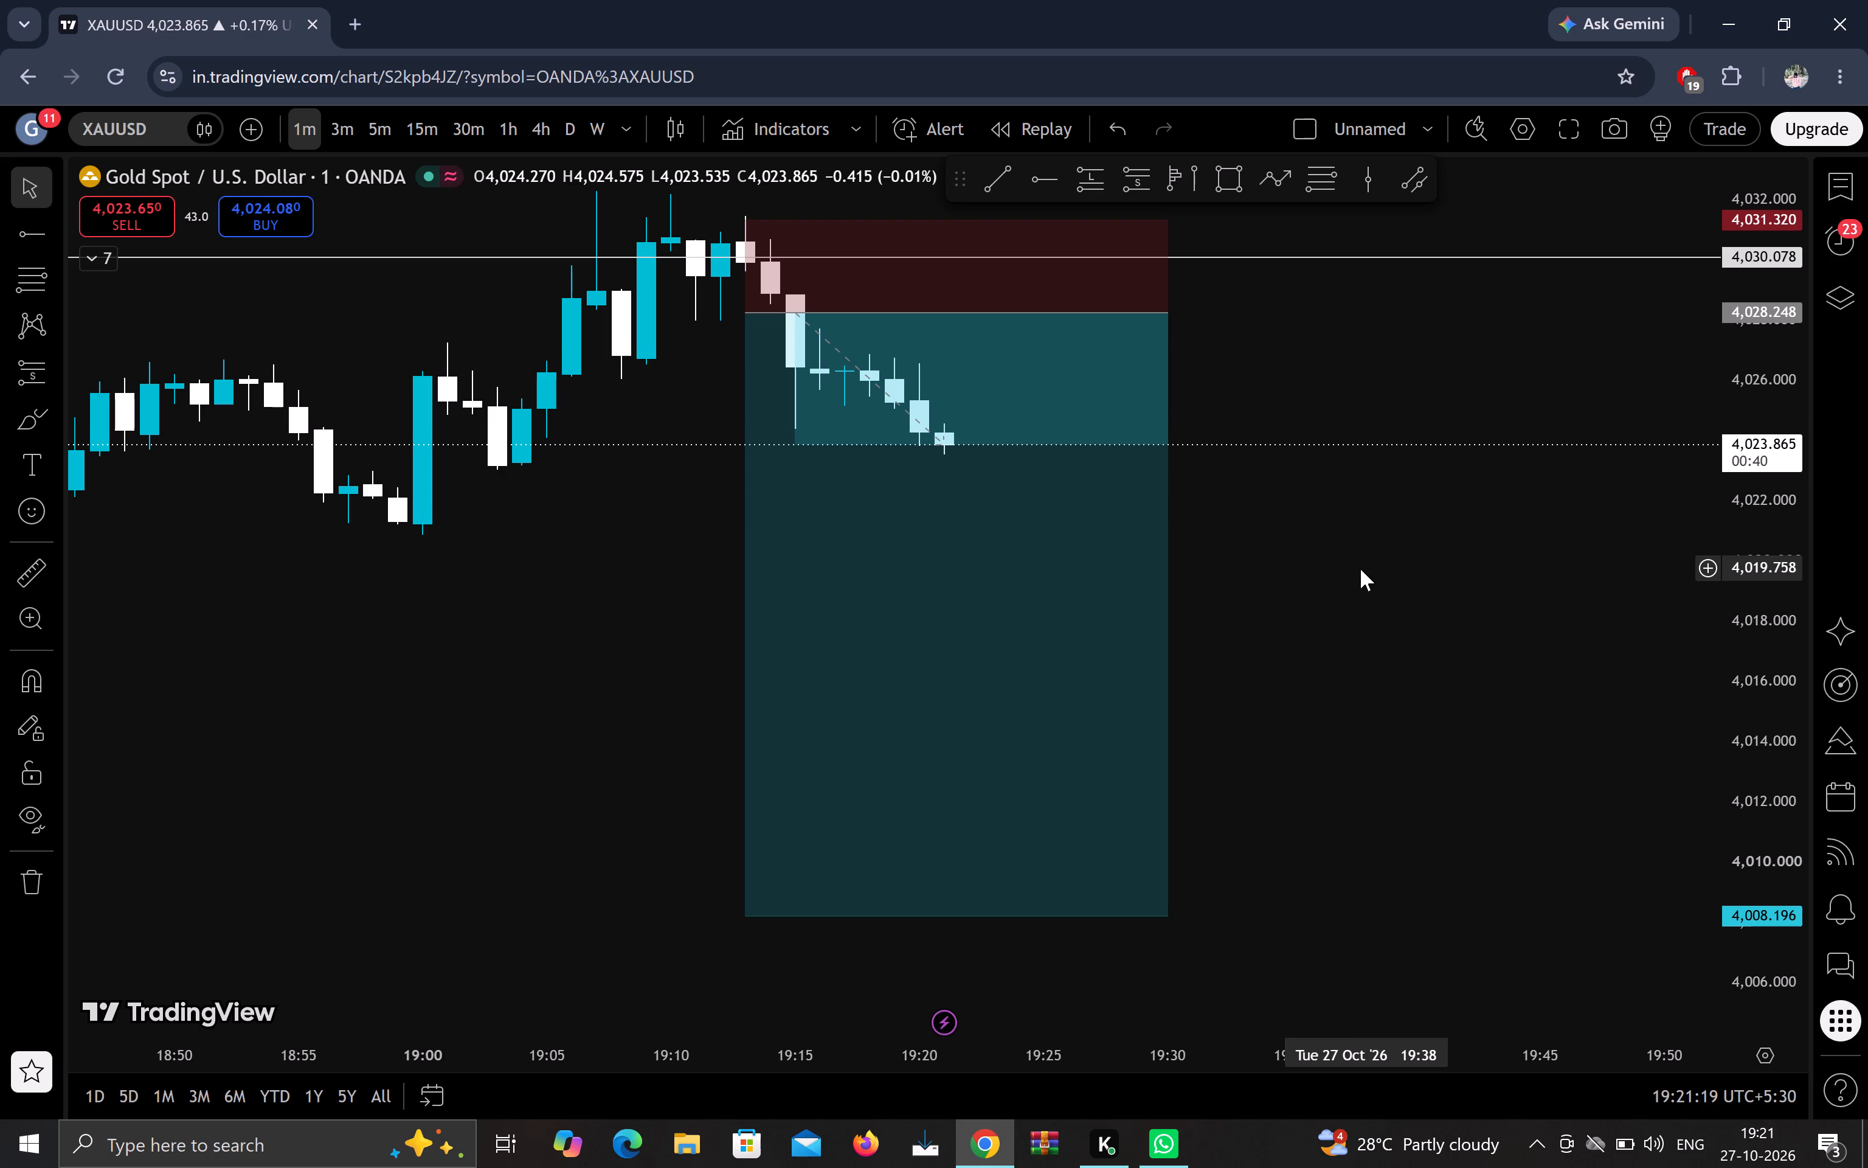
{"action": "scroll", "coordinate": [1360, 569], "scroll_direction": "down", "scroll_amount": 11}
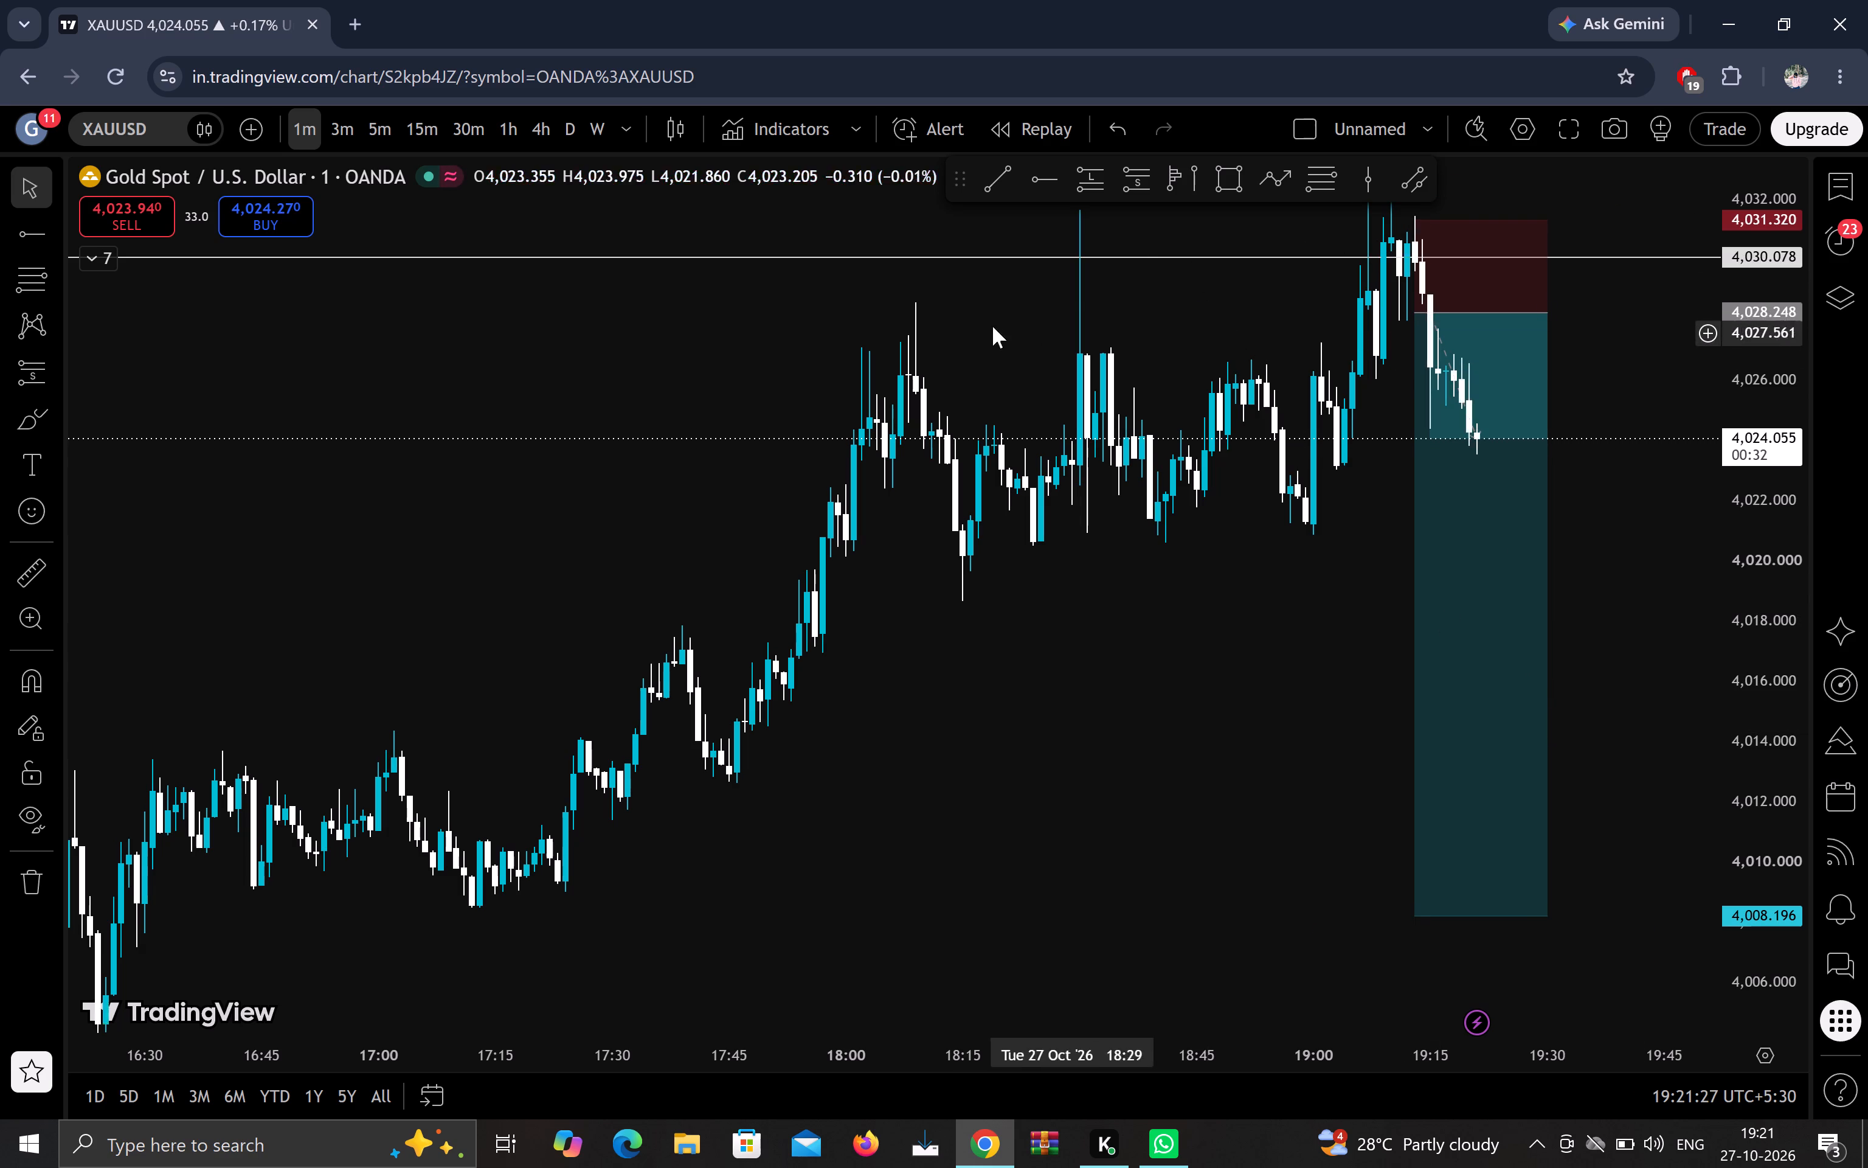
{"action": "left_click_drag", "start_coordinate": [1137, 319], "coordinate": [1152, 365]}
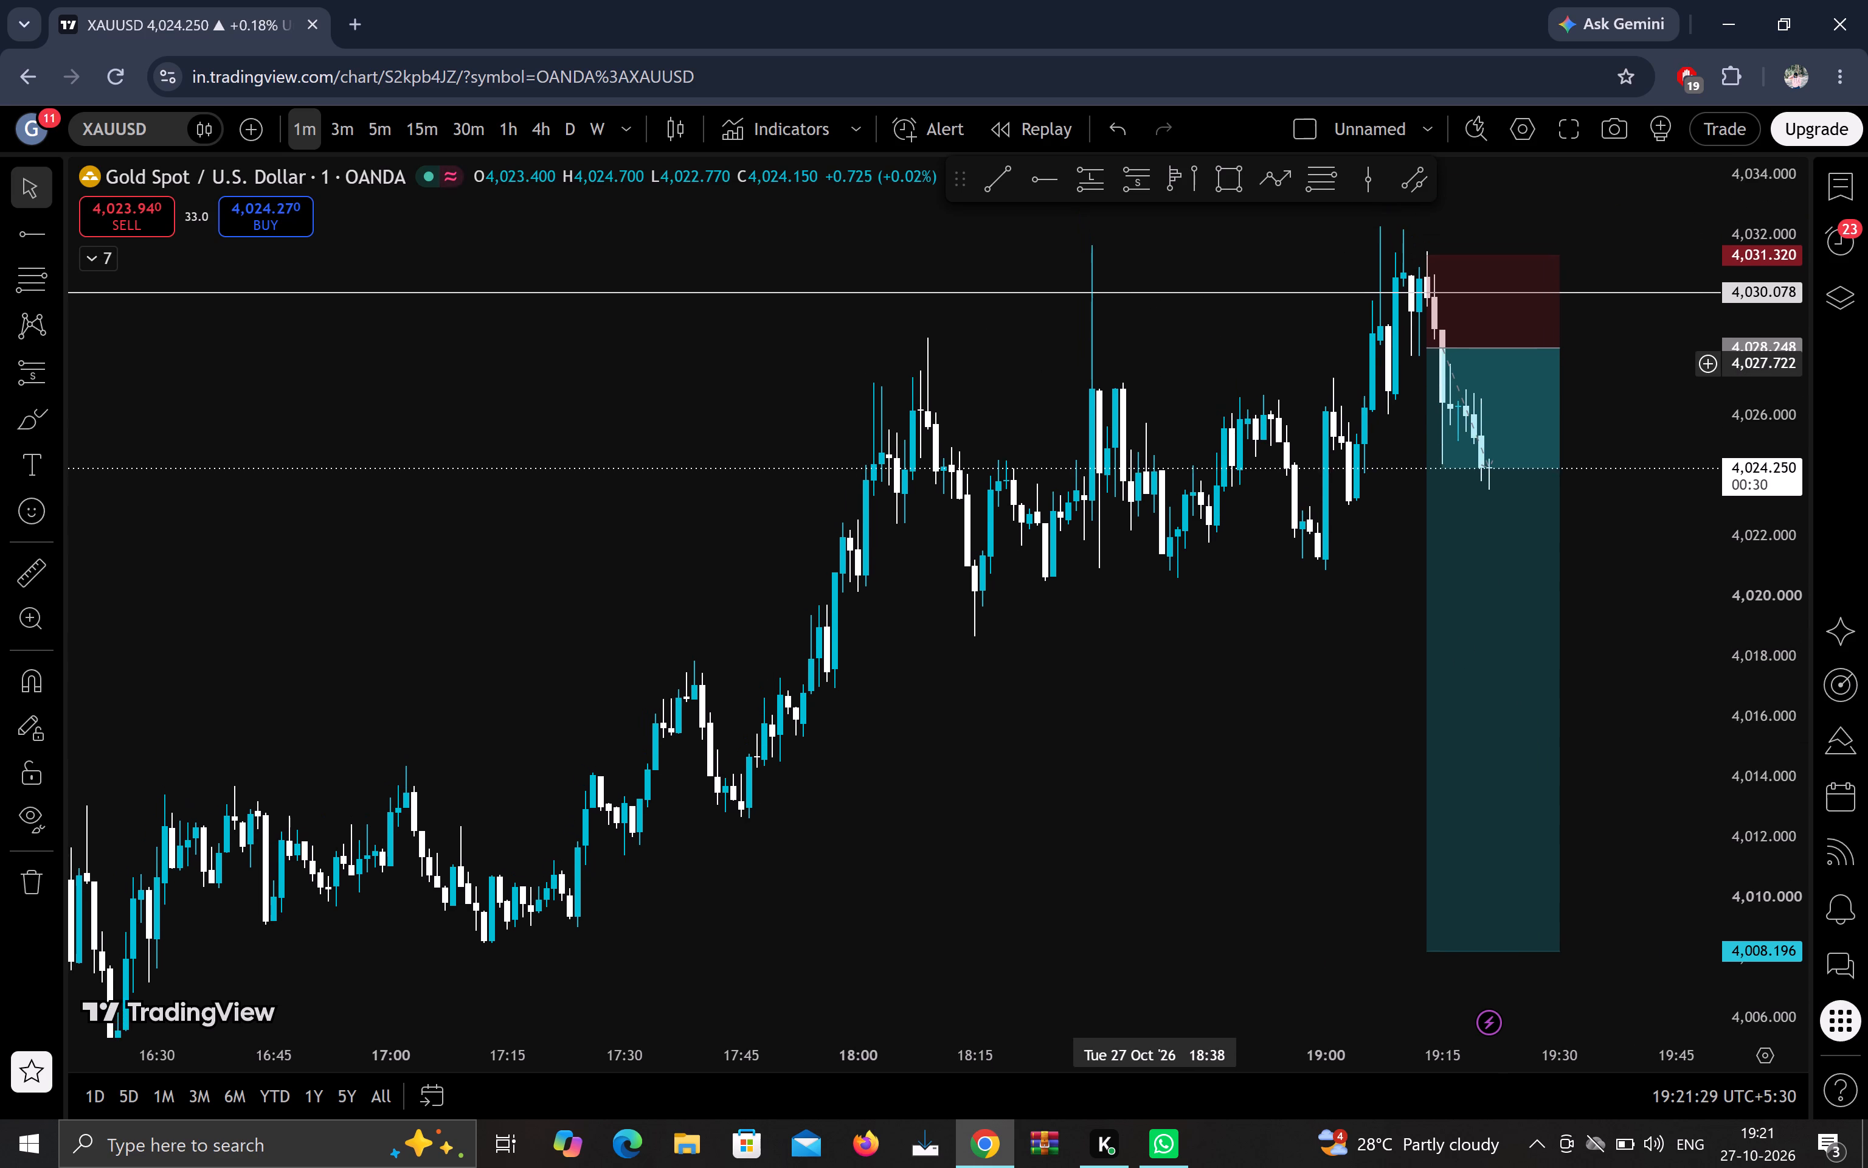
{"action": "left_click_drag", "start_coordinate": [1152, 365], "coordinate": [1147, 354]}
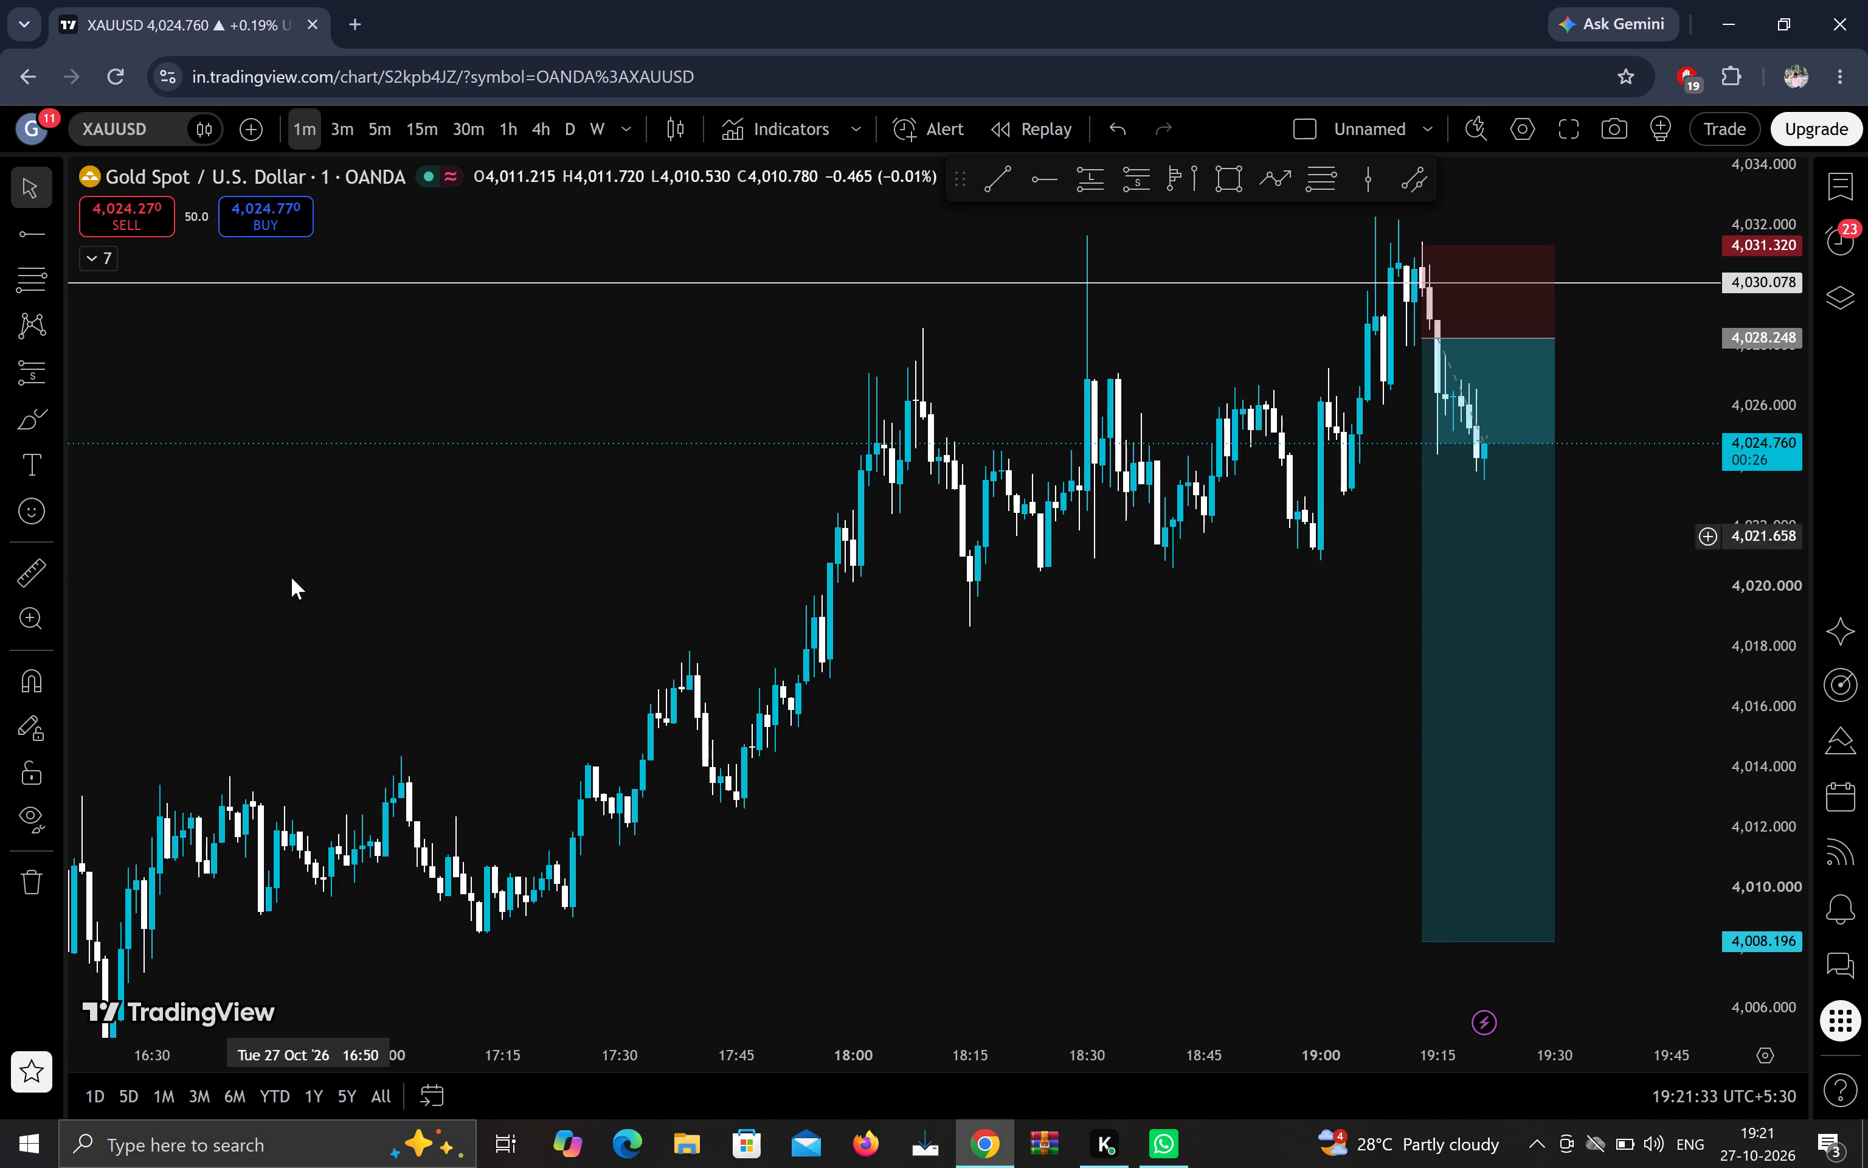
Measure the price move from the short position's entry level at 19:16 back to about 4,014.260 at 17:47, and clear the measurement.
{"action": "left_click", "coordinate": [21, 568]}
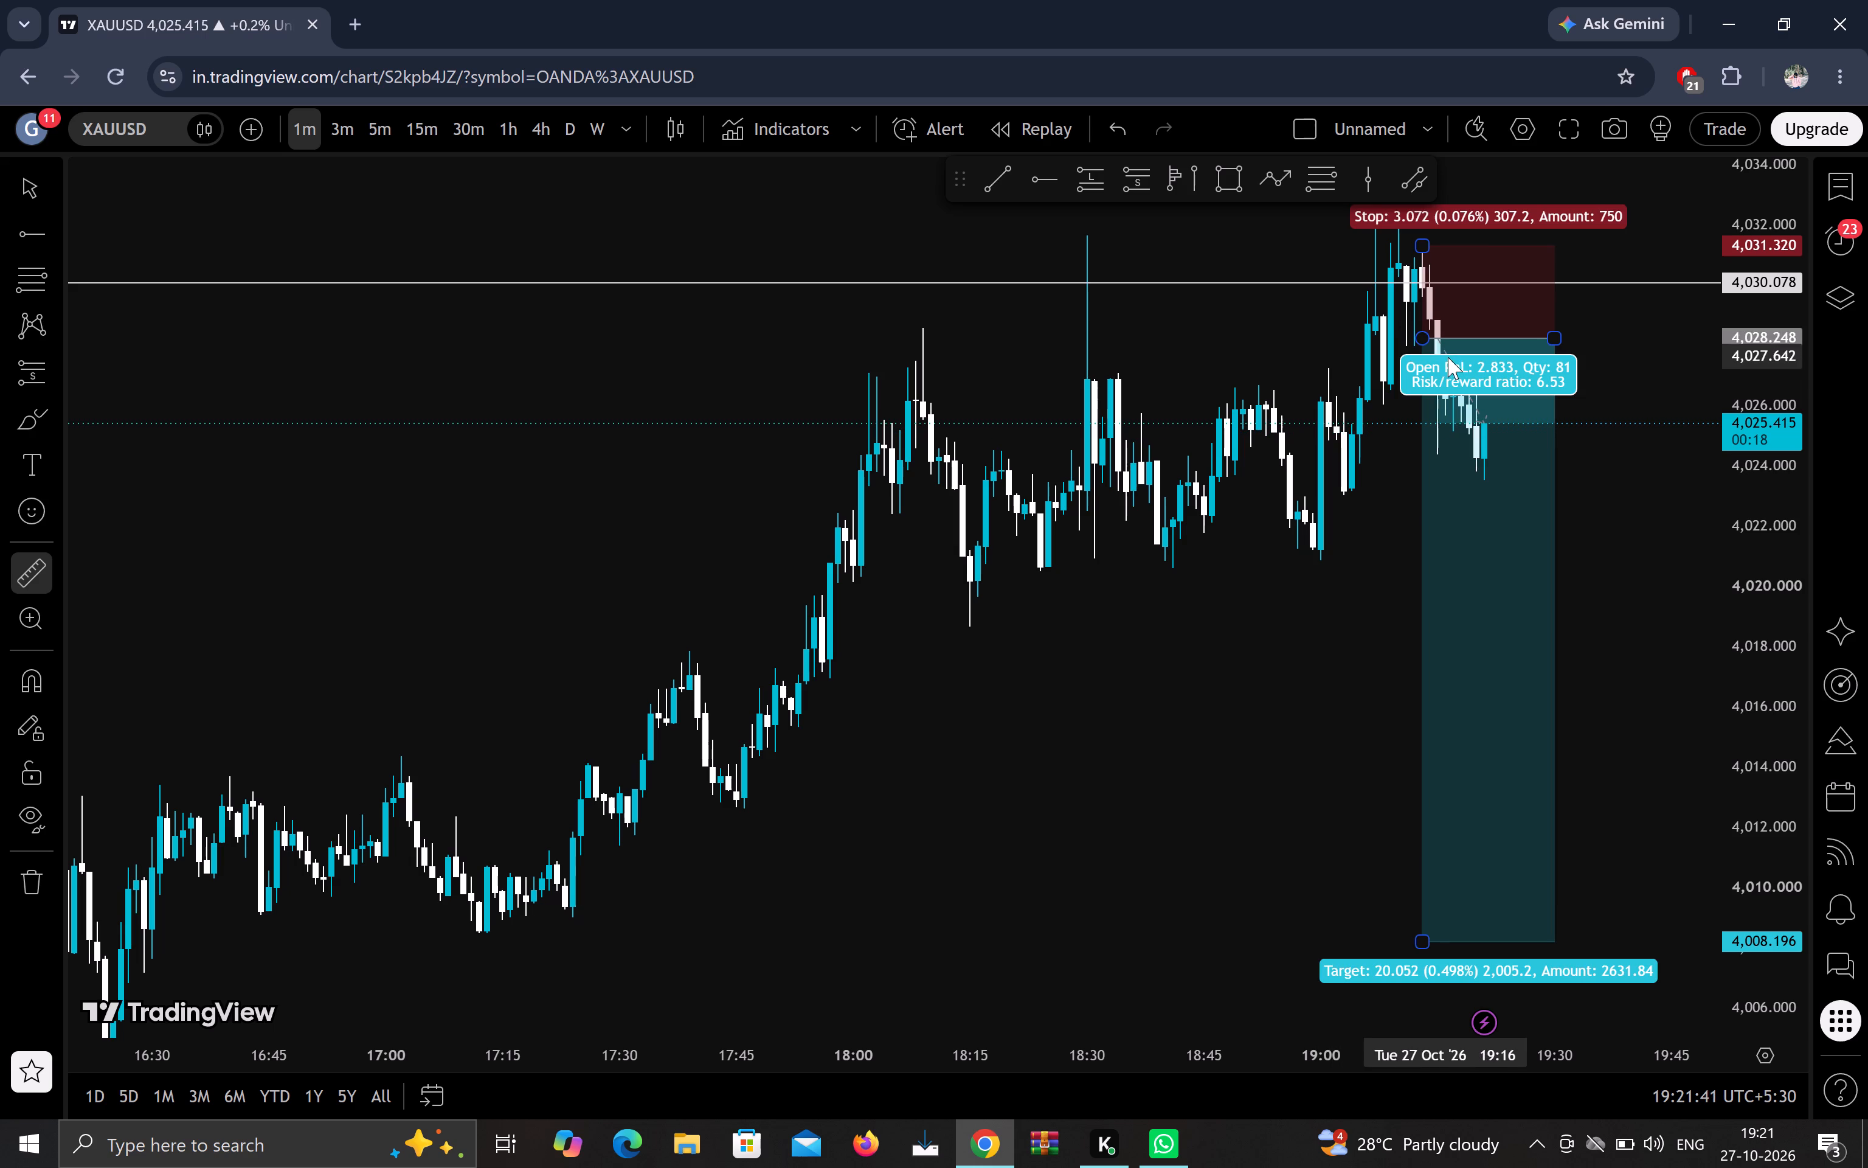
{"action": "left_click_drag", "start_coordinate": [1443, 336], "coordinate": [1456, 374]}
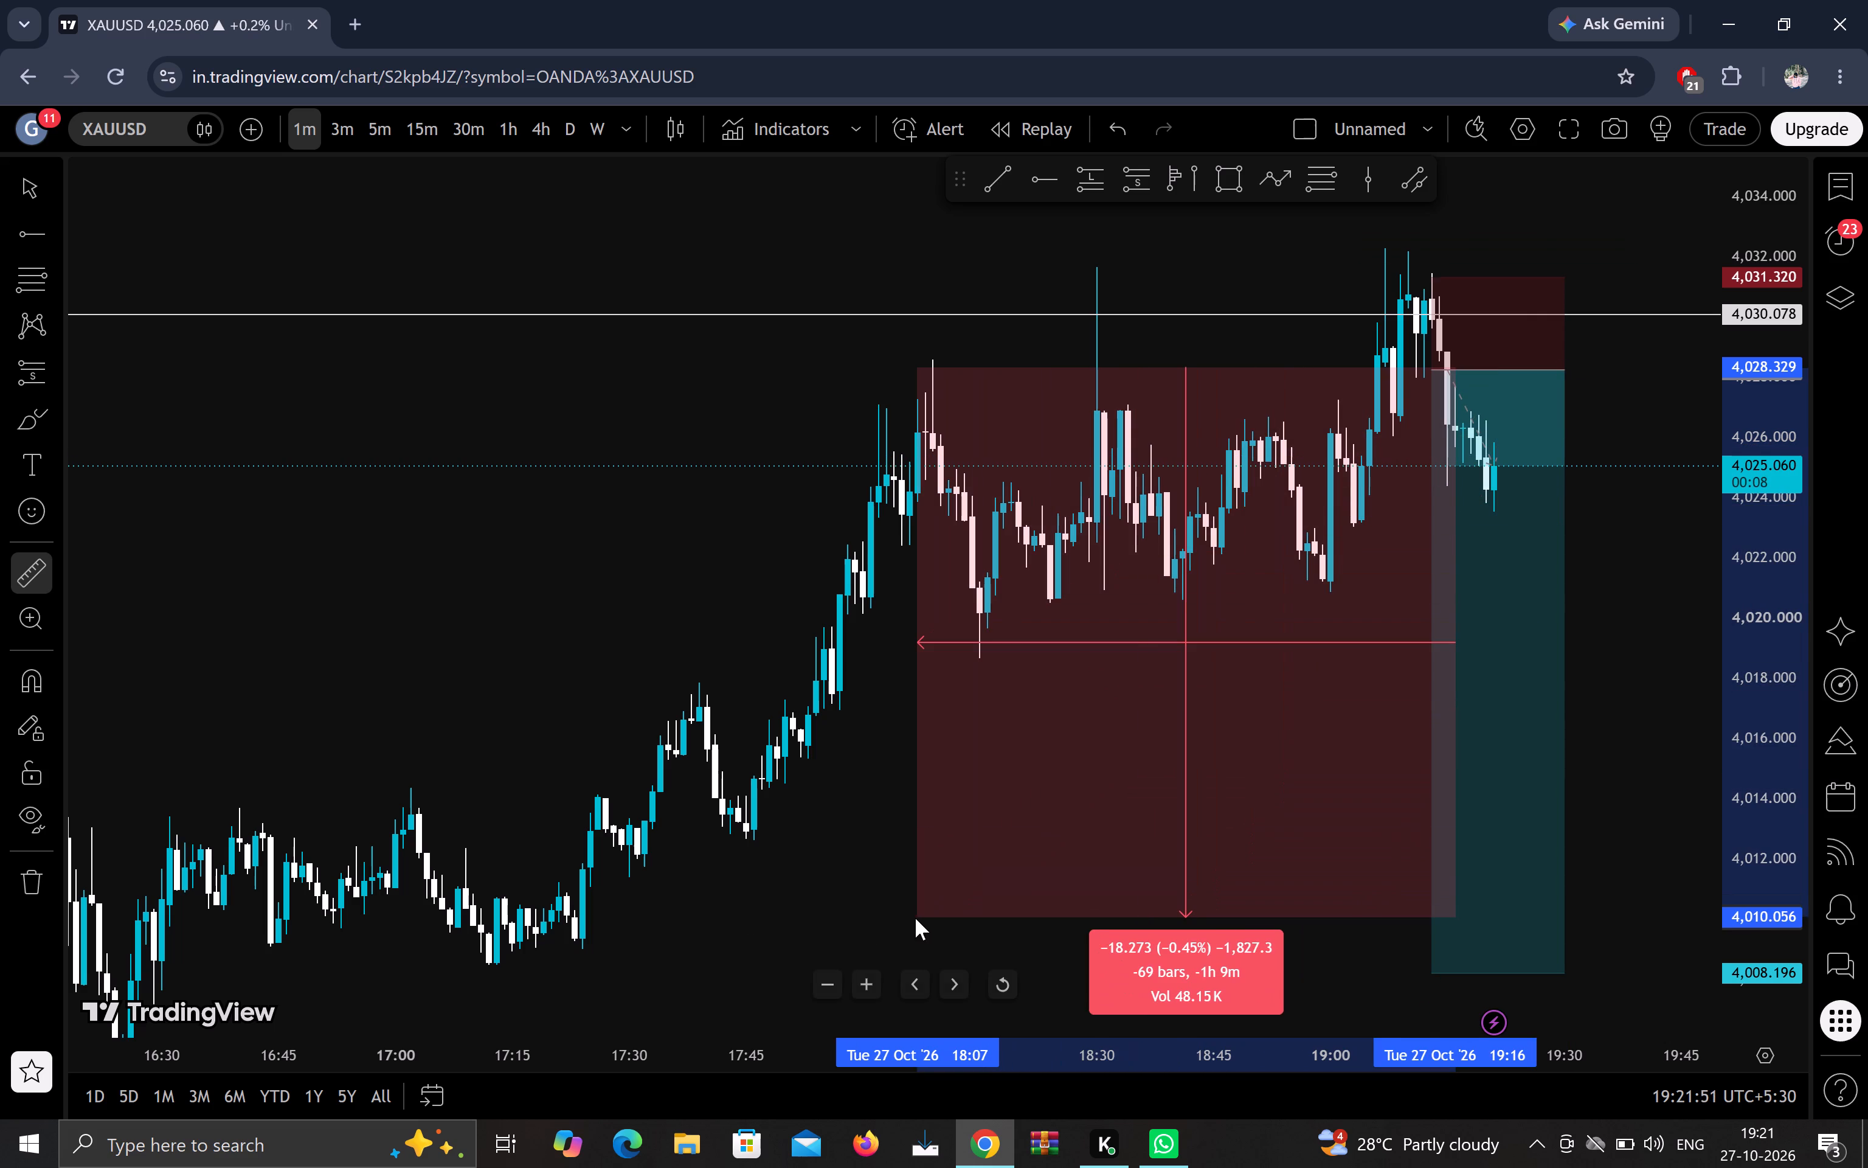
{"action": "left_click", "coordinate": [763, 791]}
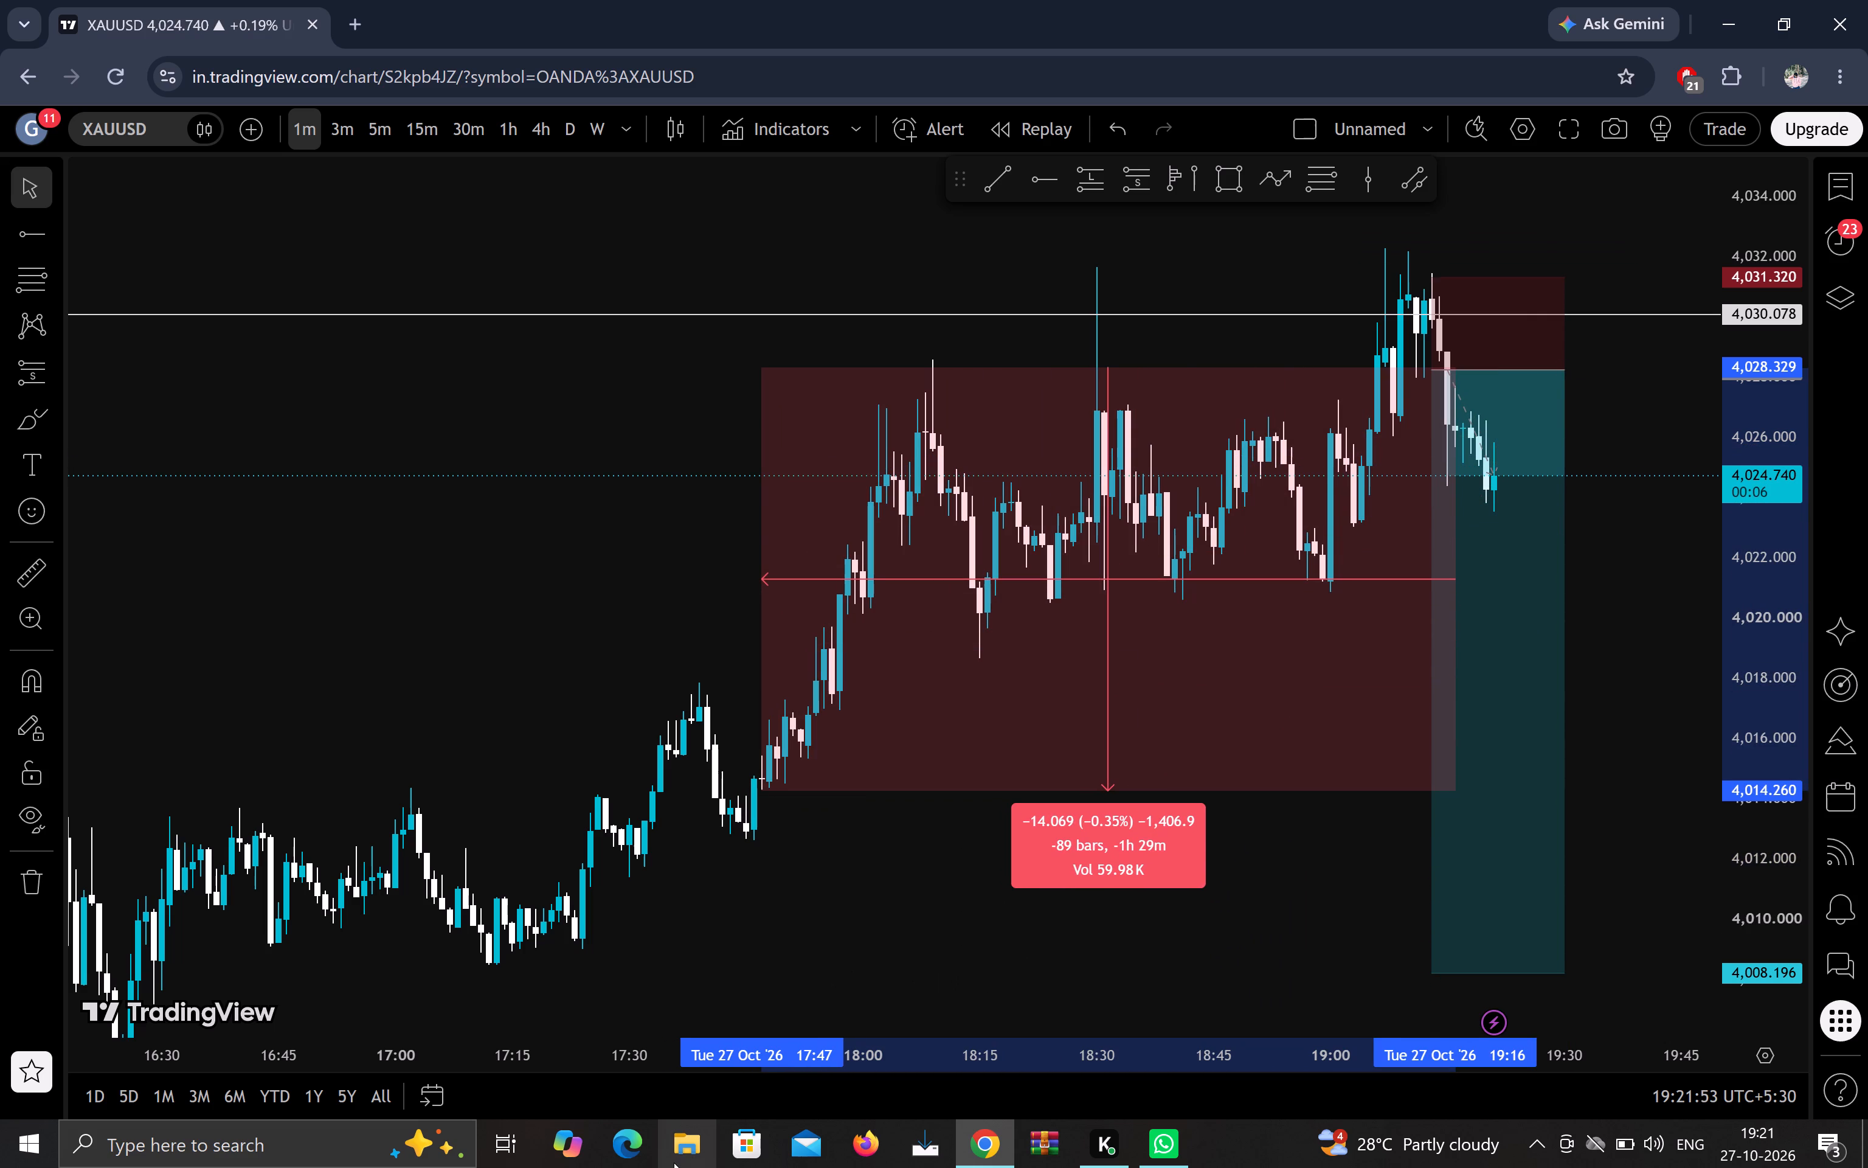
{"action": "left_click", "coordinate": [797, 923]}
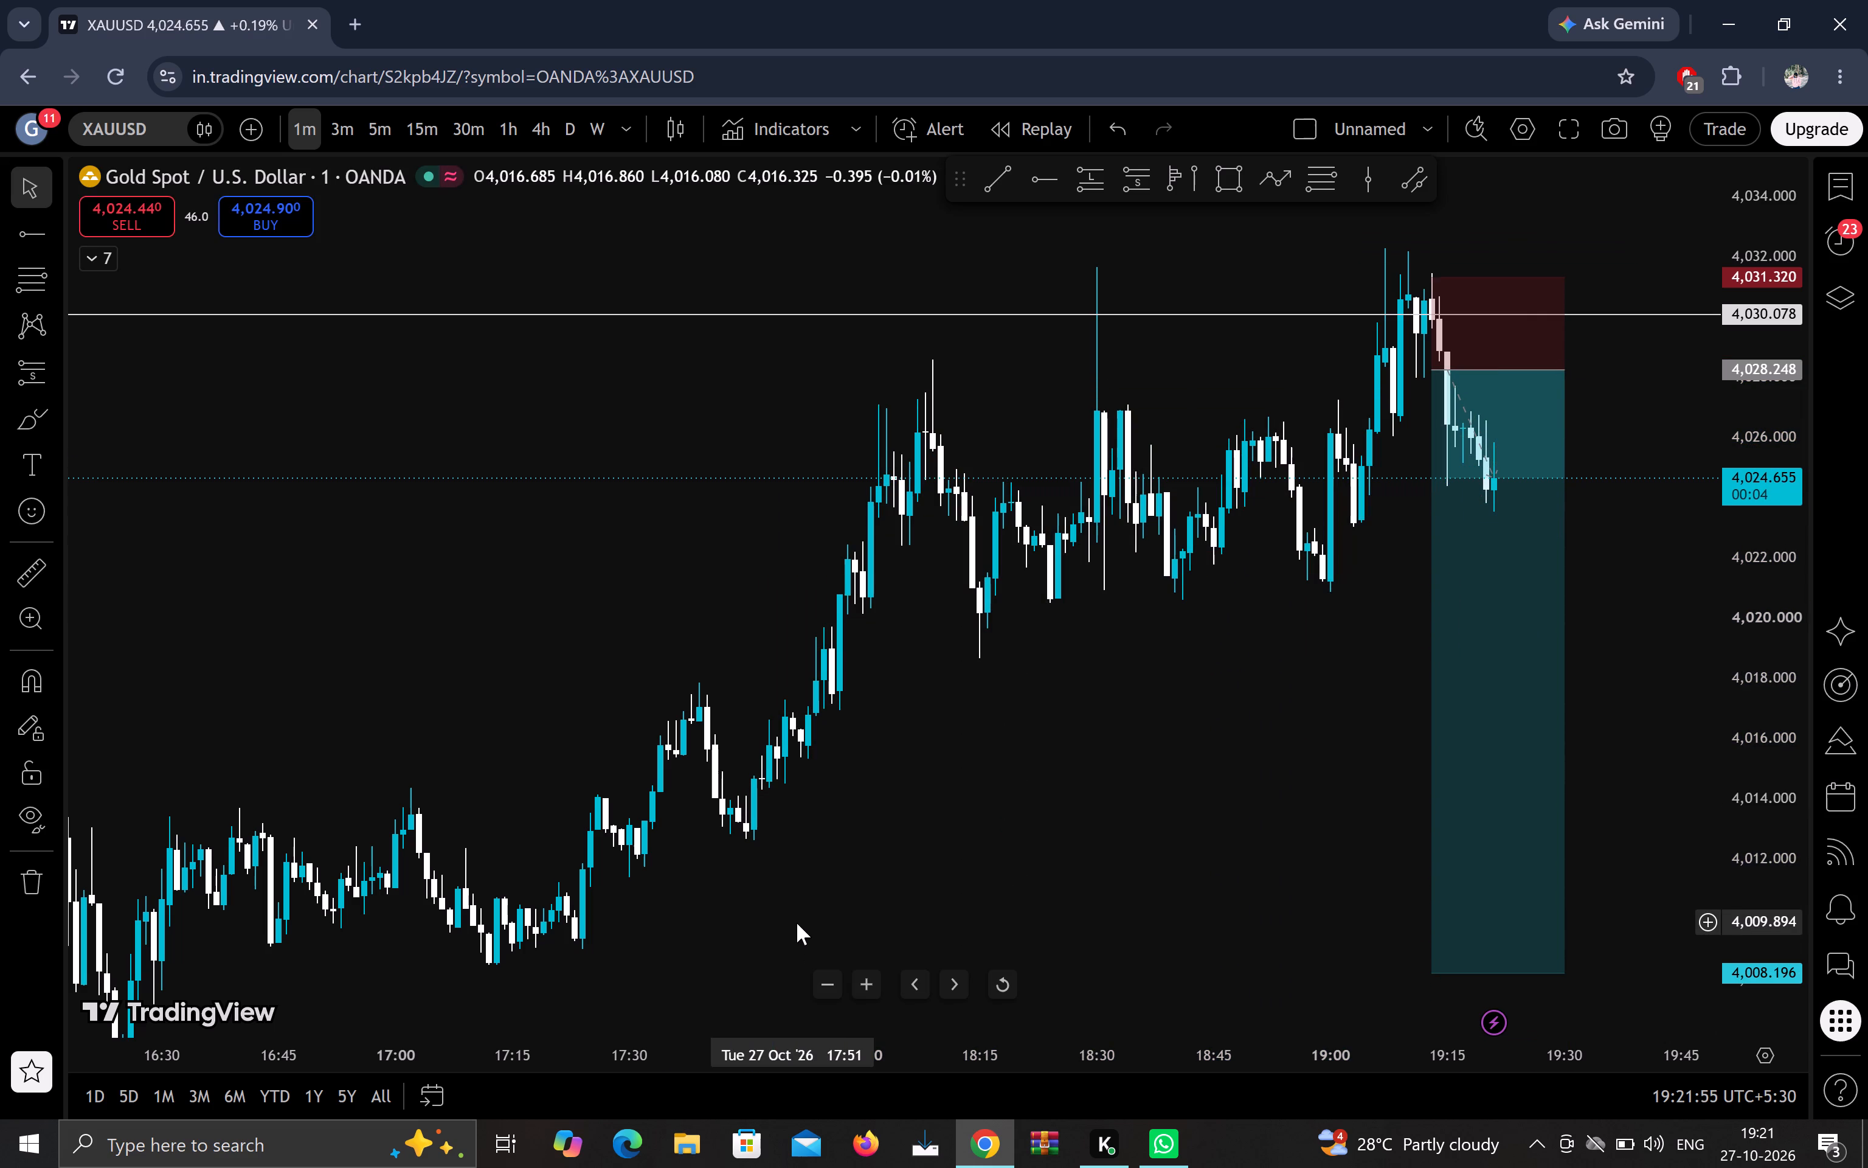